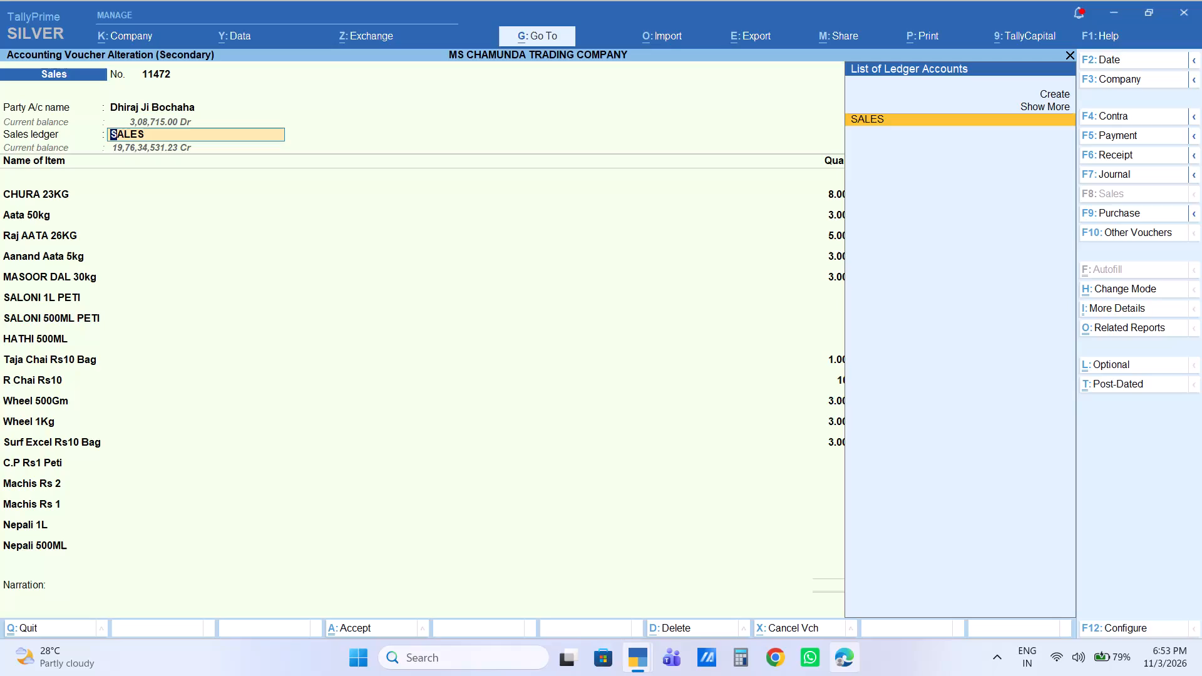
Keep SALES as the sales ledger of sales voucher 11472 and proceed to its first item line, CHURA 23KG.
key("Return")
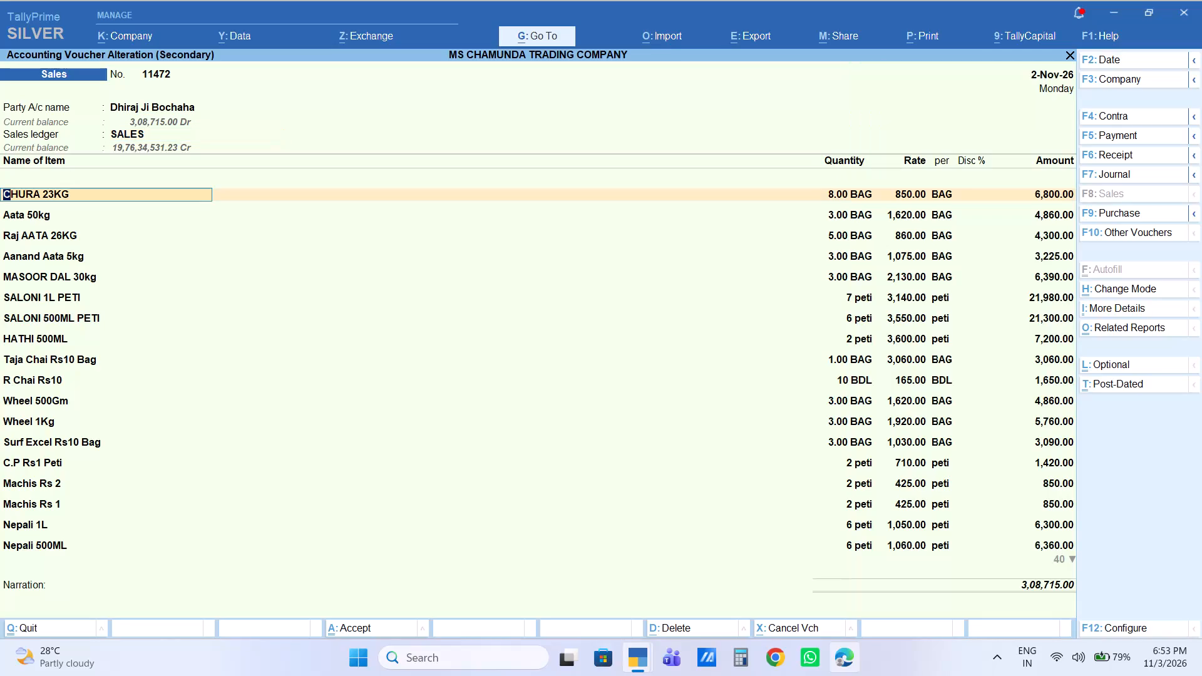
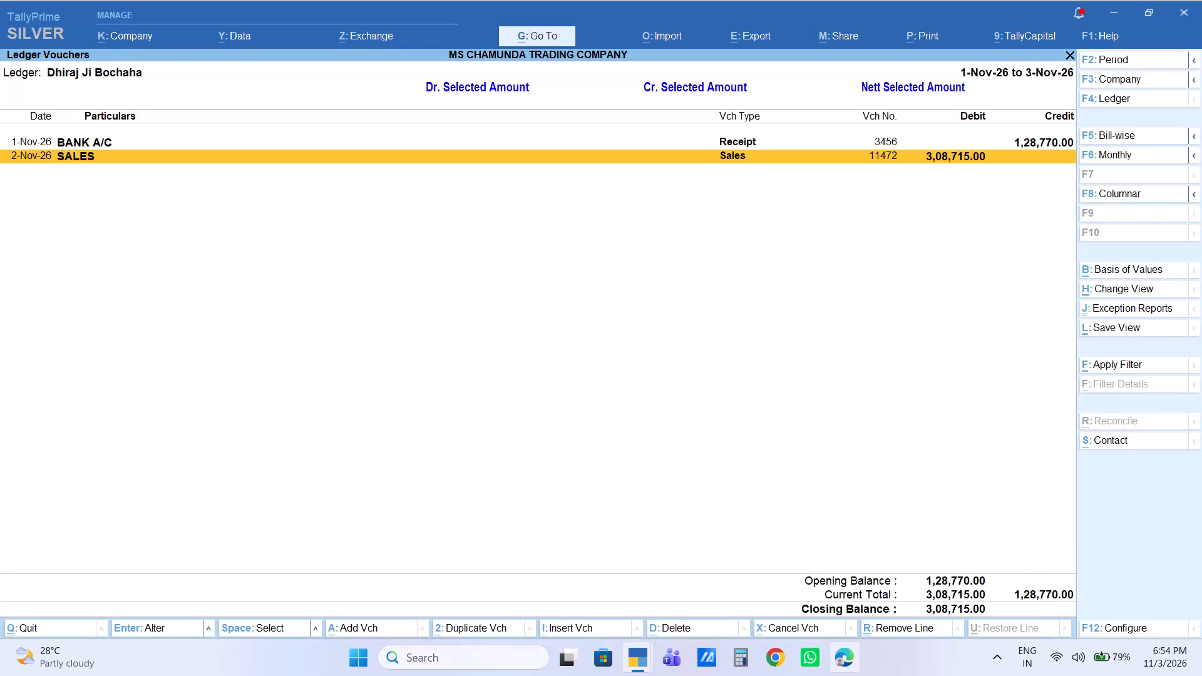
Close the open customer's ledger vouchers report and return to the Gateway of Tally.
key("Escape")
key("Escape")
key("Escape")
key("Escape")
key("Escape")
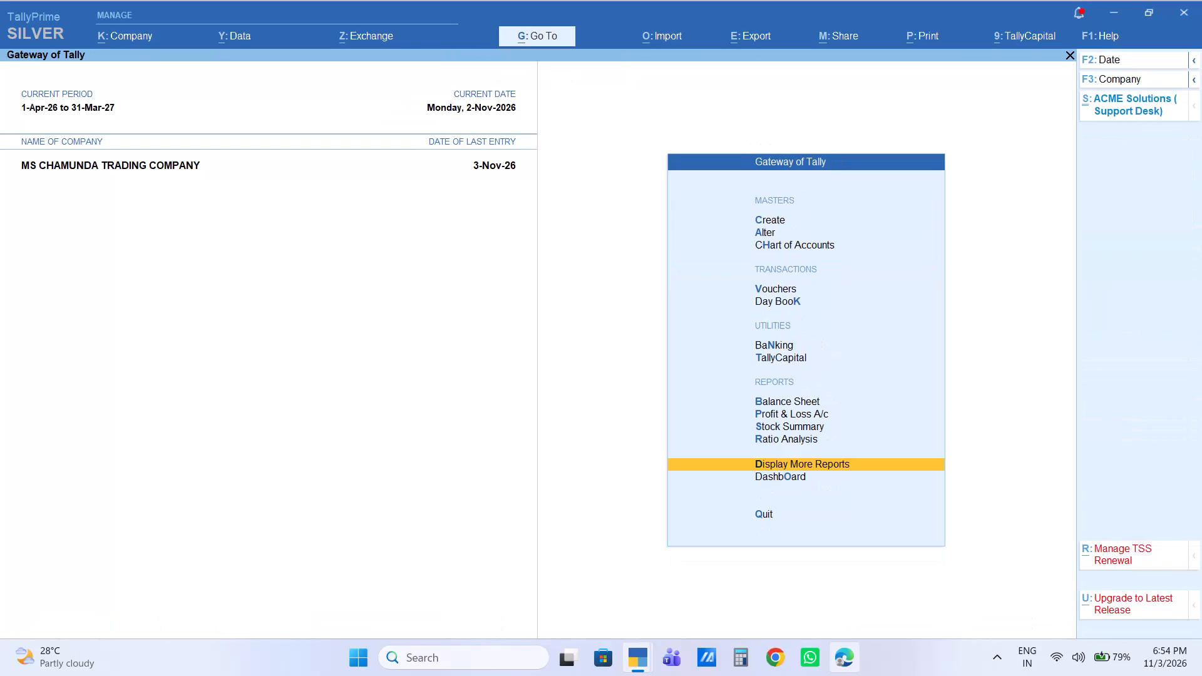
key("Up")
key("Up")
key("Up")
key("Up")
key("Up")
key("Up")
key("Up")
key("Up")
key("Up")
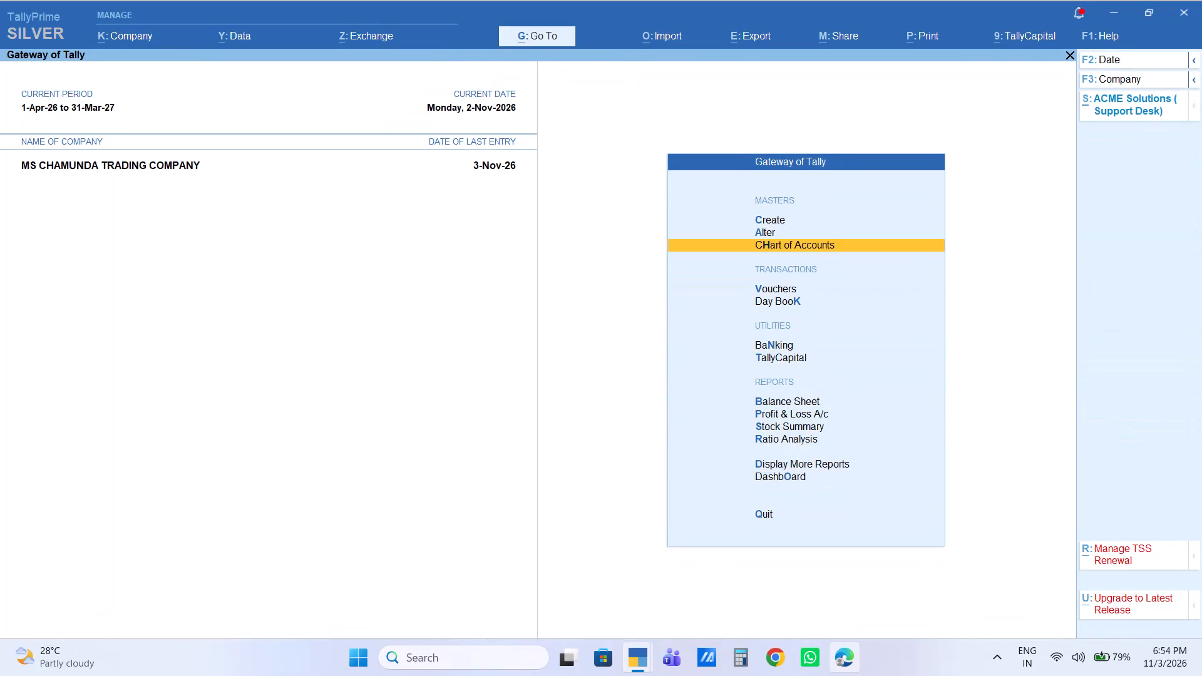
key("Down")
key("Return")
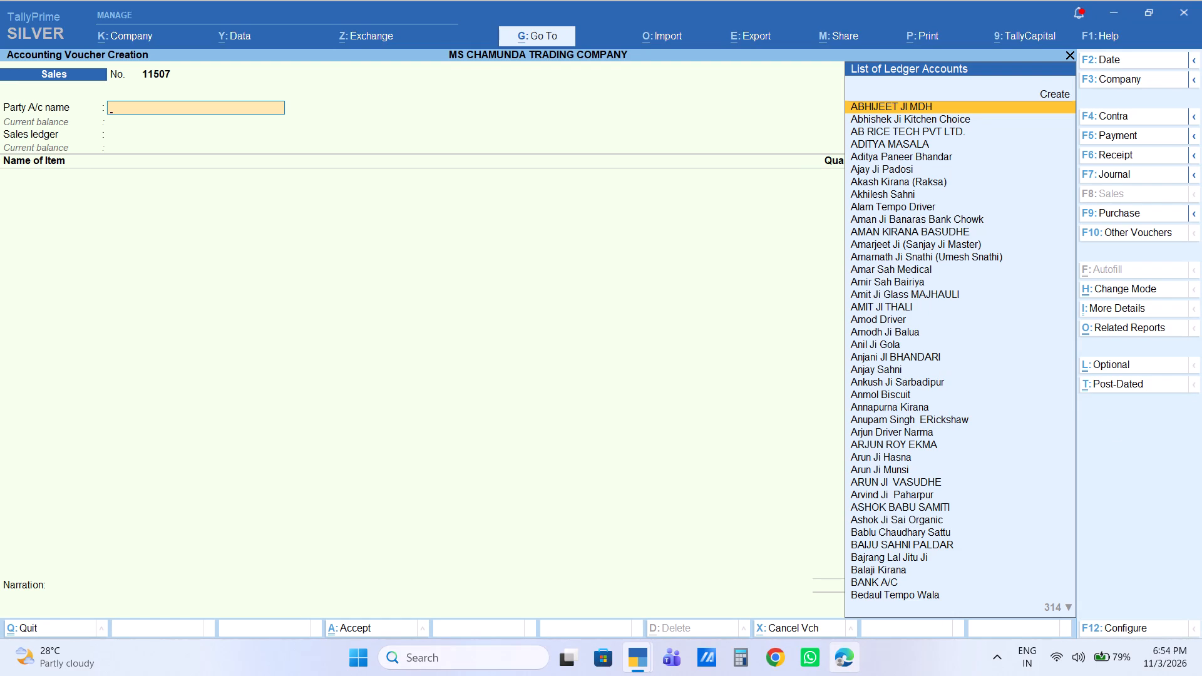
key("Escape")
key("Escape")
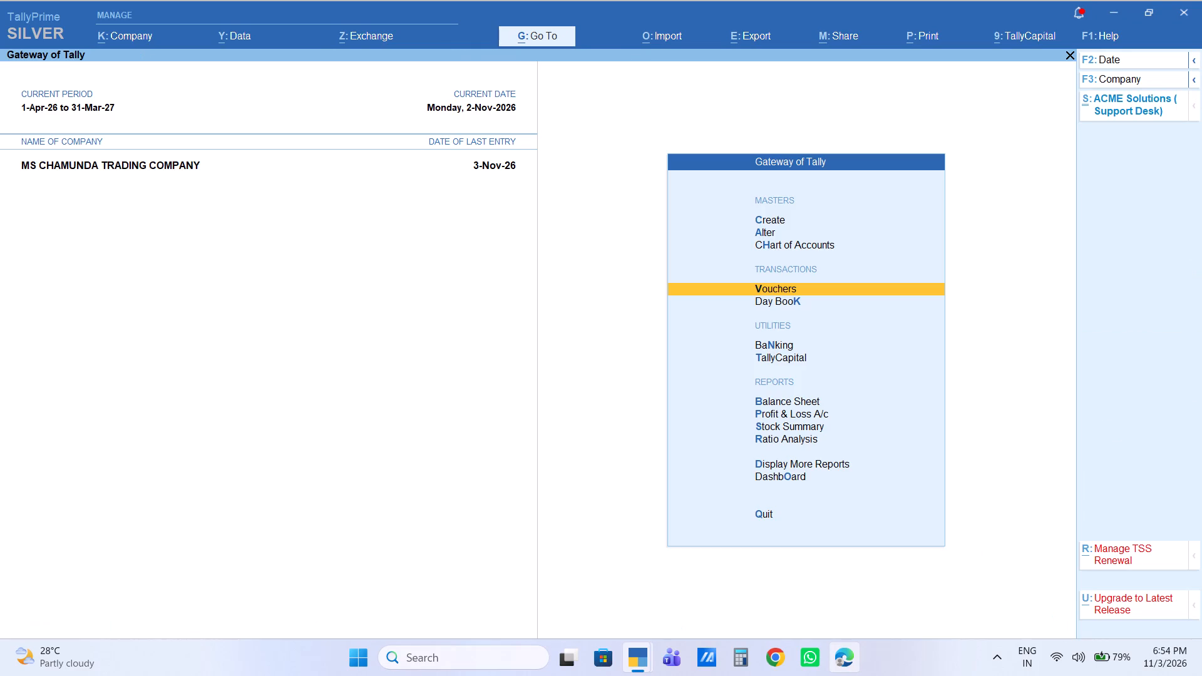
type("da")
key("l")
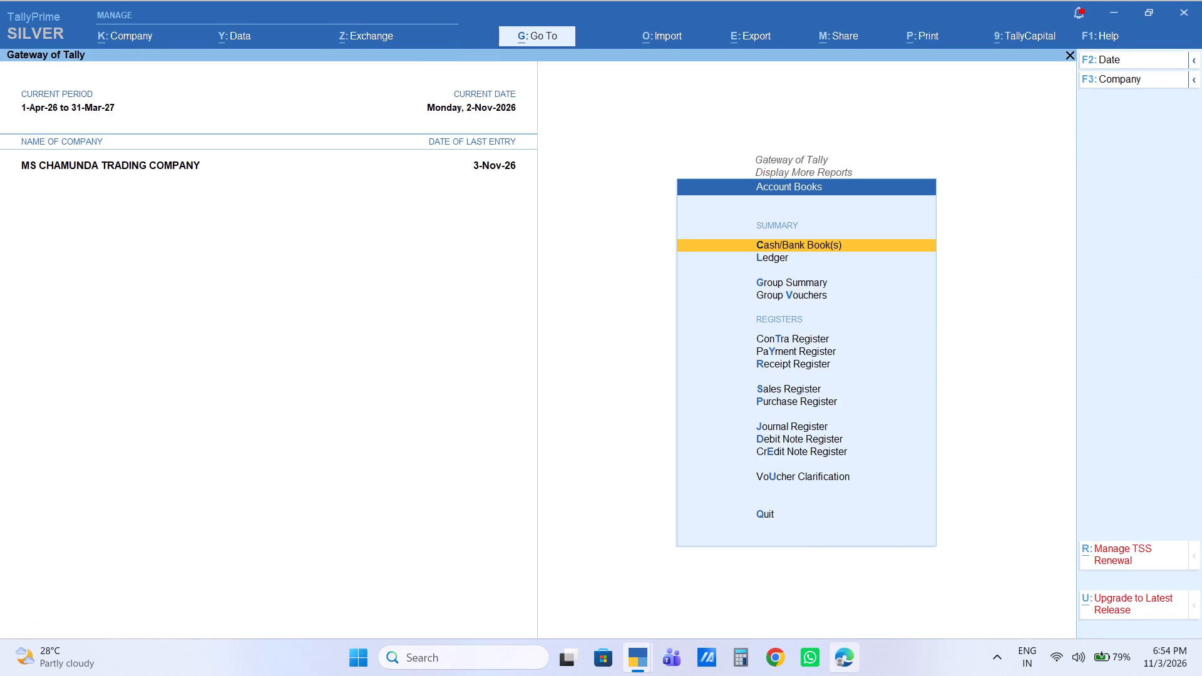
type("manoj")
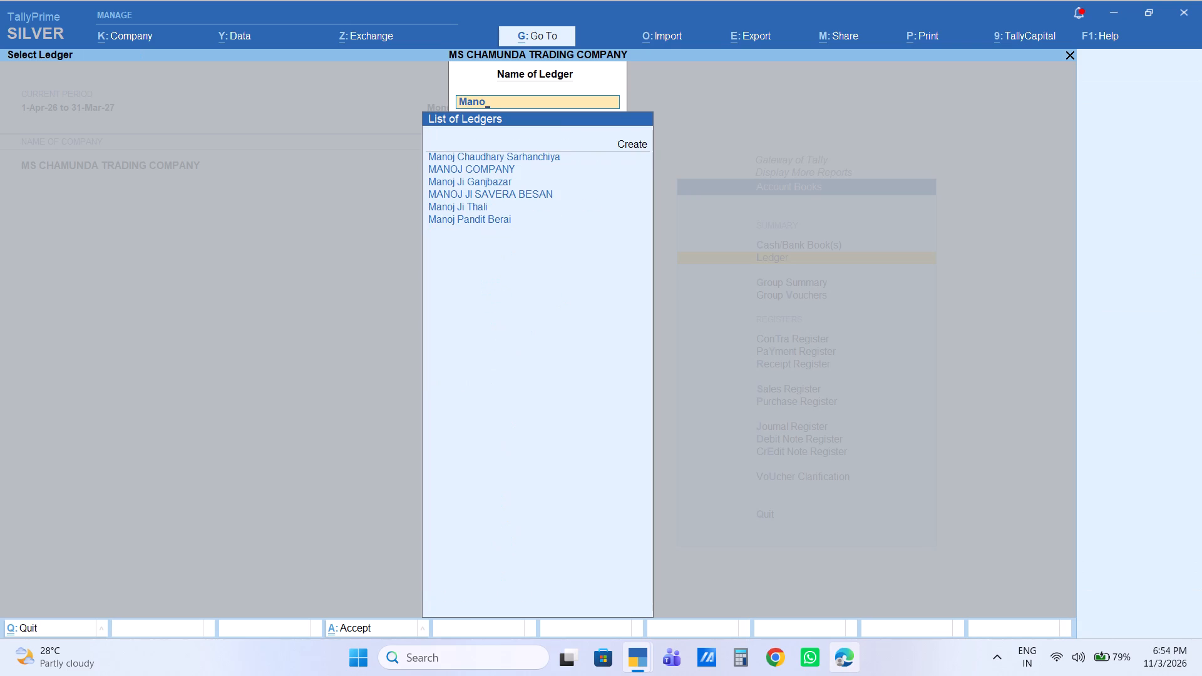
key("Down")
key("Down")
key("Down")
key("Down")
key("Down")
key("Down")
key("Down")
key("Down")
key("Down")
key("Down")
key("Down")
key("Down")
key("Return")
key("Return")
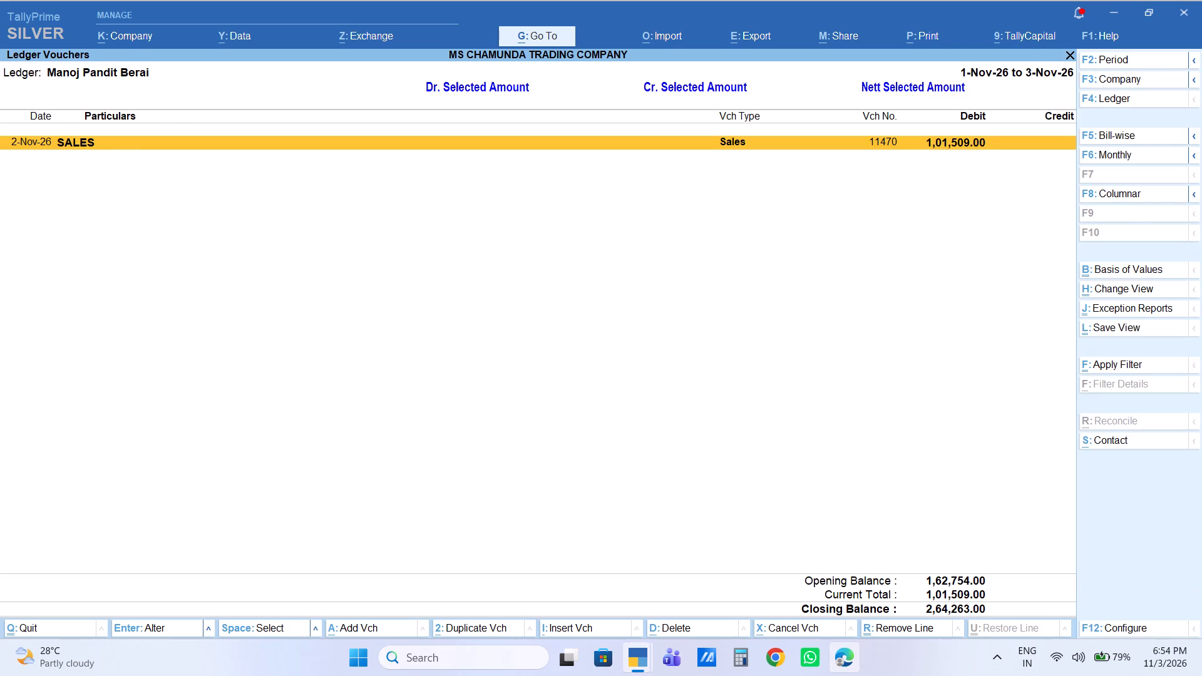
Examine the item rates in the sales entry, voucher 11470, and close the voucher and its ledger report.
key("Return")
key("Return")
key("Return")
key("Return")
key("Return")
key("Return")
key("Return")
key("Return")
key("Return")
key("Return")
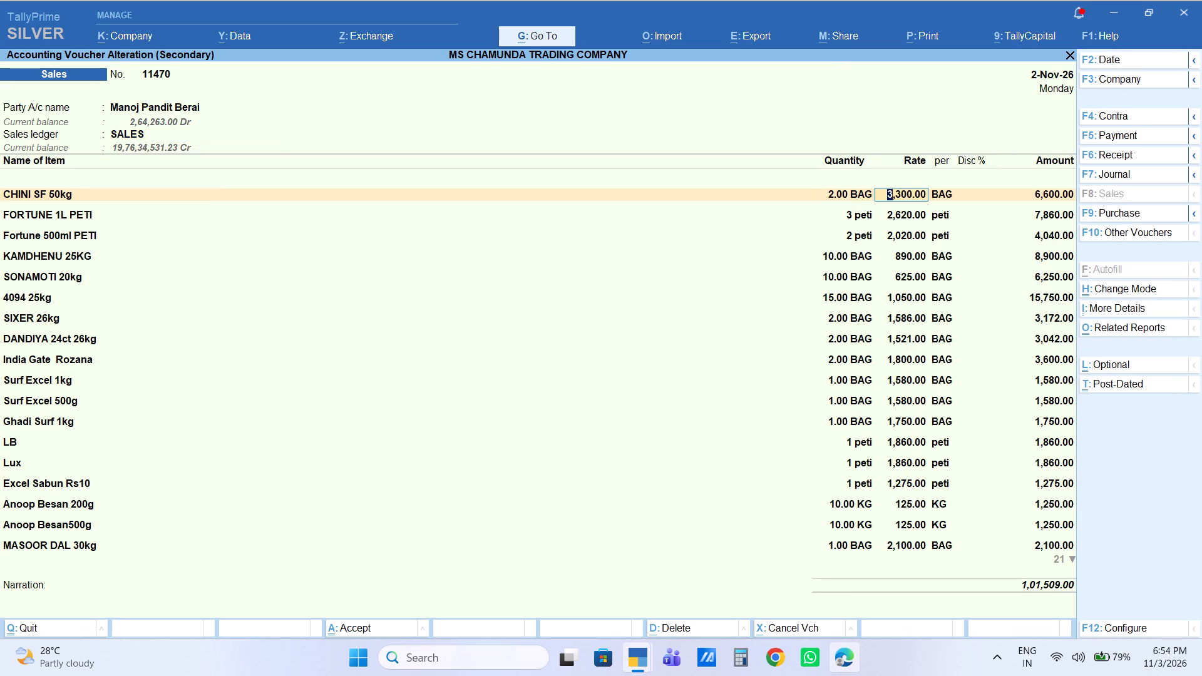
key("Down")
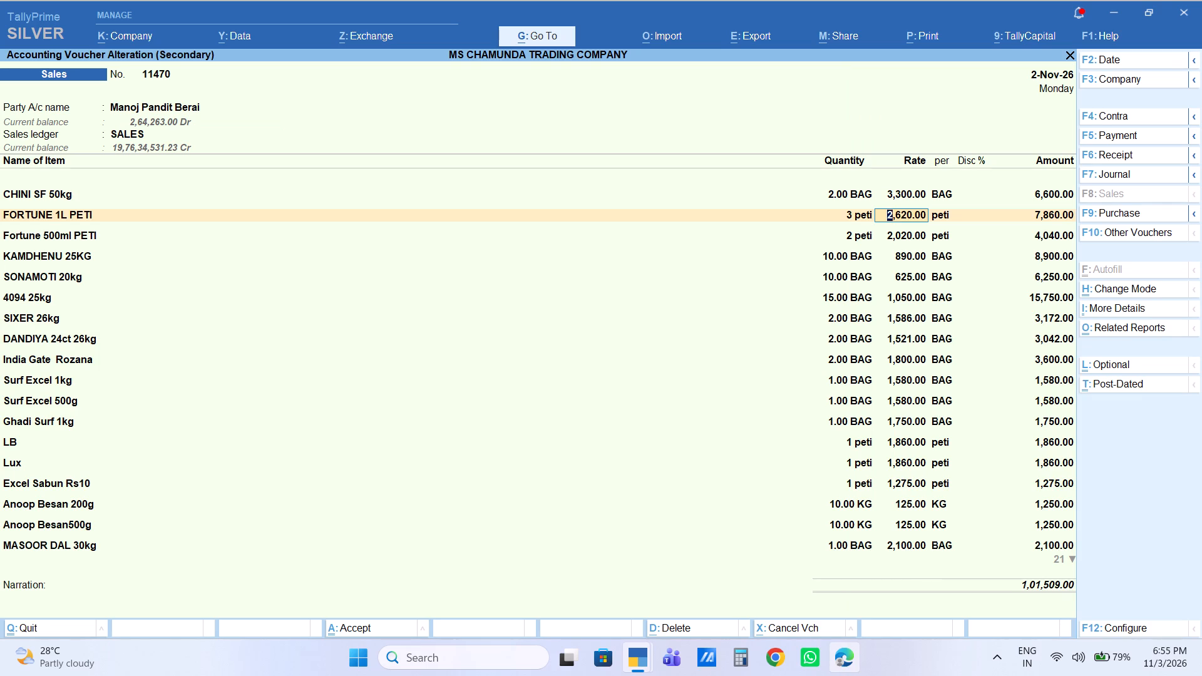
key("Up")
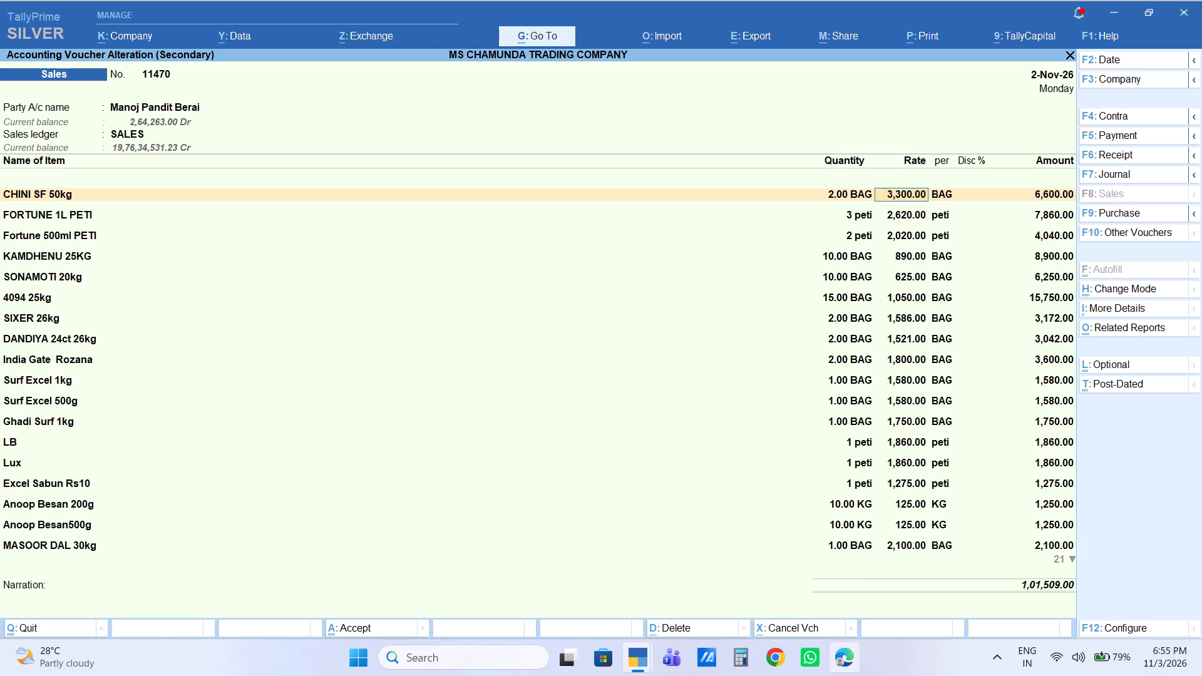
key("Escape")
key("Escape")
key("Escape")
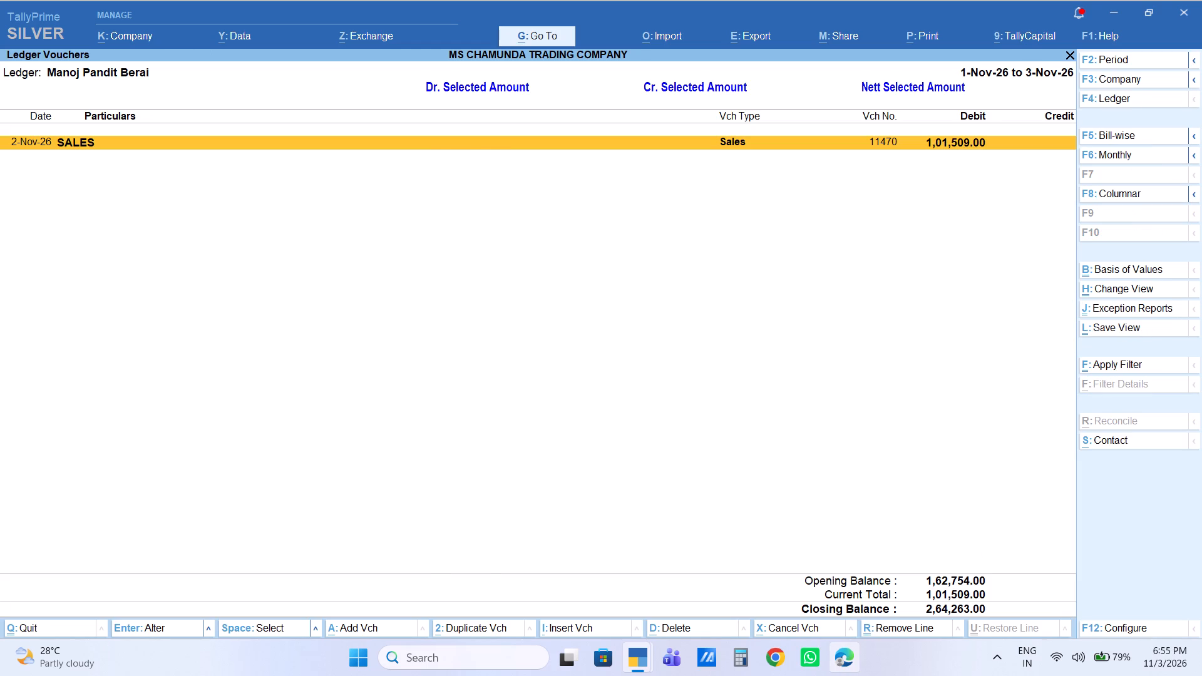
key("Escape")
key("Escape")
key("Escape")
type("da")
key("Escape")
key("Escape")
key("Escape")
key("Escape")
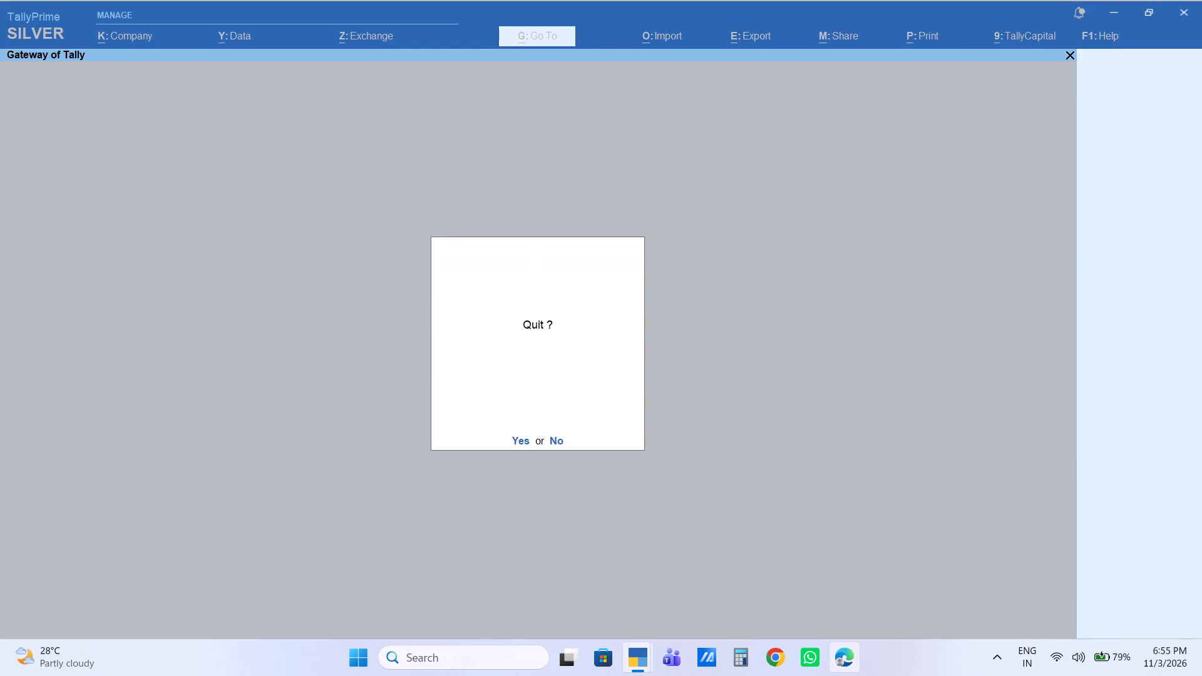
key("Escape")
type("da")
type("lsuni")
key("Down")
key("Down")
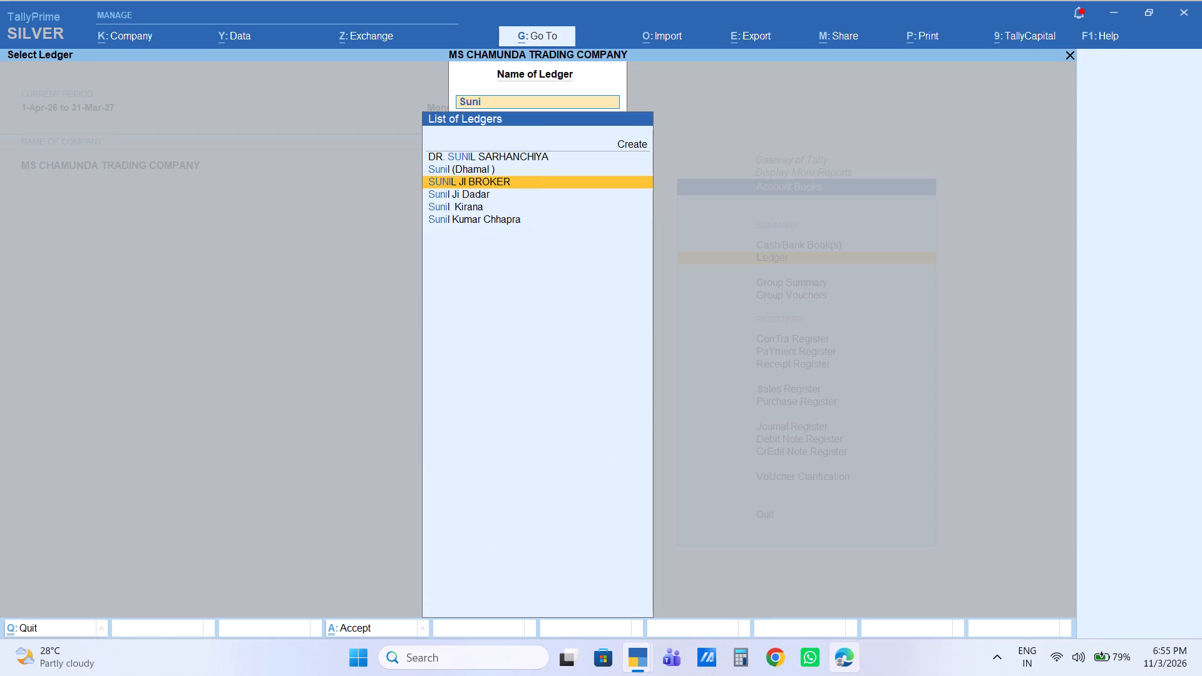
key("Down")
key("Down")
key("Up")
key("Return")
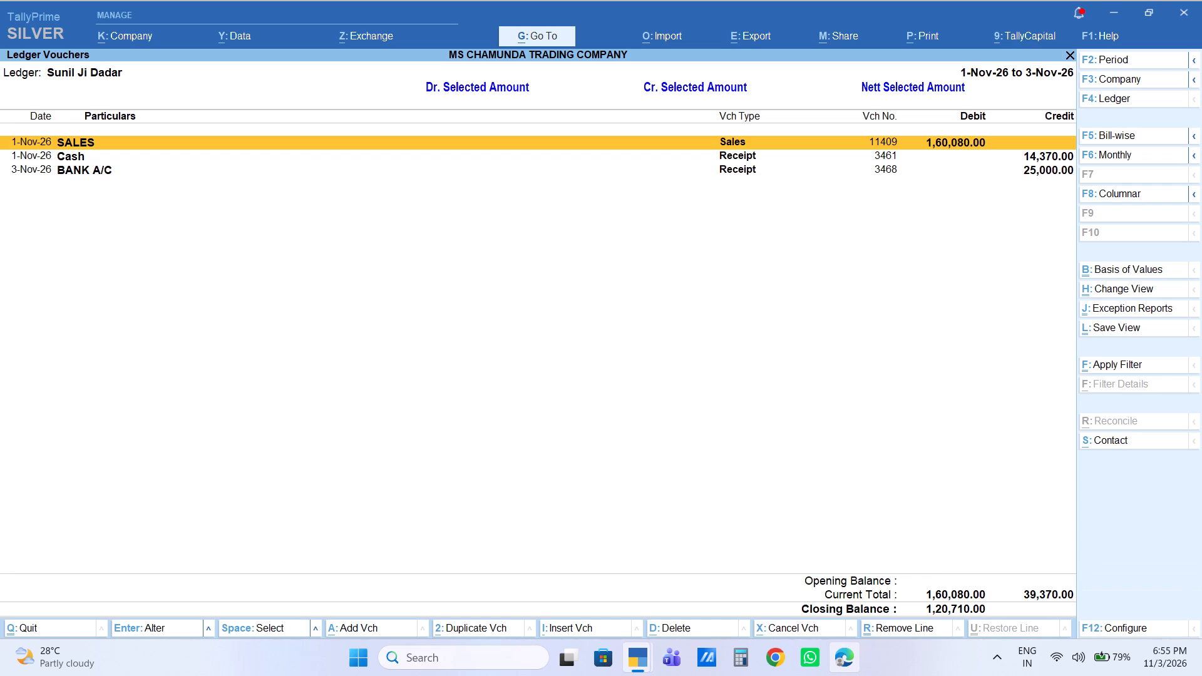
Examine all item lines of sales voucher 11409 down to Labour Charge, and return to the Gateway of Tally.
key("Return")
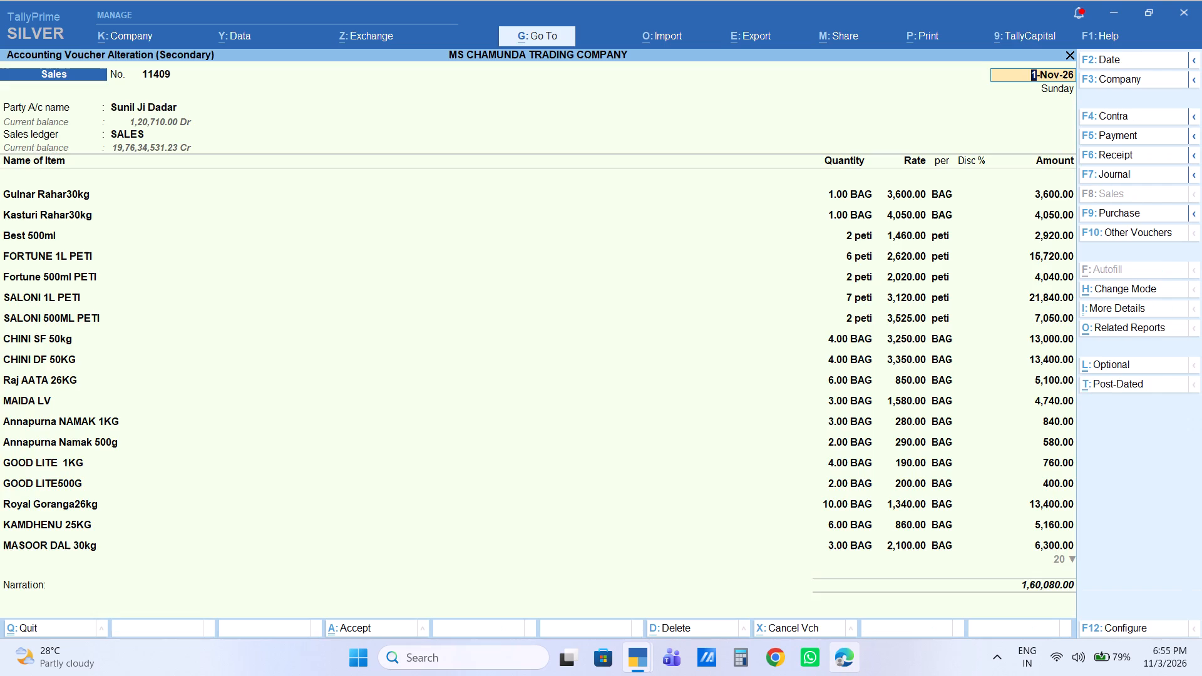
key("Escape")
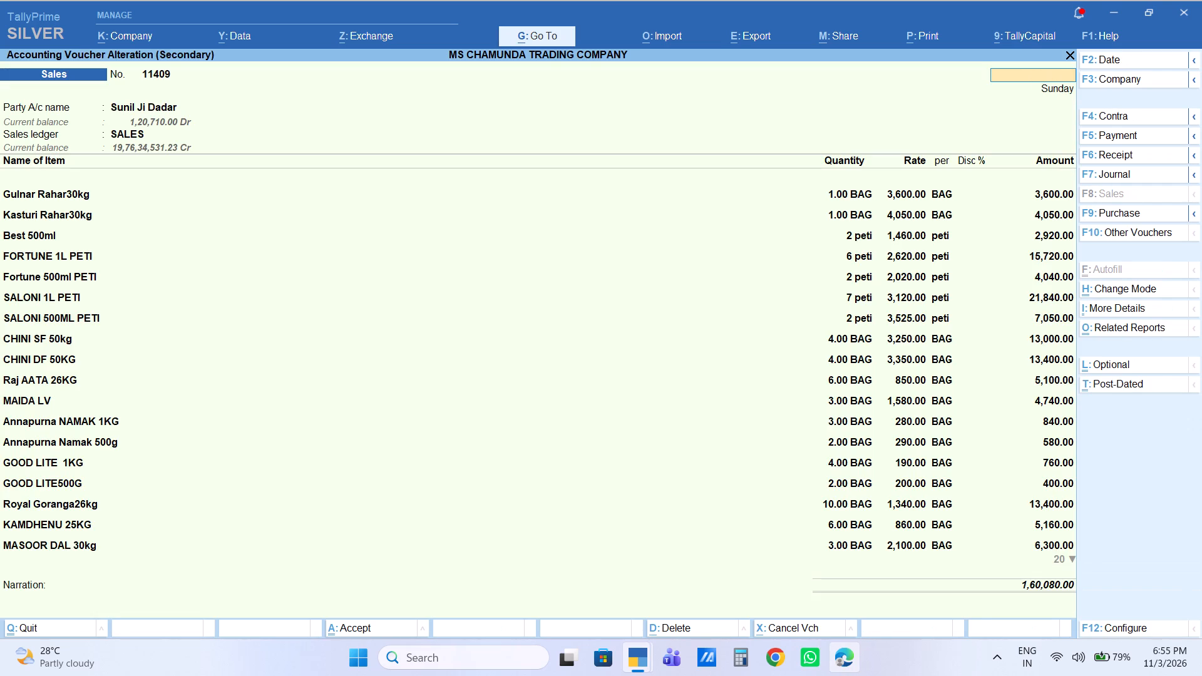
key("Escape")
key("Escape")
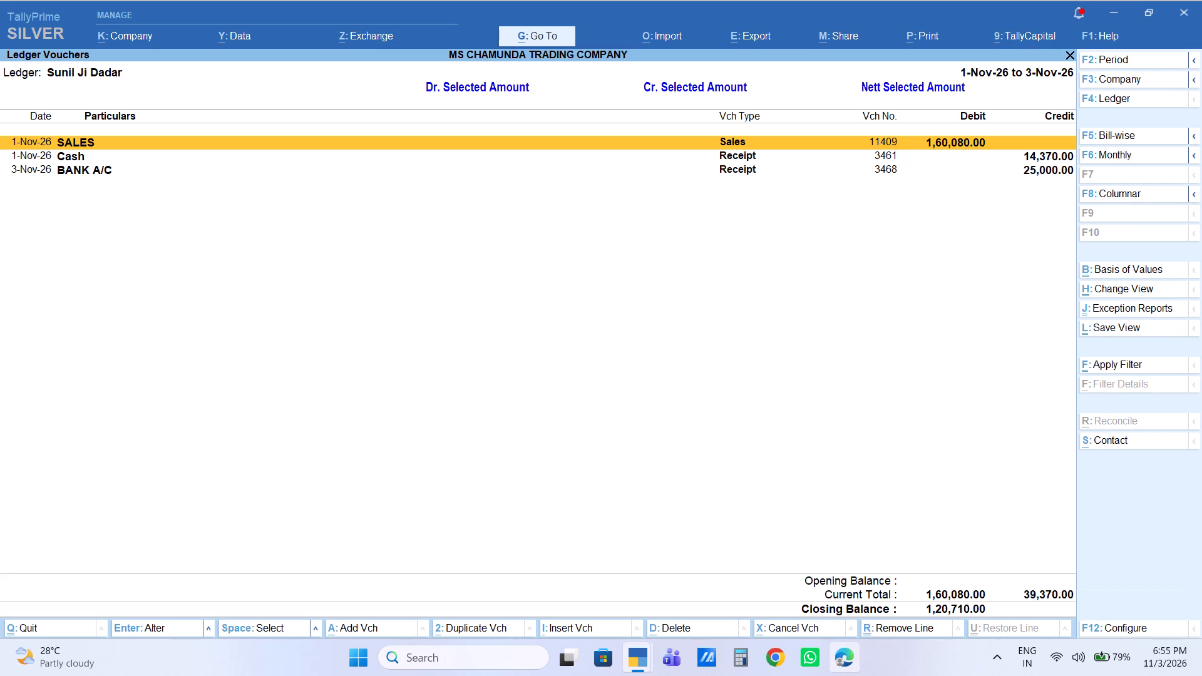
key("Return")
key("Return")
key("Return")
key("Return")
key("Return")
key("Return")
key("Return")
key("Return")
key("Return")
key("Return")
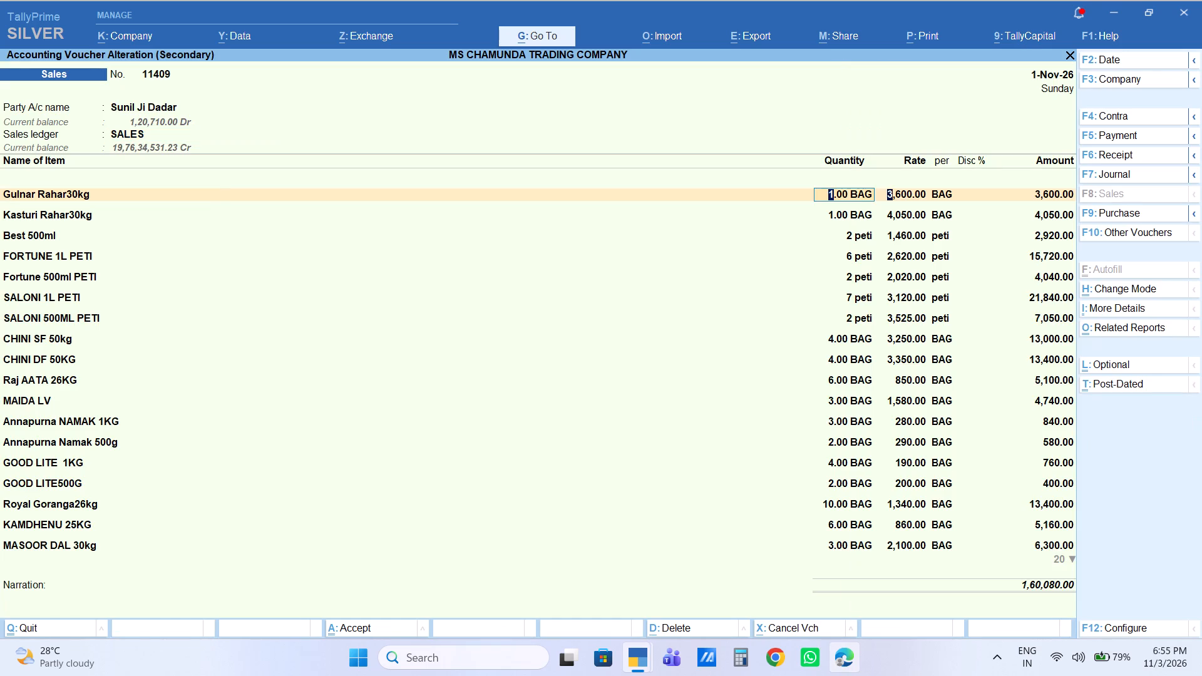
key("Down")
key("Down")
key("Down")
key("Down")
key("Down")
key("Down")
key("Down")
key("Down")
key("Down")
key("Down")
key("Down")
key("Down")
key("Down")
key("Down")
key("Down")
key("Down")
key("Down")
key("Down")
key("Down")
key("Down")
key("Down")
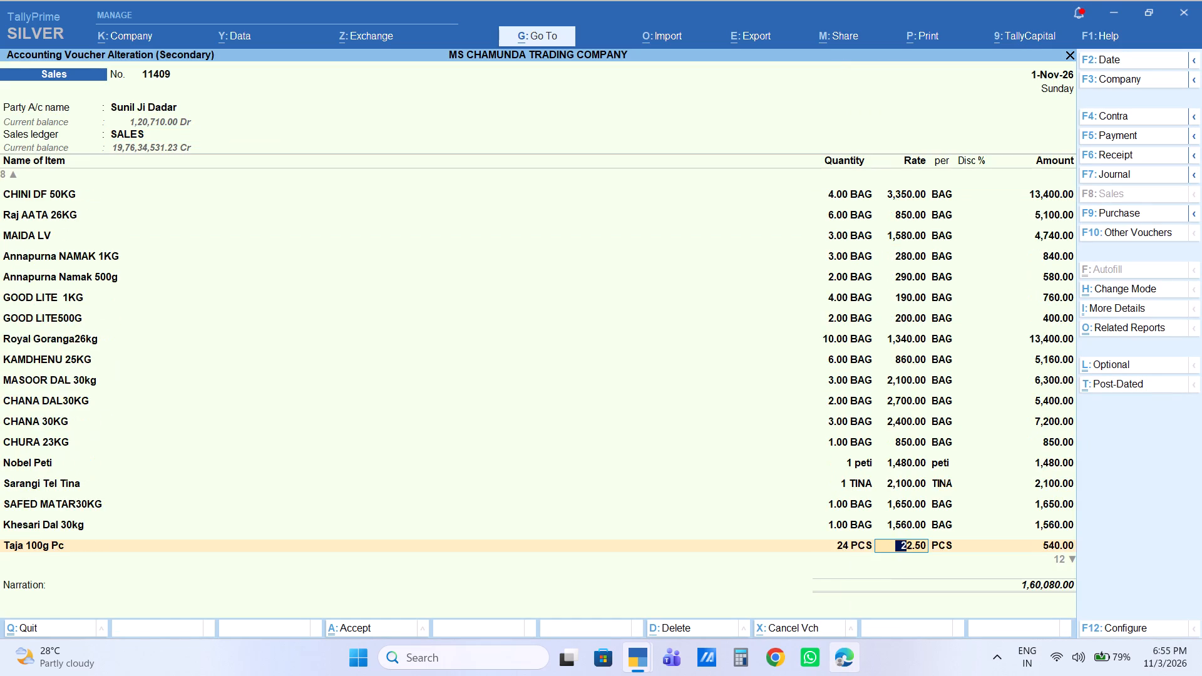
key("Down")
key("Down")
key("Down")
key("Down")
key("Down")
key("Down")
key("Down")
key("Down")
key("Down")
key("Down")
key("Down")
key("Down")
key("Down")
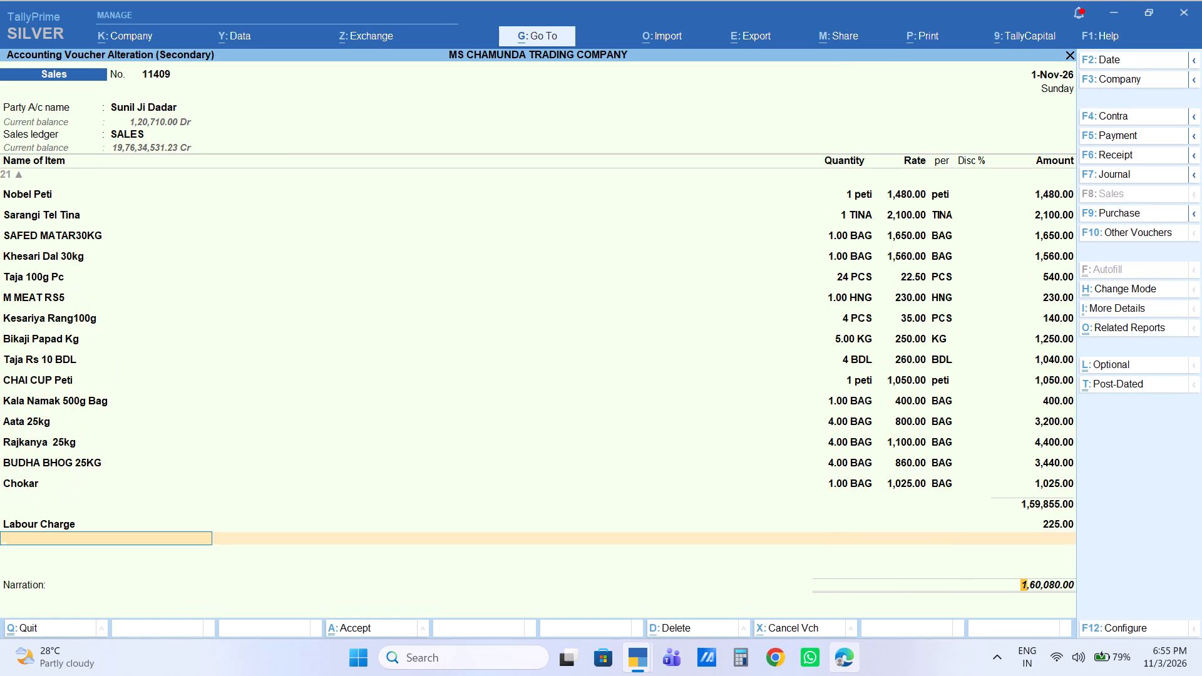
key("Escape")
key("Escape")
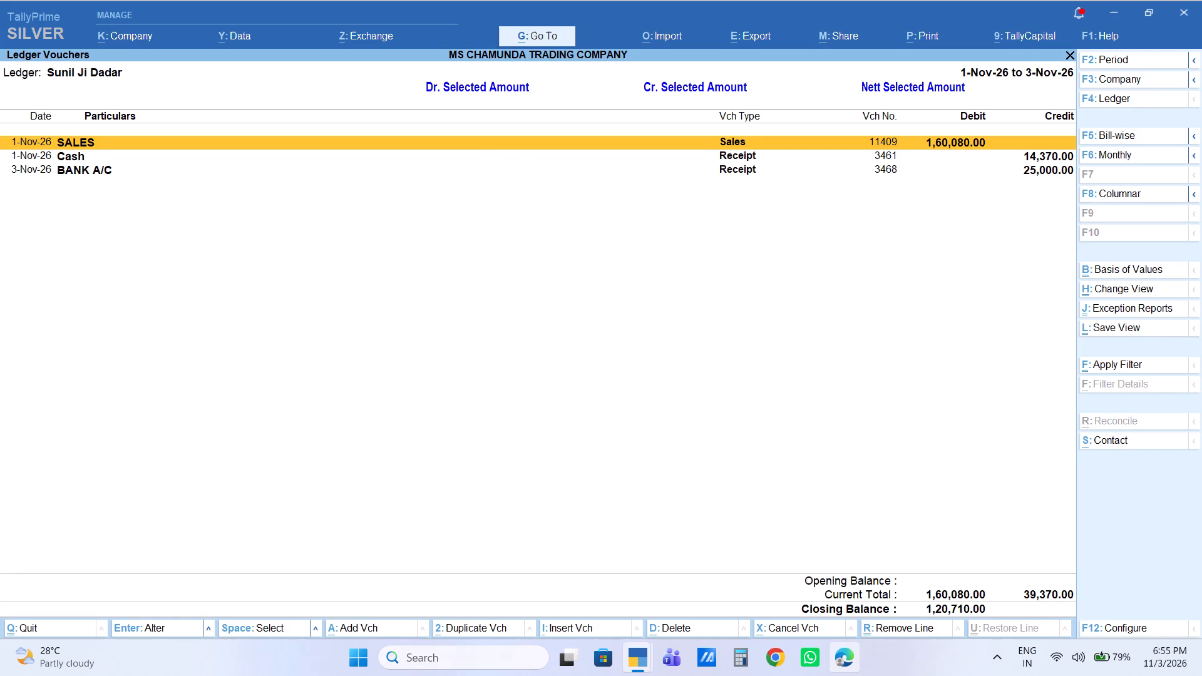
key("Escape")
key("Escape")
key("Escape")
key("Escape")
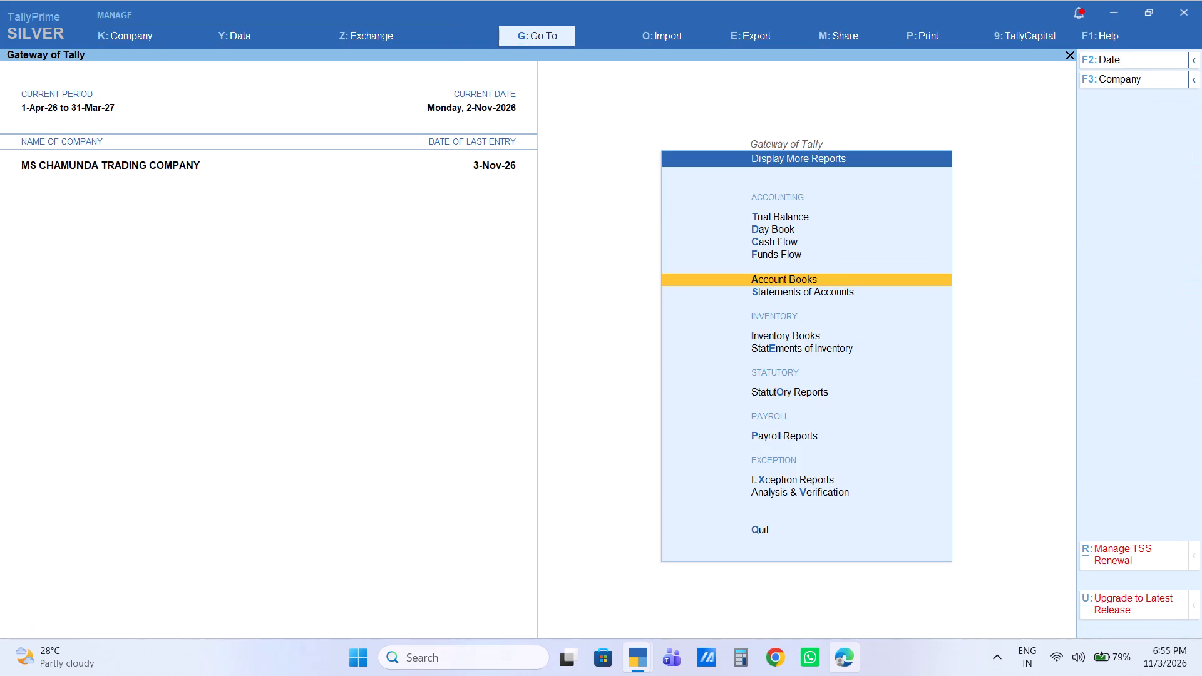
key("Escape")
key("Up")
key("Up")
key("Up")
key("Up")
key("Up")
key("Up")
key("Up")
key("Up")
key("Up")
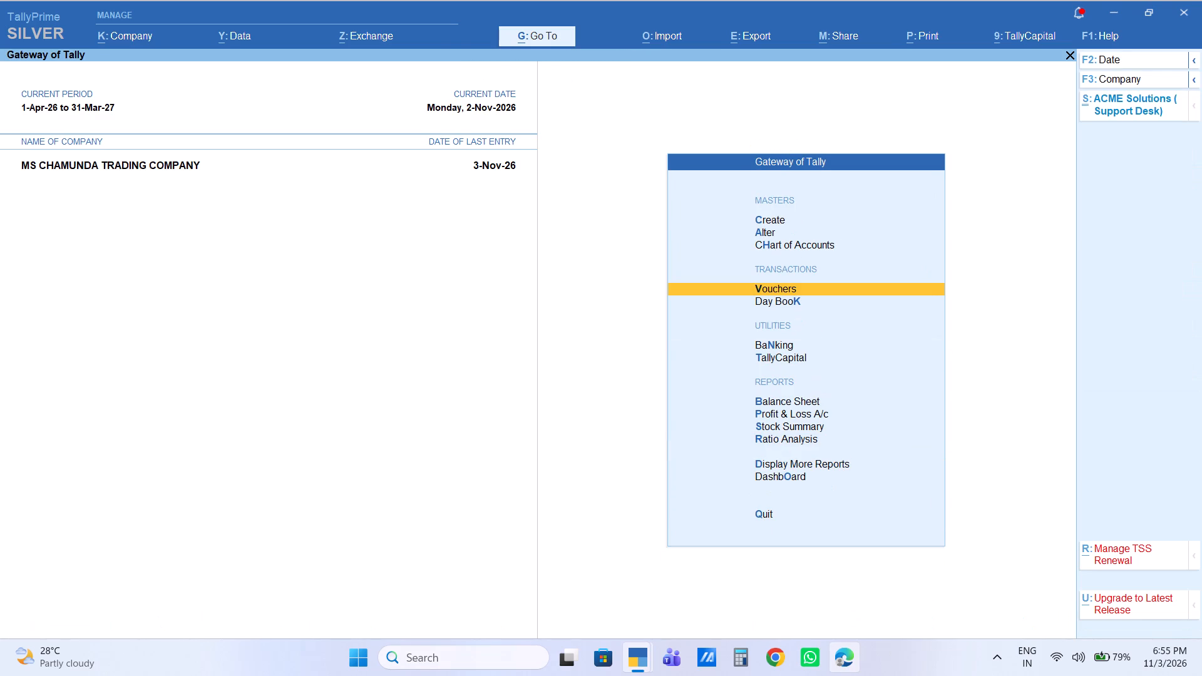
key("Down")
key("Return")
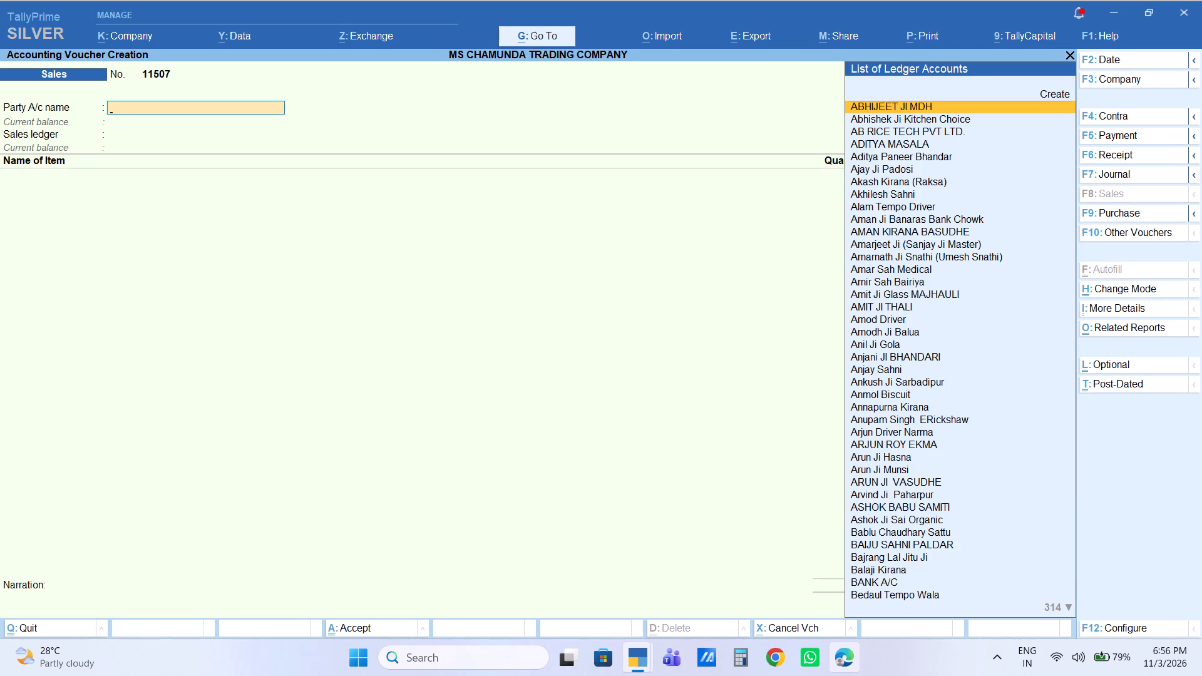
key("s")
key("BackSpace")
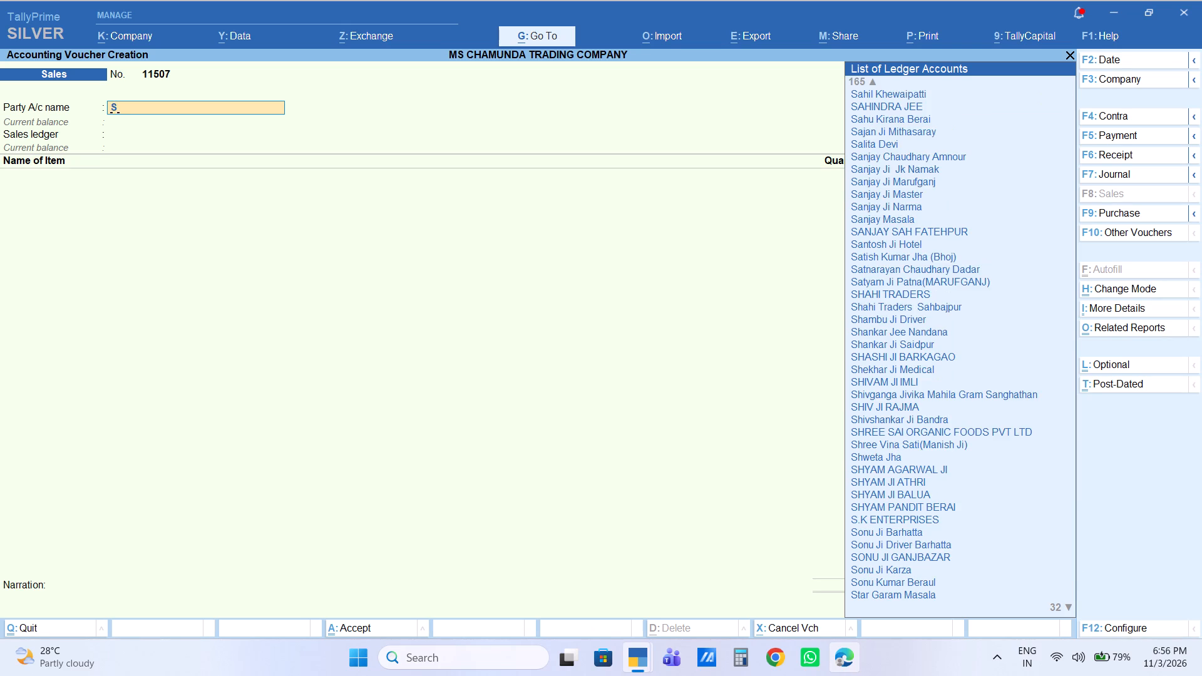
type("ranjit")
key("Down")
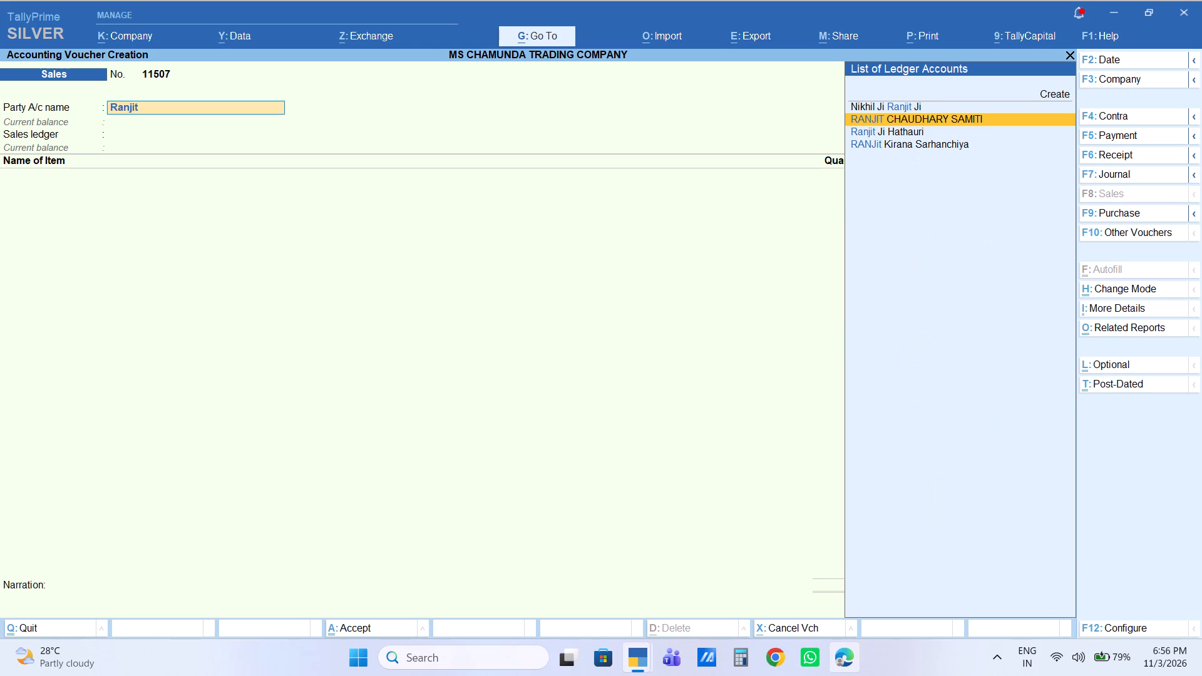
key("Down")
key("Down")
key("Return")
key("Return")
key("Return")
key("Return")
key("Return")
key("Return")
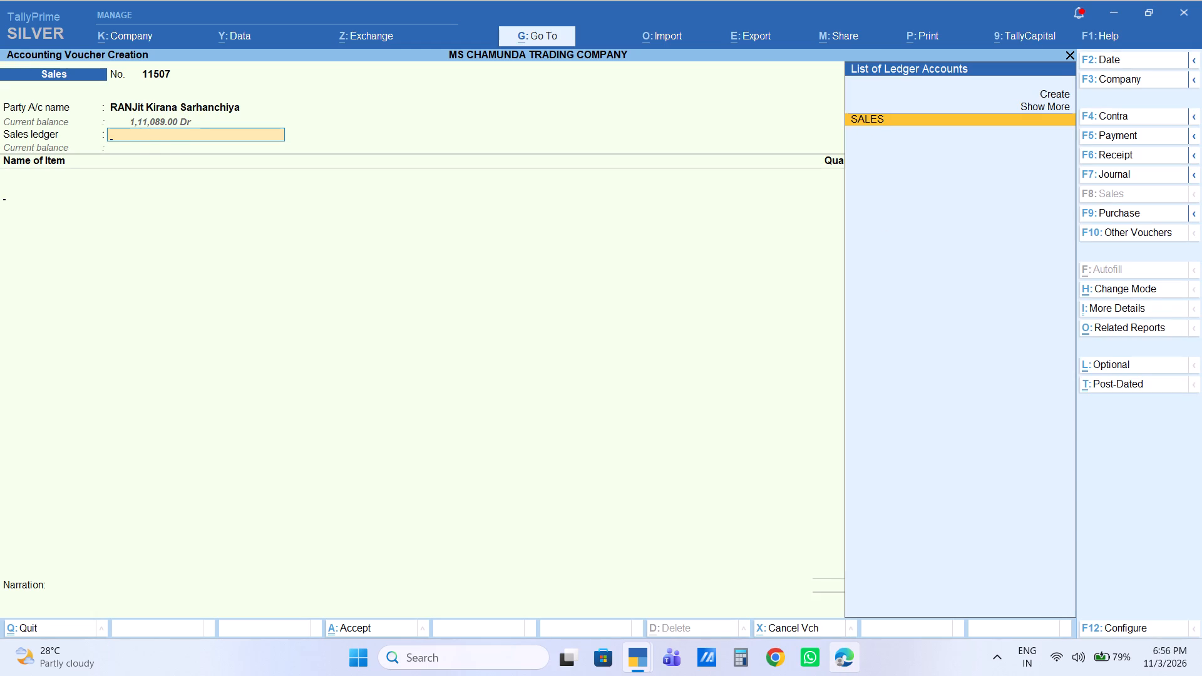
Add the item KISMIS with a quantity of 20 KG and an amount of 7,400.
type("kismis")
key("Down")
key("Return")
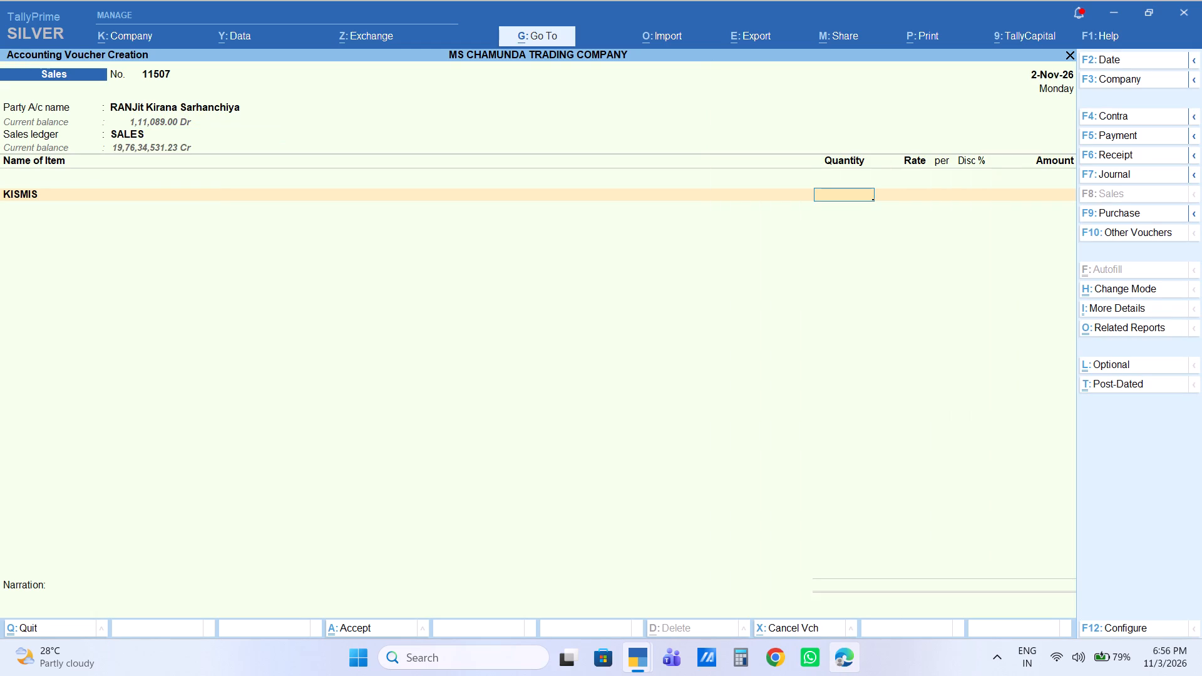
type("20")
key("Return")
key("Return")
key("Return")
key("Return")
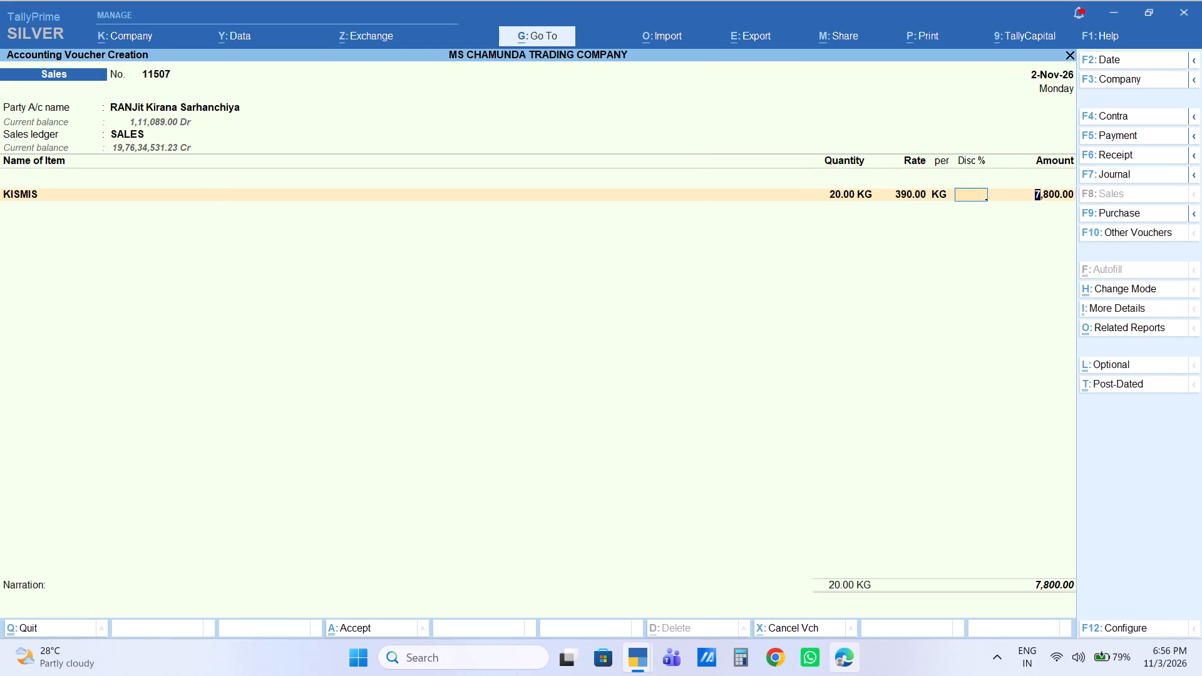
type("7400")
key("Return")
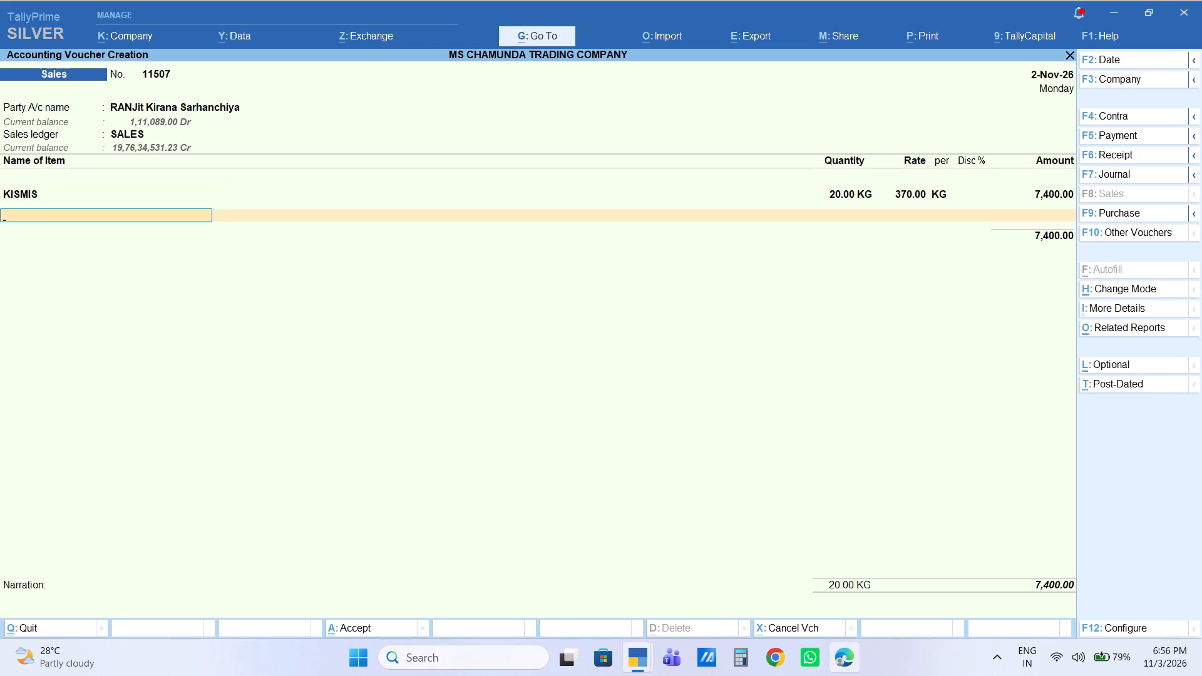
Add the item GOOD LITE 1KG with a quantity of 20 BAG and an amount of 3,800.
type("go")
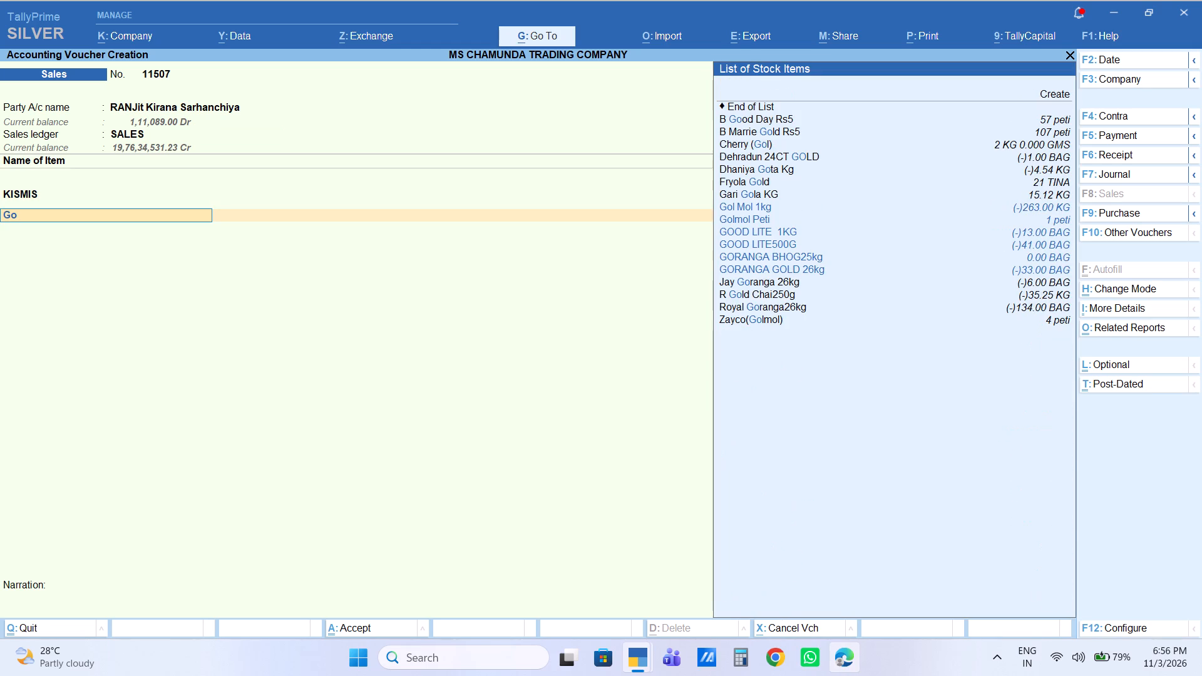
type("oo")
key("Down")
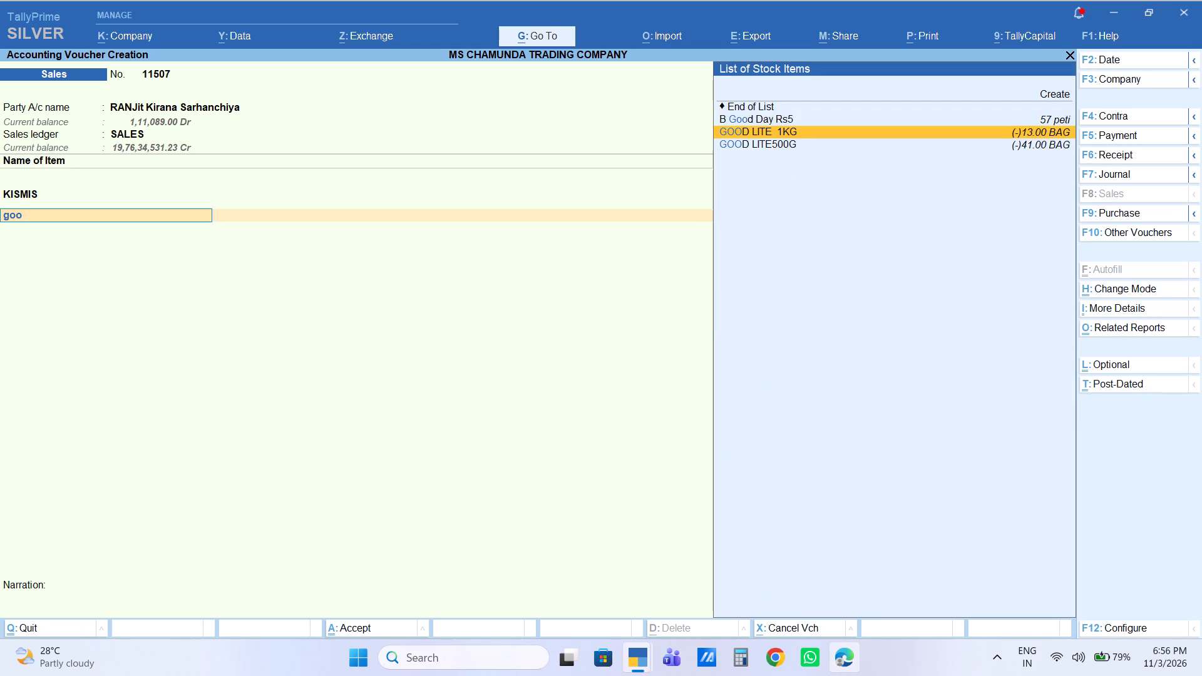
key("Return")
type("20")
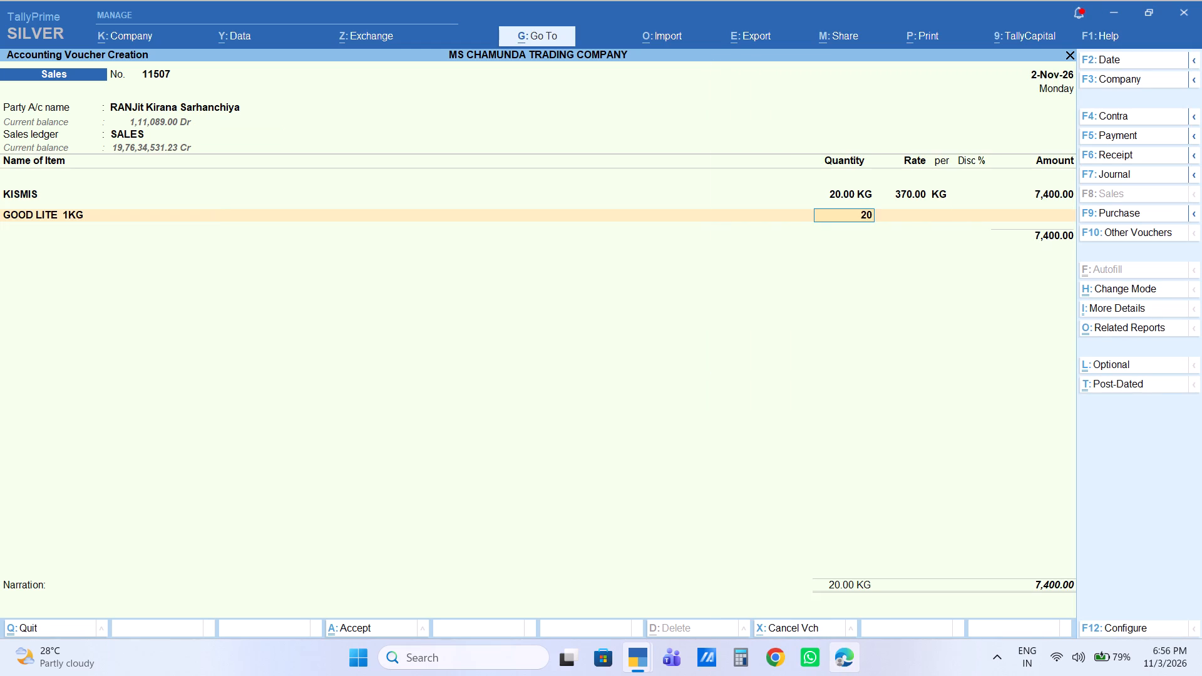
key("Return")
key("Return")
key("Return")
key("Return")
type("3800")
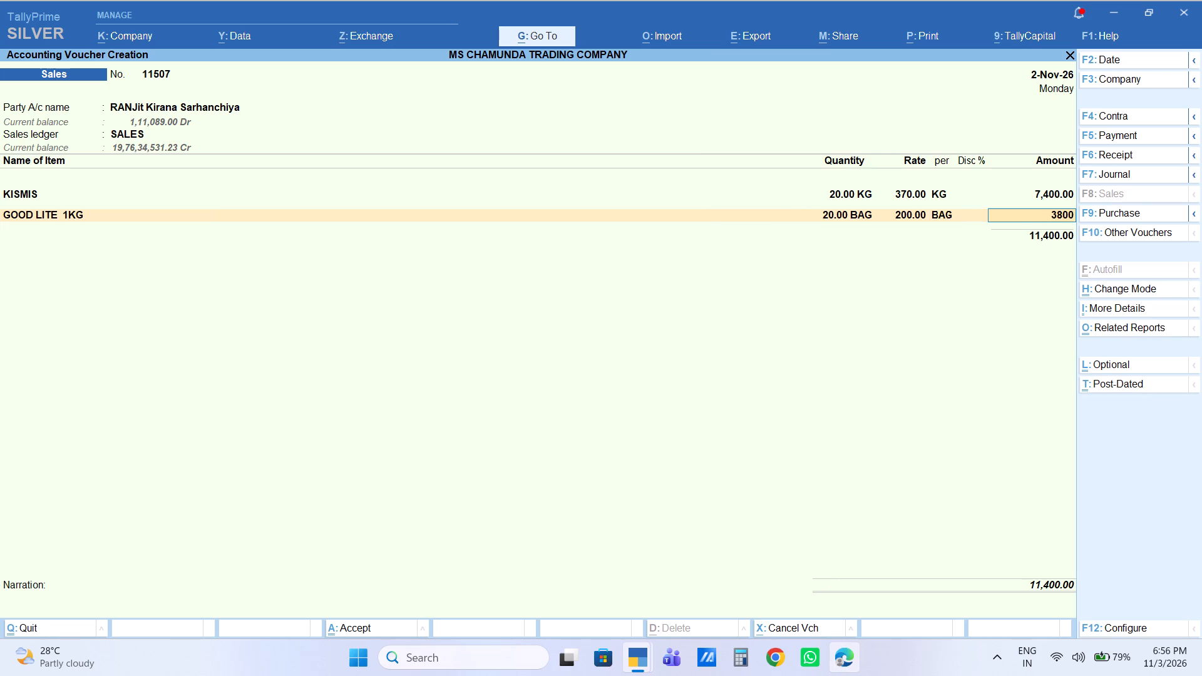
key("Return")
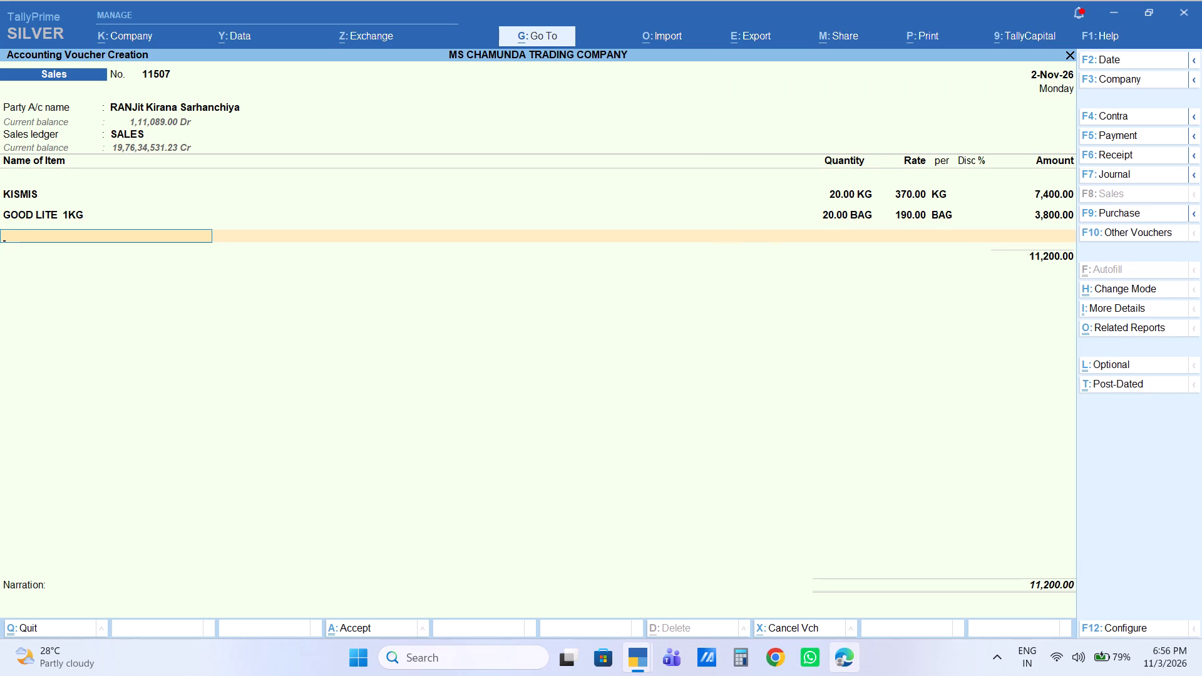
Add the item HATHI 500ML with a quantity of 5 peti, keeping the rate of 3,600 and amount of 18,000.
type("hathi")
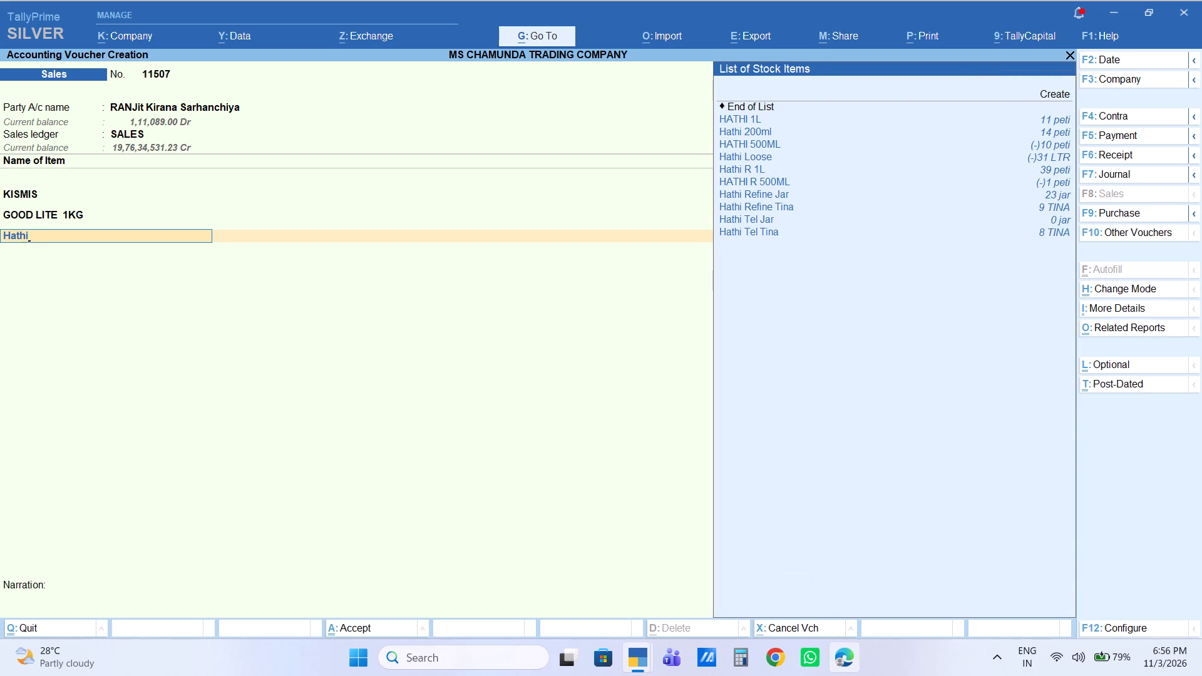
key("Down")
key("Down")
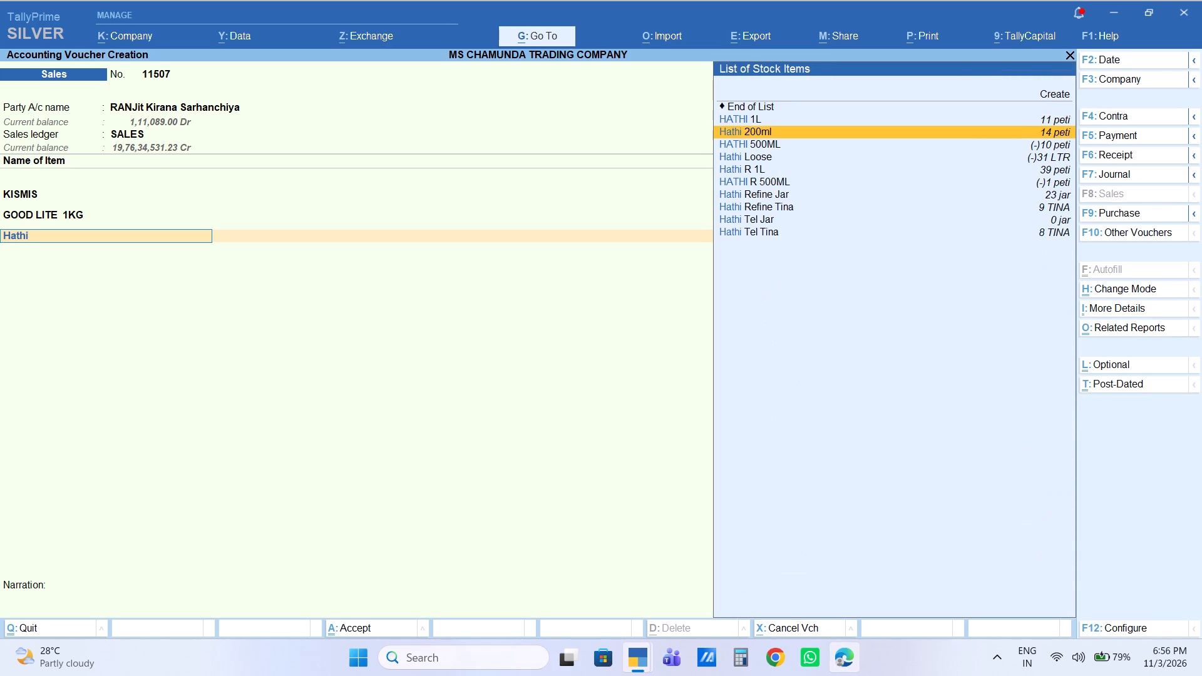
key("Down")
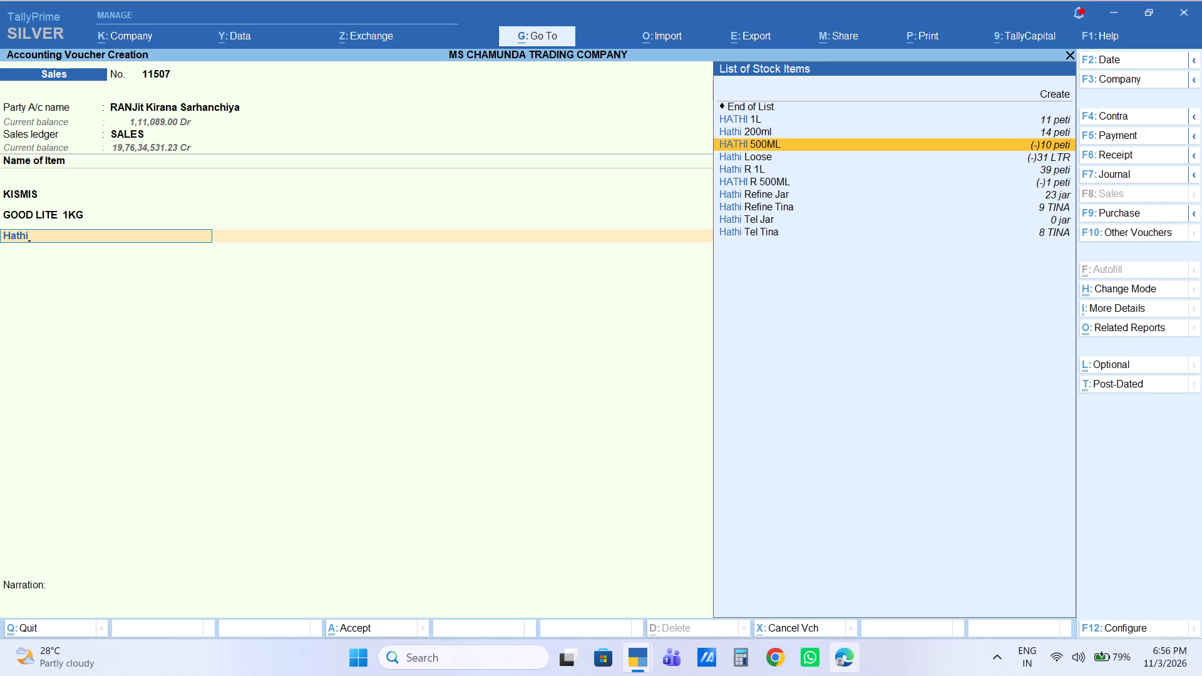
key("Down")
key("Down")
key("Down")
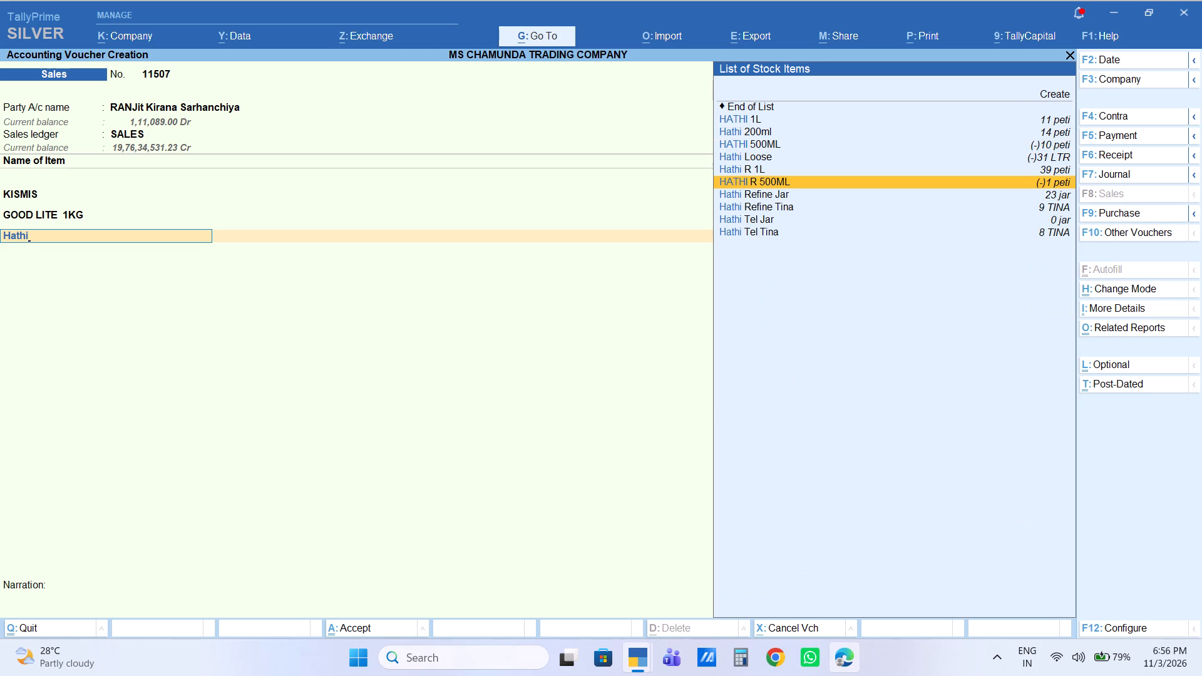
key("Up")
key("Up")
key("Up")
key("Return")
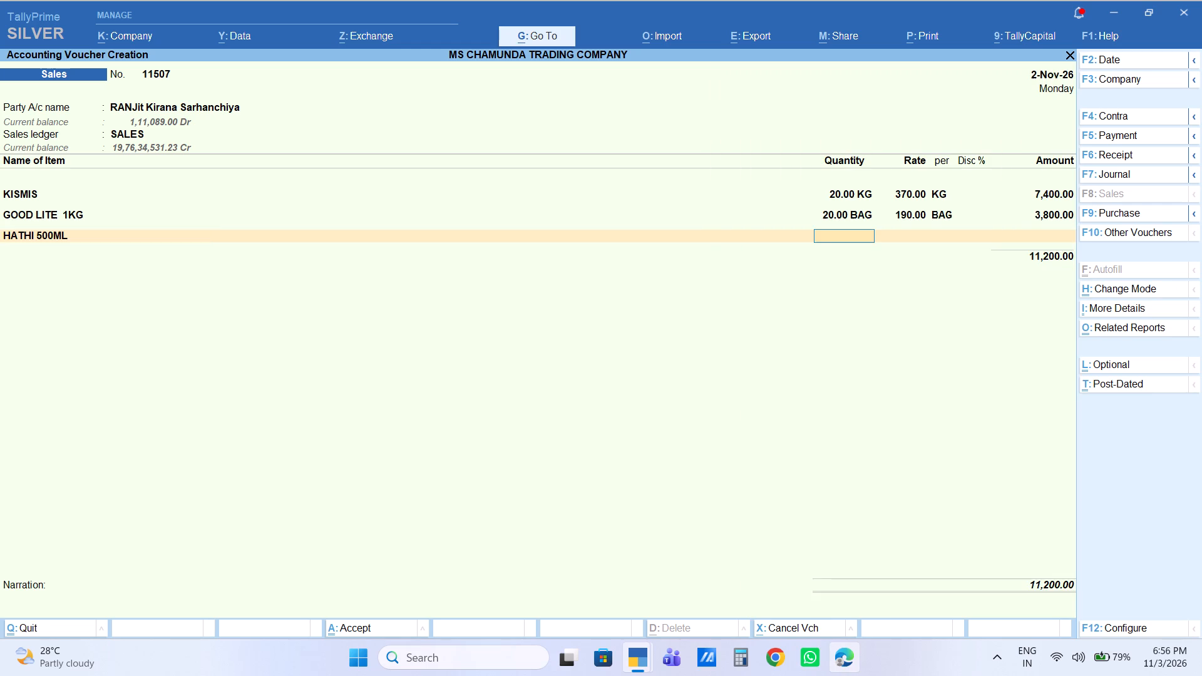
key("5")
key("Return")
key("Return")
key("Return")
key("Return")
key("Return")
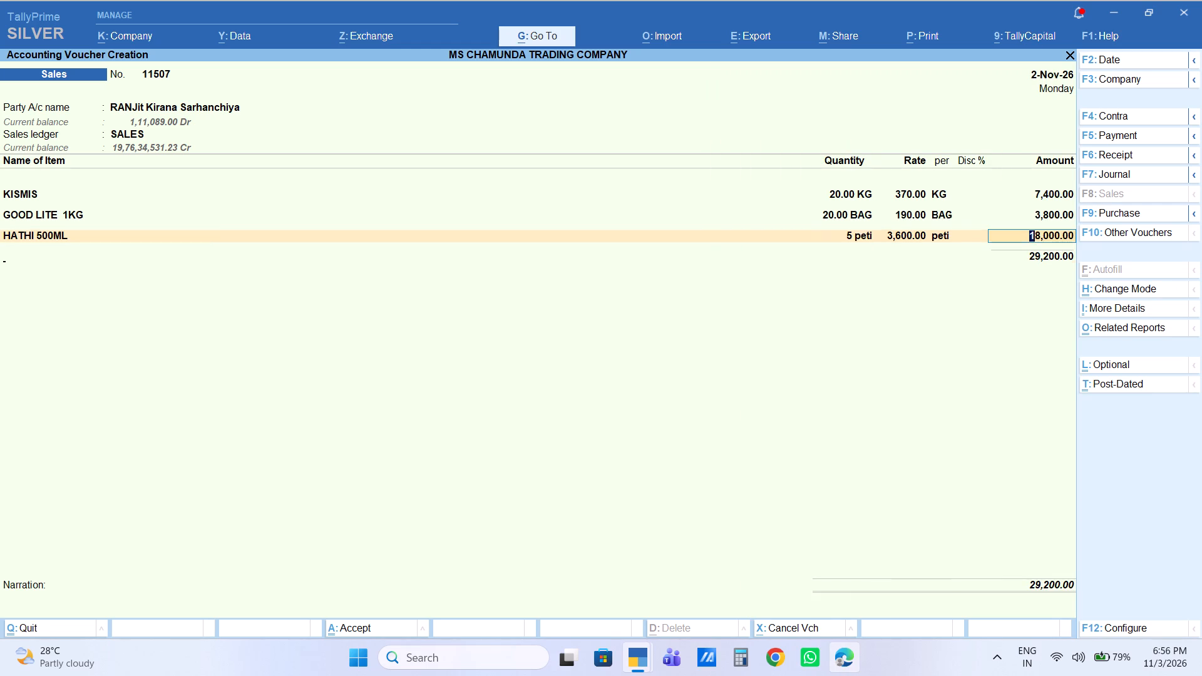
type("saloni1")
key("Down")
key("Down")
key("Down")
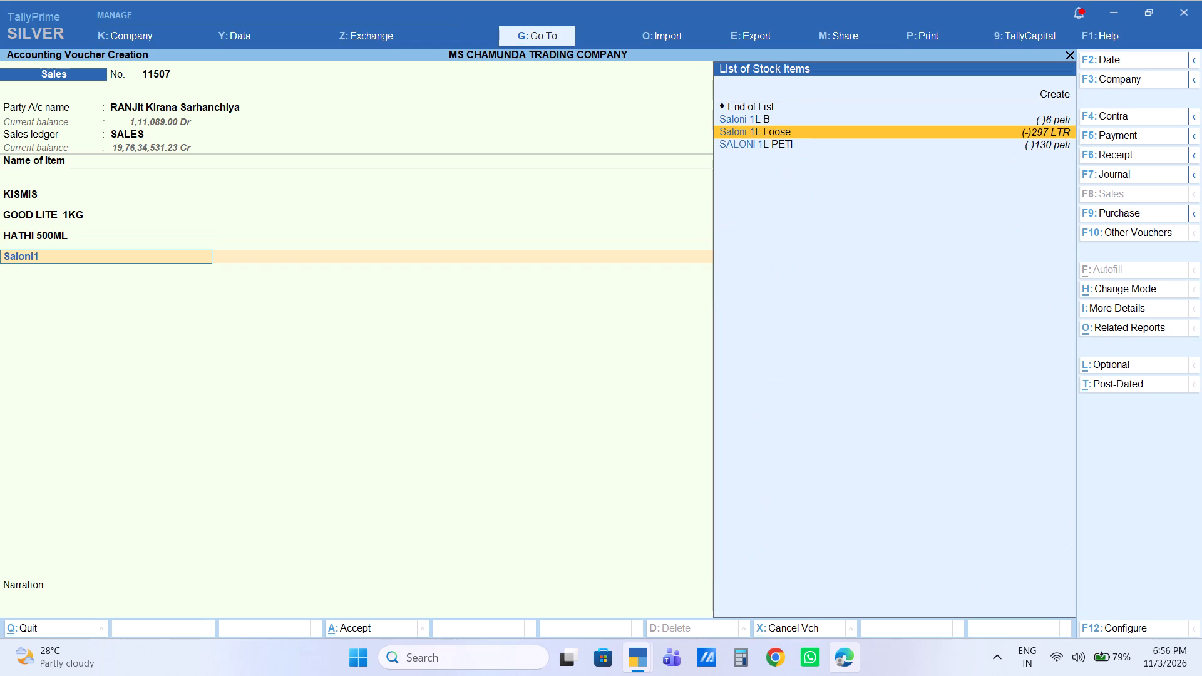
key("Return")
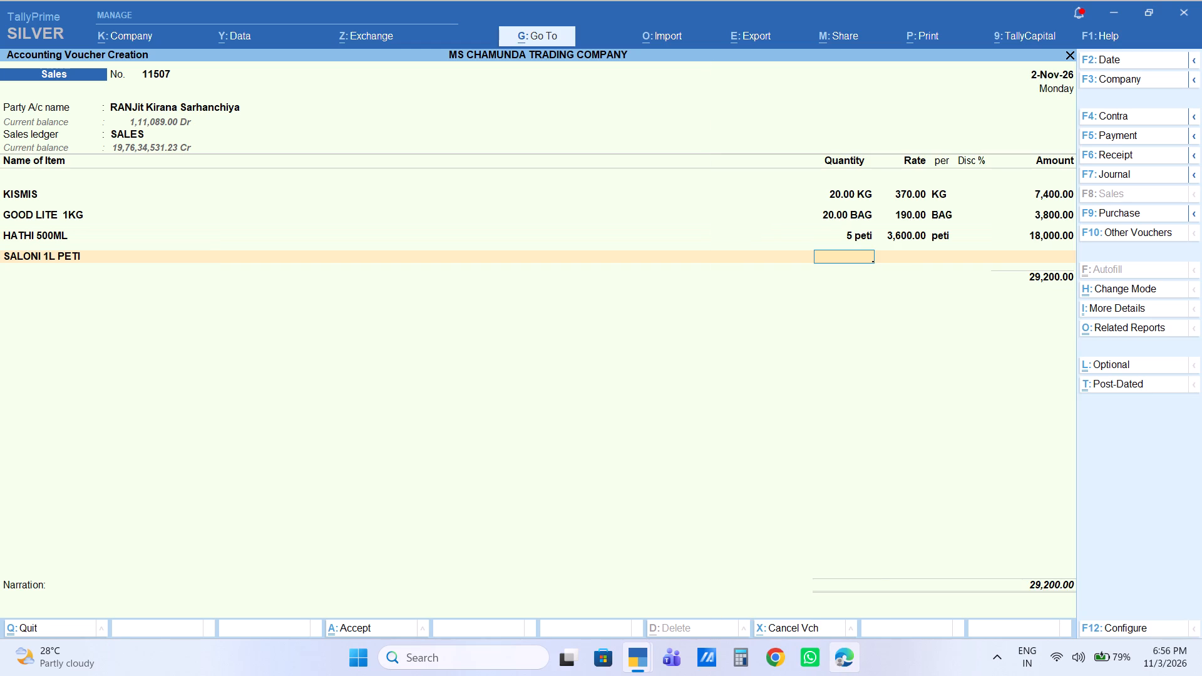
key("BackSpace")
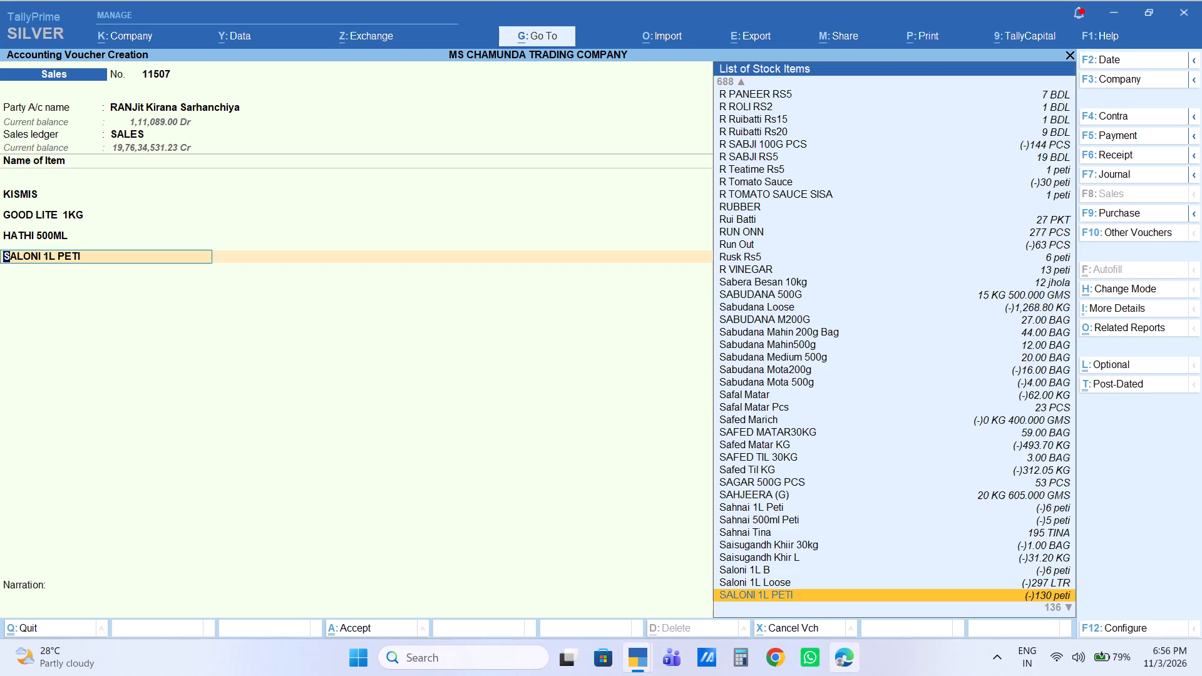
Add the item SALONI 500ML PETI with a quantity of 5 peti and an amount of 17,730.
type("saloni500")
key("Down")
key("Down")
key("Return")
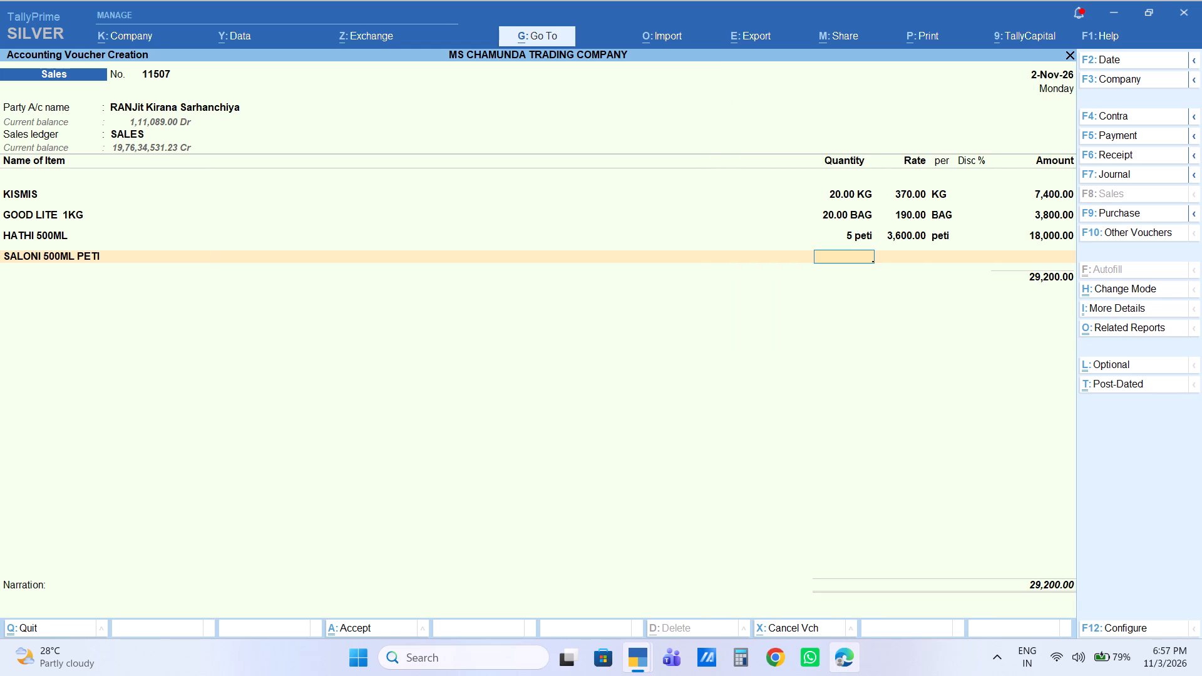
key("5")
key("Return")
key("Return")
key("Return")
key("Return")
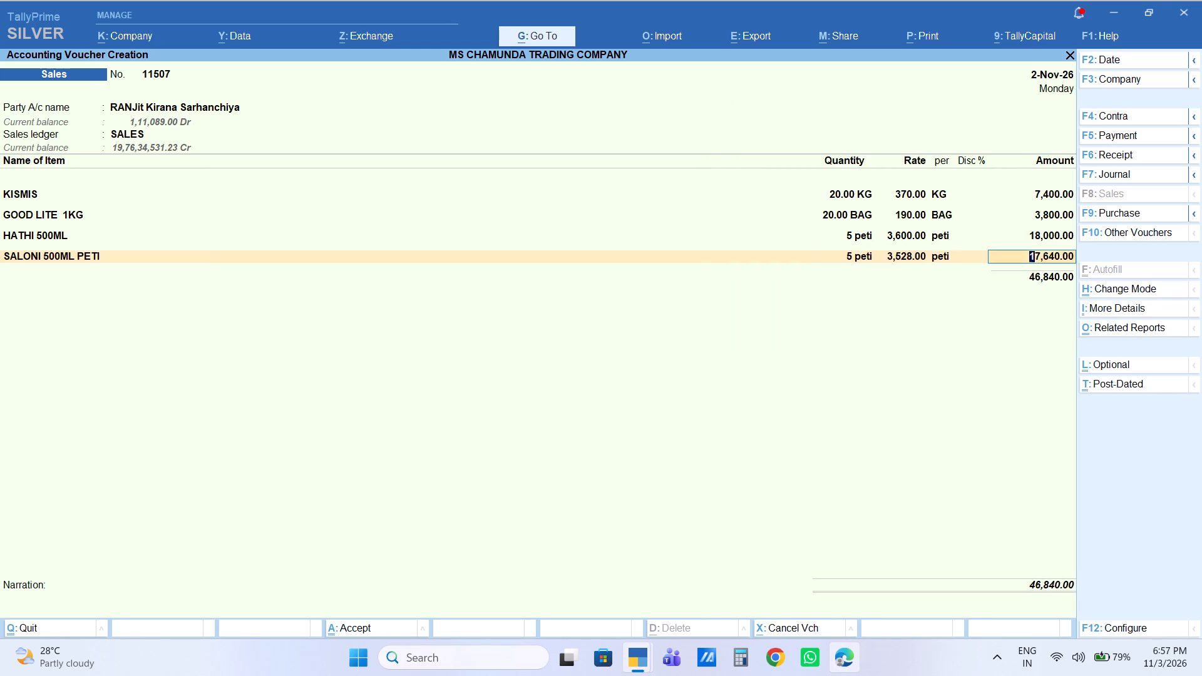
type("17")
key("7")
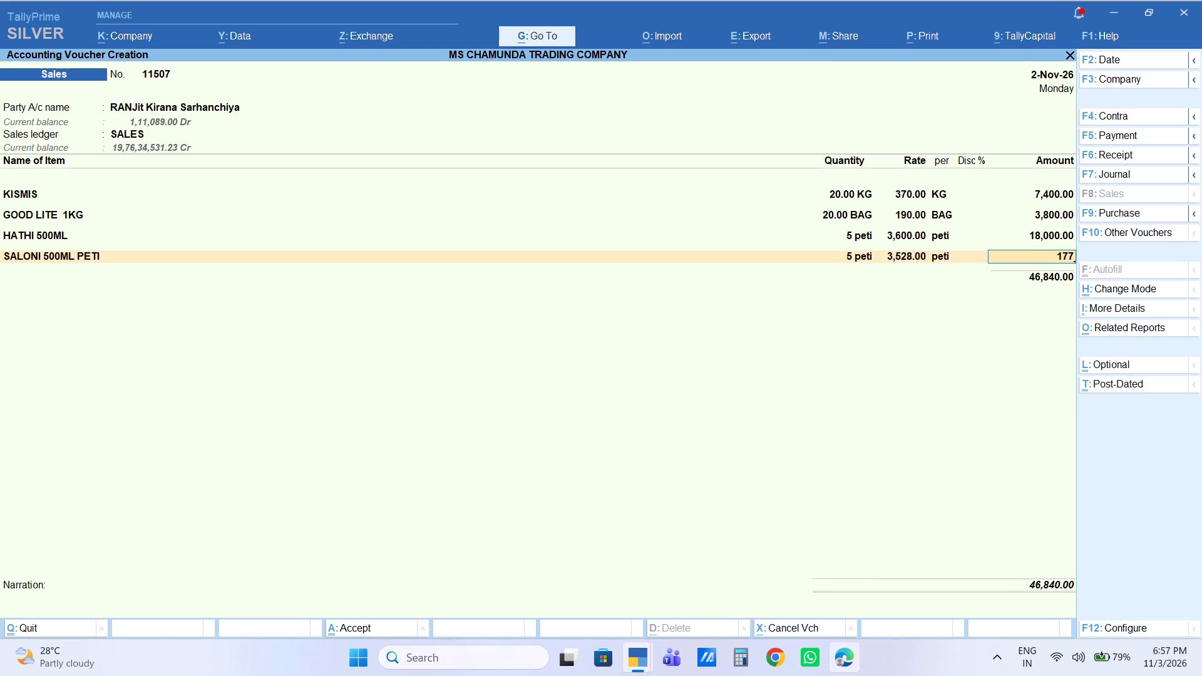
type("30")
key("Return")
key("Return")
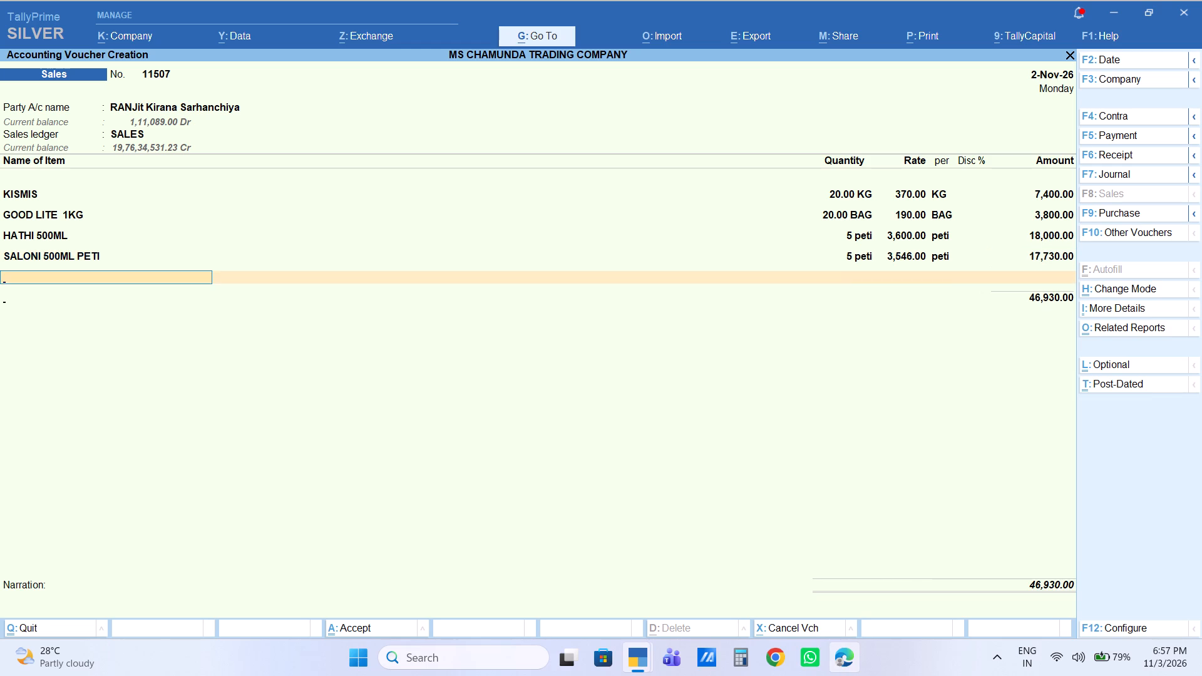
key("BackSpace")
key("Return")
Add the item SALONI 1L PETI with a quantity of 20 peti and an amount of 62,720.
type("saloni1")
key("Down")
key("Down")
key("Down")
key("Return")
type("20")
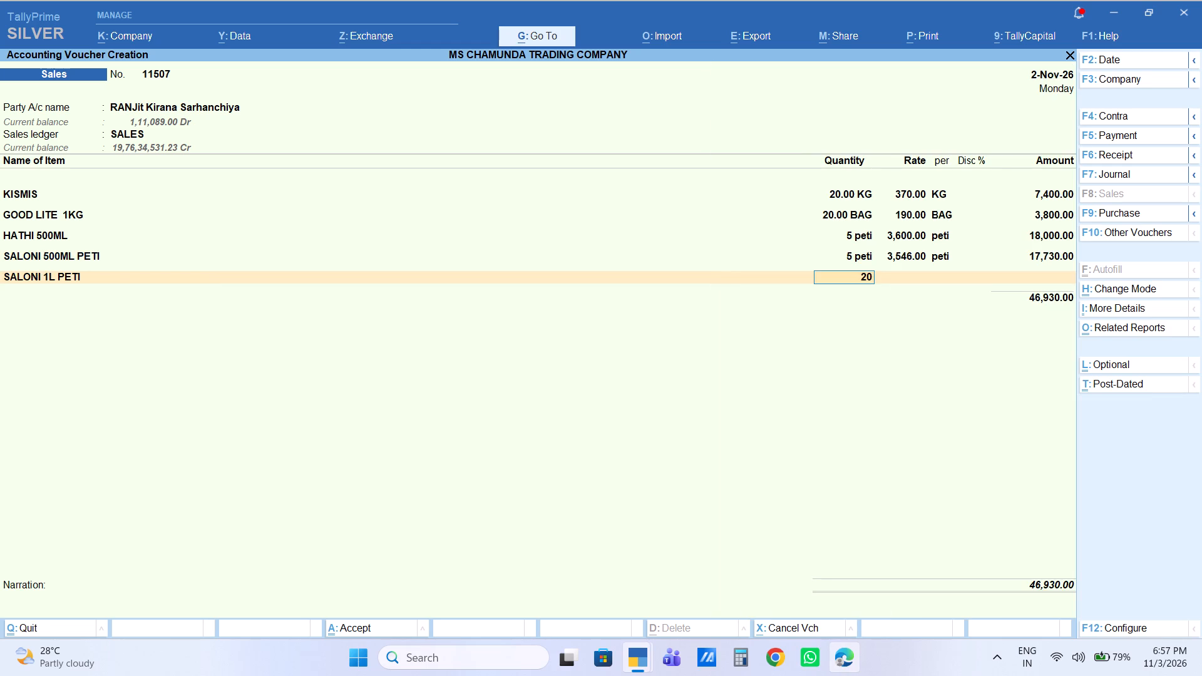
key("Return")
key("Return")
key("Return")
key("Return")
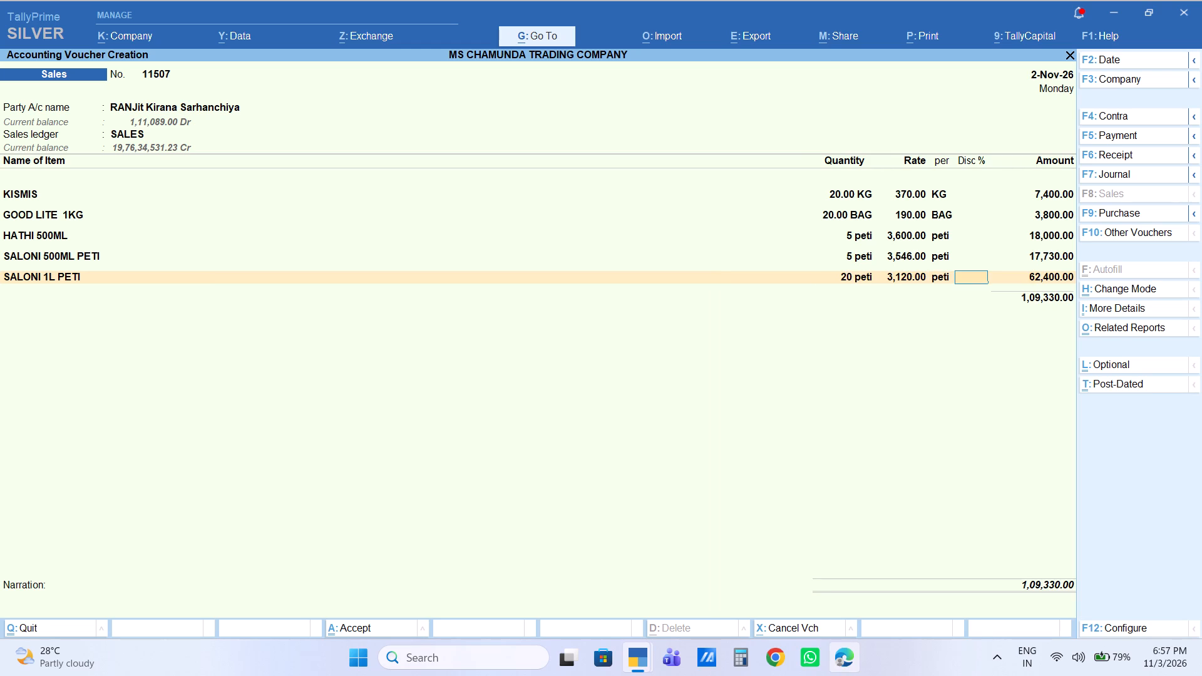
type("62")
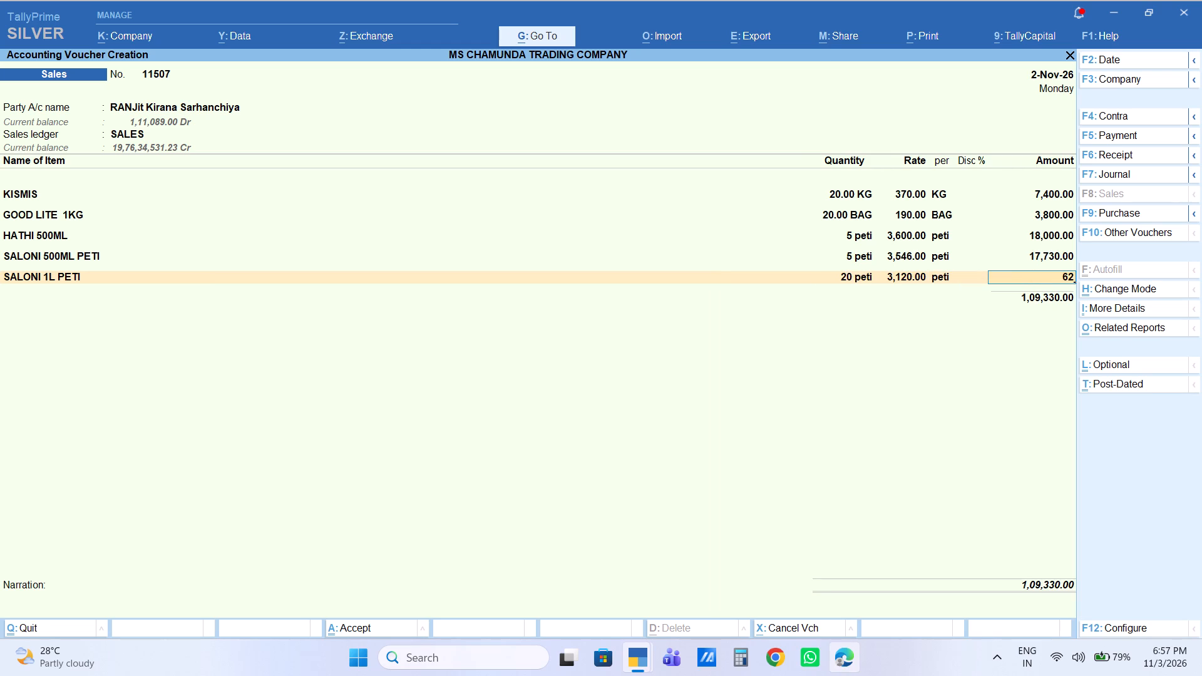
type("720")
key("Return")
Add the item HATHI 1L with a quantity of 20 peti and an amount of 63,360.
type("hathi1")
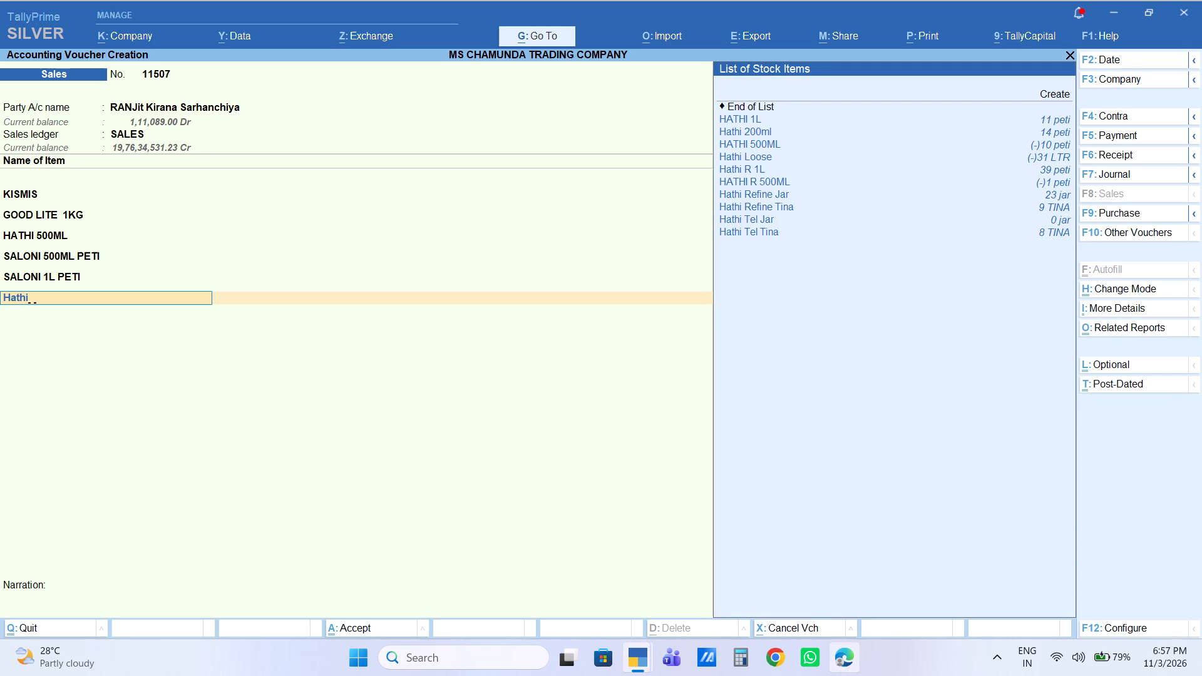
key("Return")
type("20")
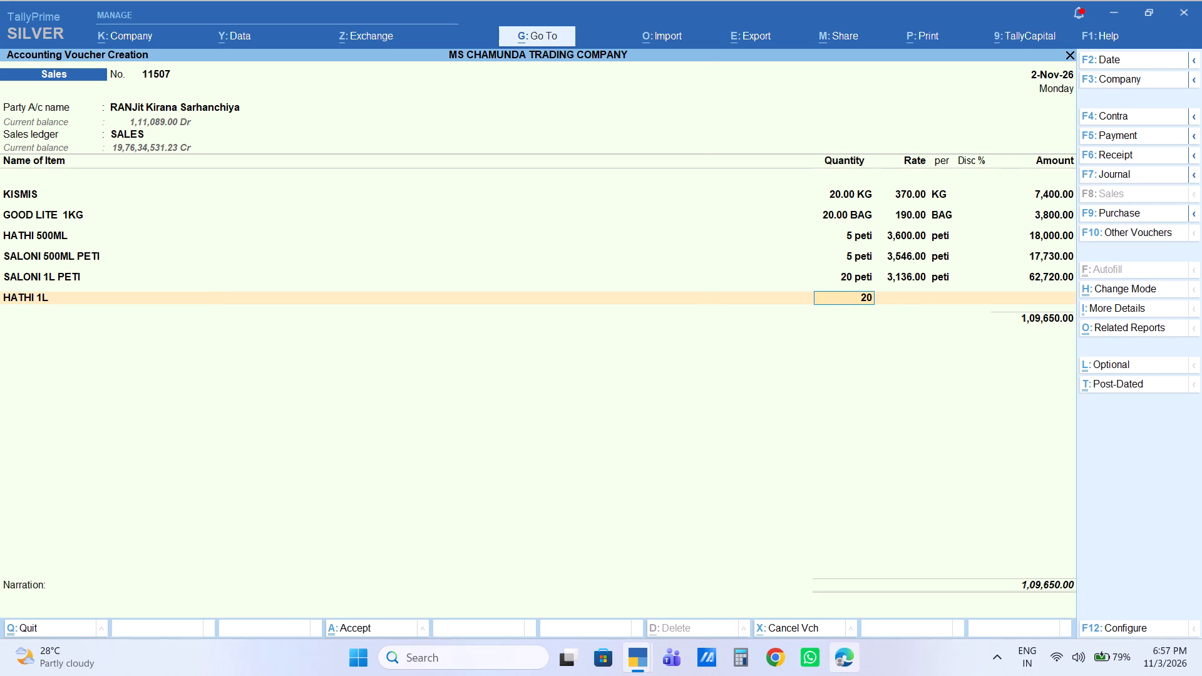
key("Return")
key("Return")
key("Return")
key("Return")
type("63")
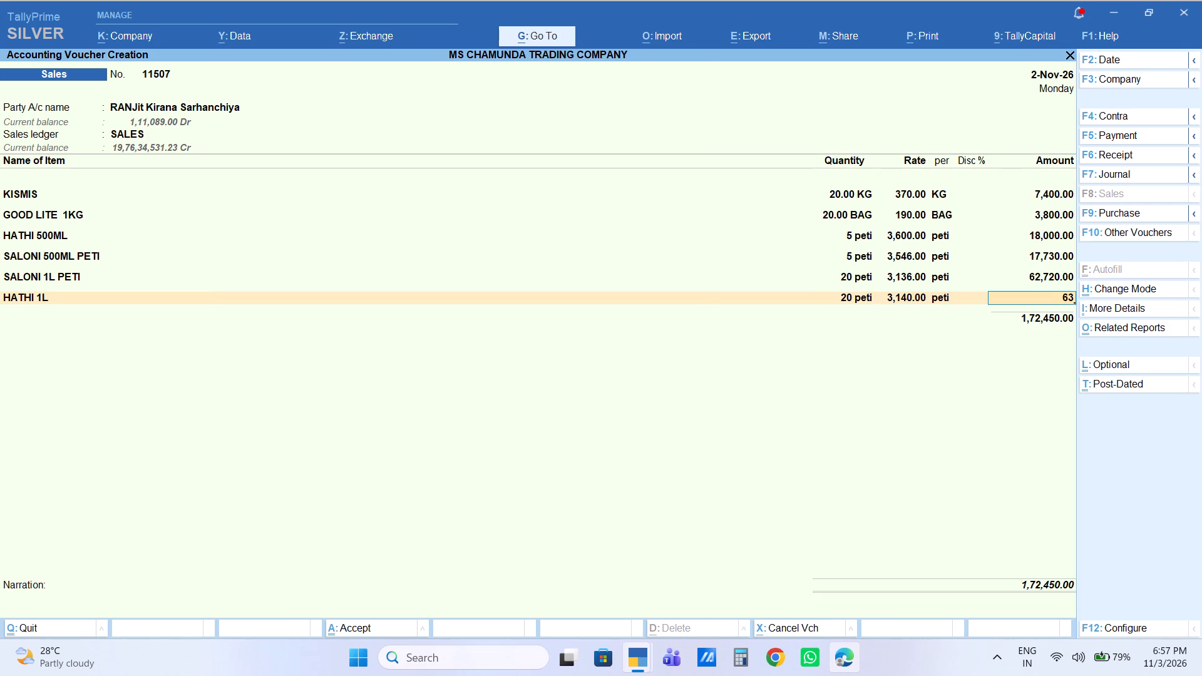
type("360")
key("Return")
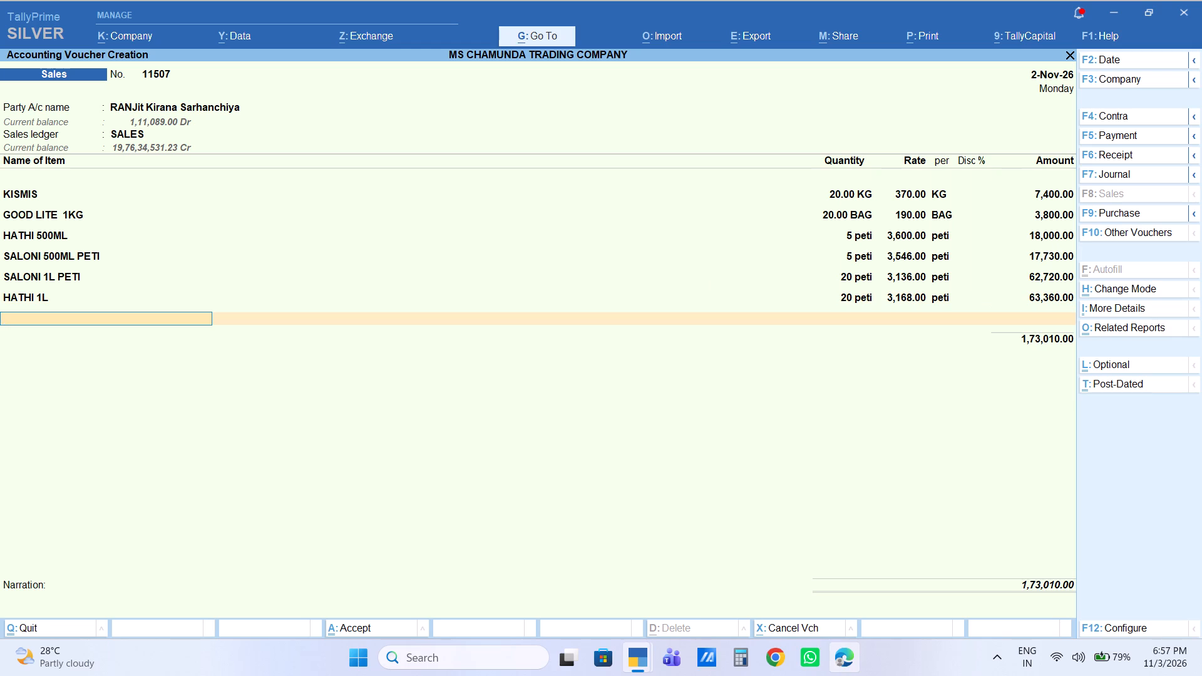
Add the item CHINI SF 50kg with a quantity of 20 BAG and an amount of 66,700.
type("sf")
key("Return")
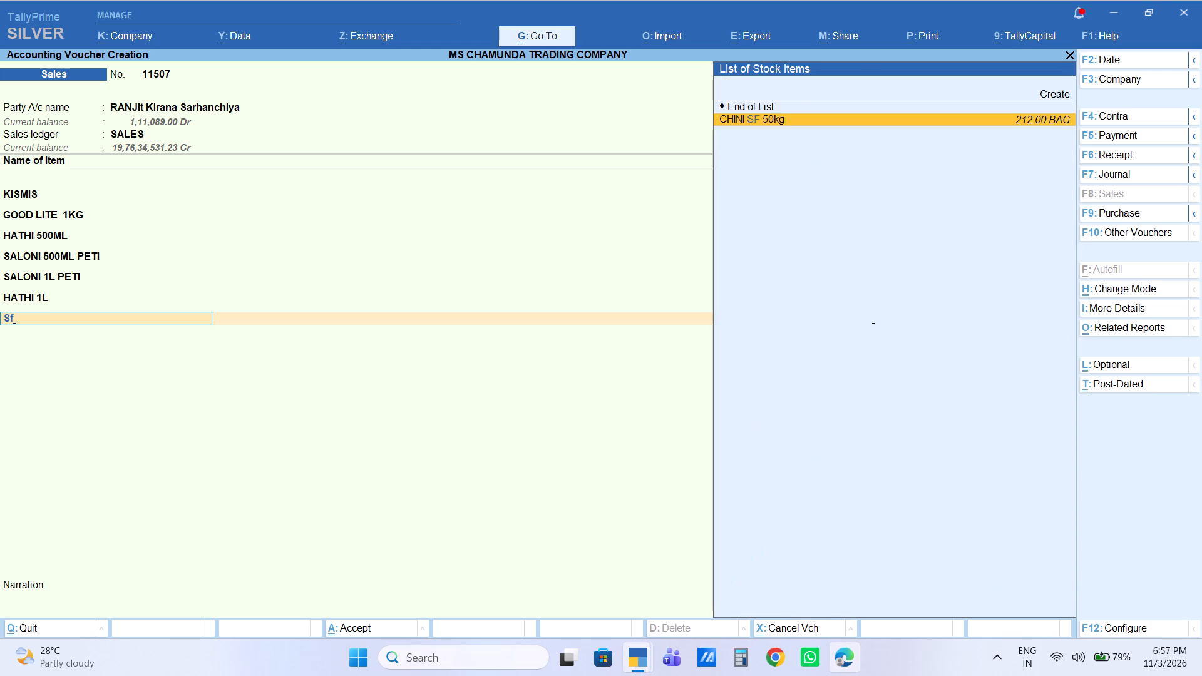
type("20")
key("Return")
key("Return")
key("Return")
key("Return")
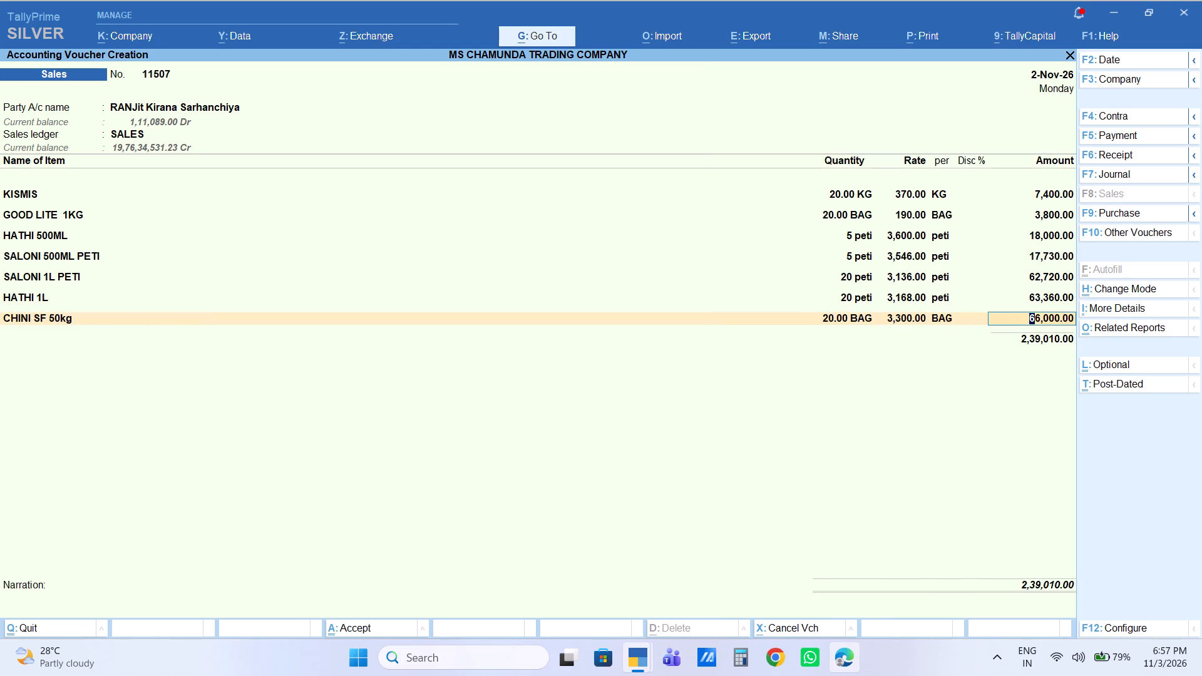
type("66700")
key("Return")
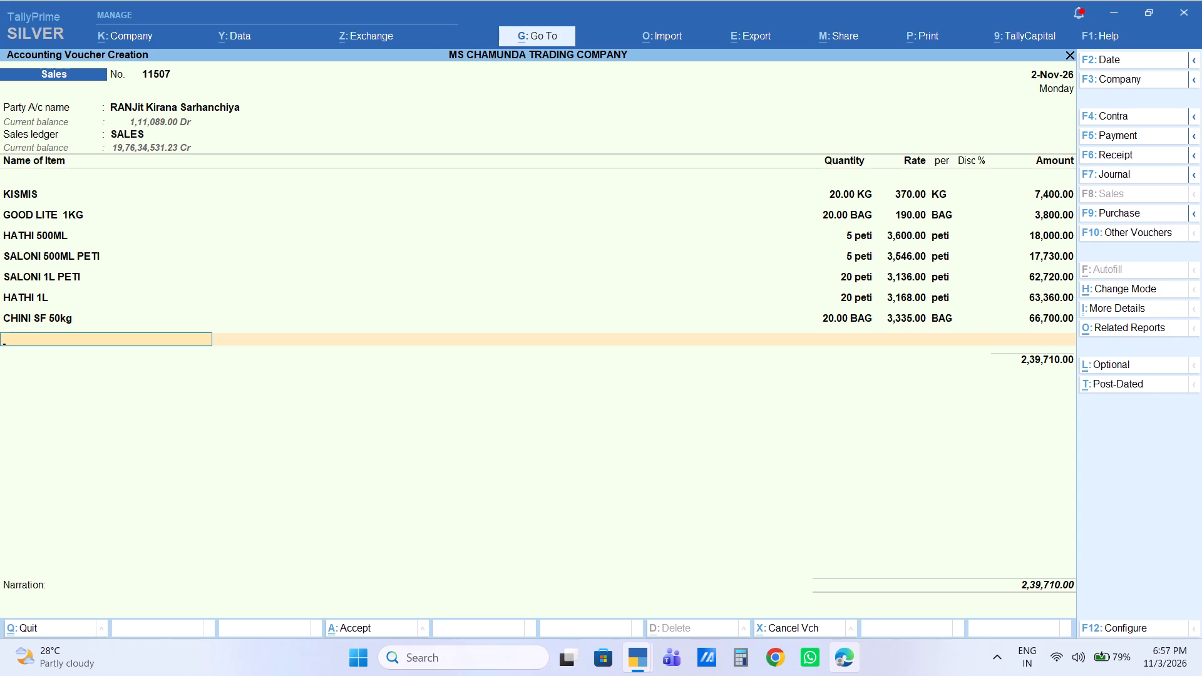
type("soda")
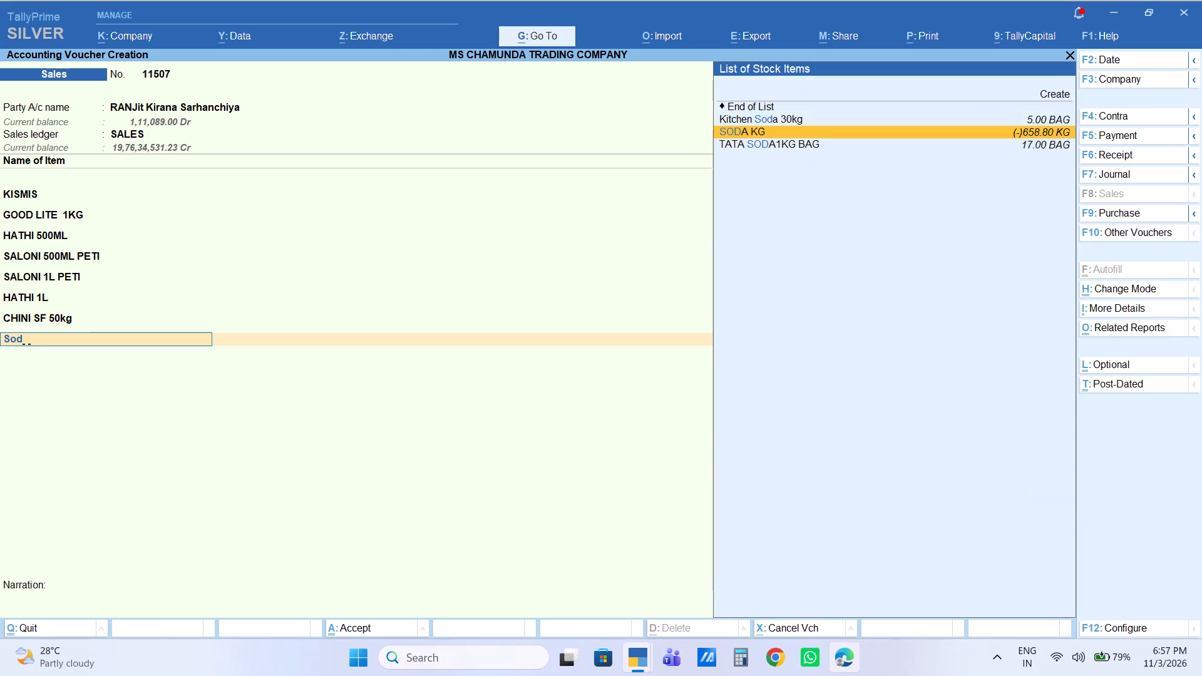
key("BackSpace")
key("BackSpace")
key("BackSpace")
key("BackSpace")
Replace the item CHINI SF 50kg with CHINI DF 50KG, keeping 20 BAG and setting the amount to 66,700.
key("BackSpace")
key("BackSpace")
key("BackSpace")
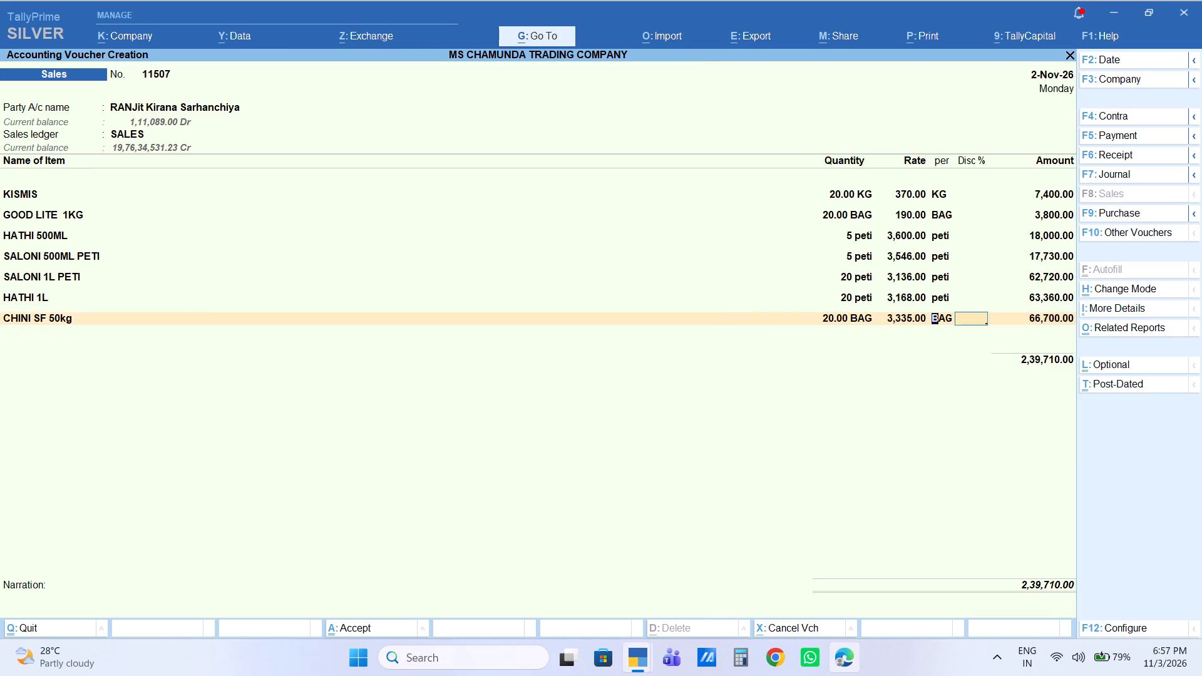
key("BackSpace")
key("BackSpace")
key("BackSpace")
key("BackSpace")
key("Return")
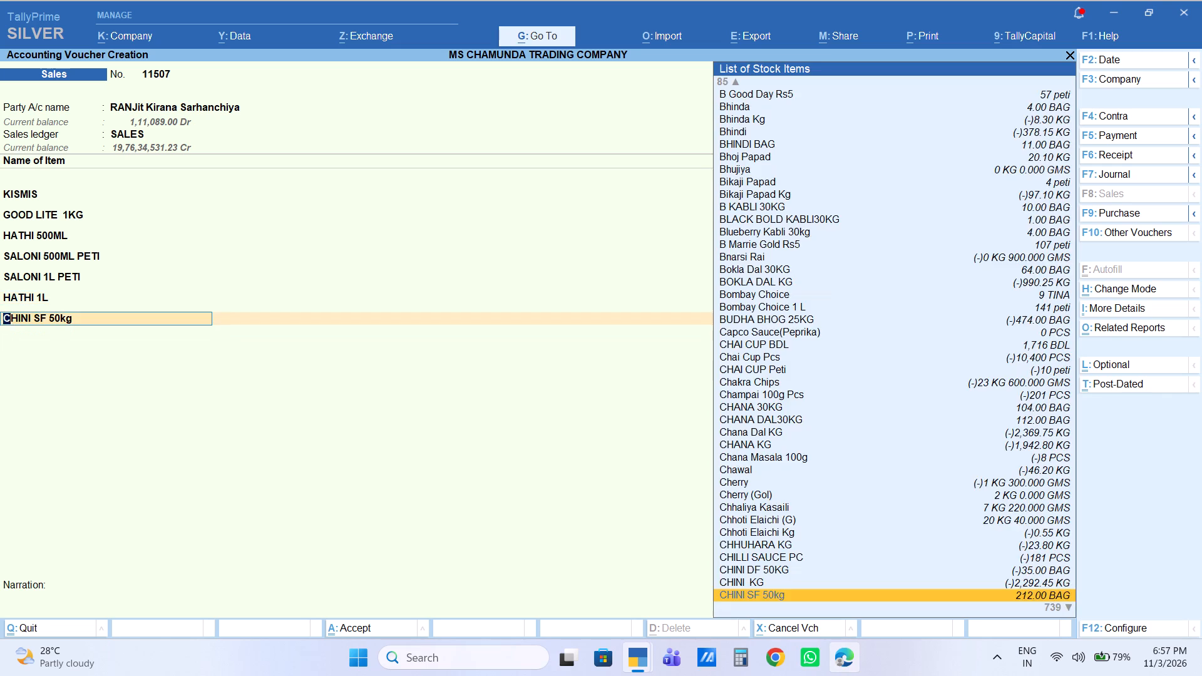
type("df")
key("Return")
key("Return")
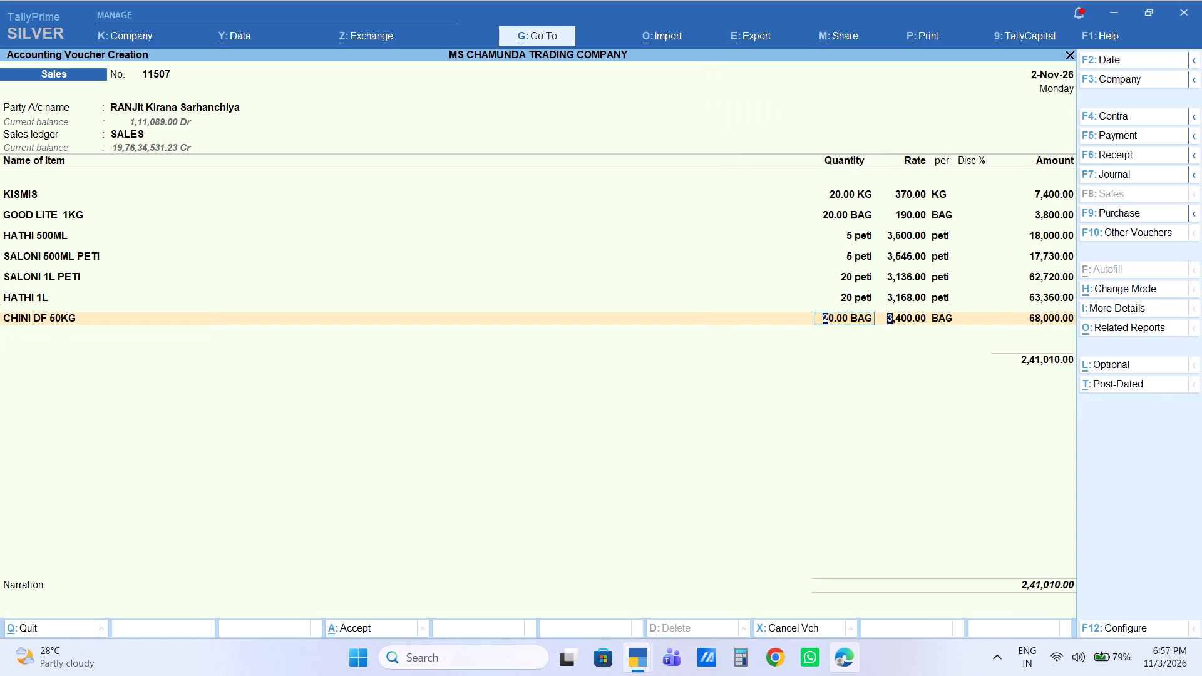
type("33")
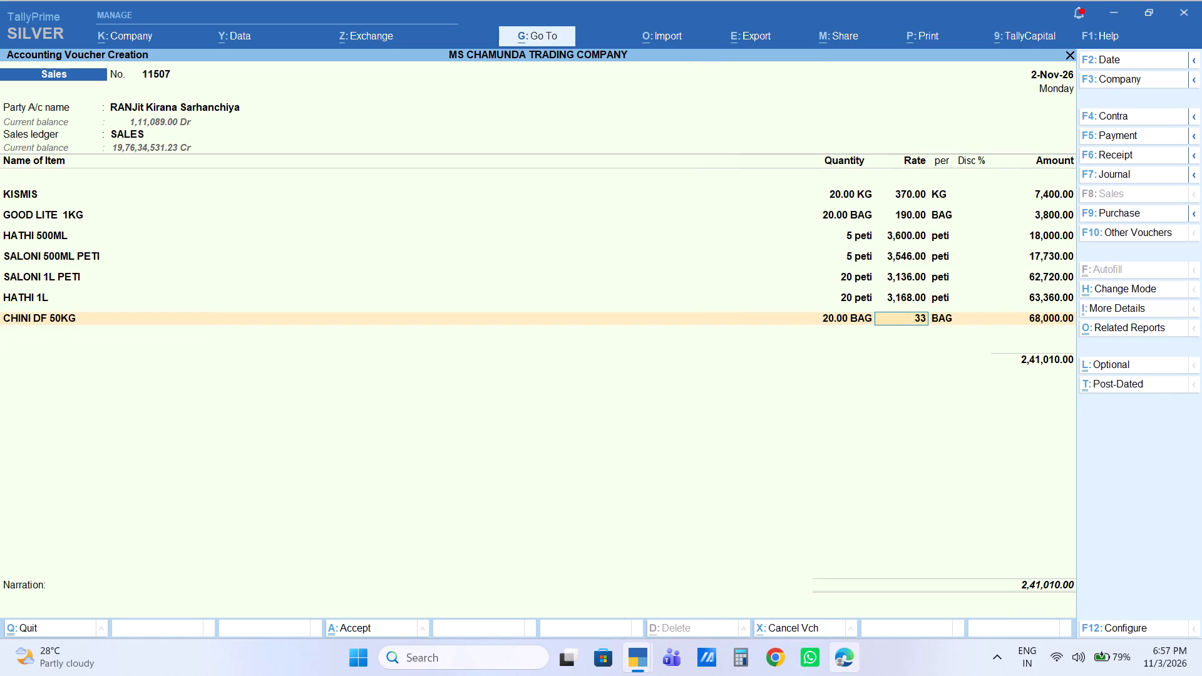
key("BackSpace")
key("BackSpace")
key("Return")
key("Return")
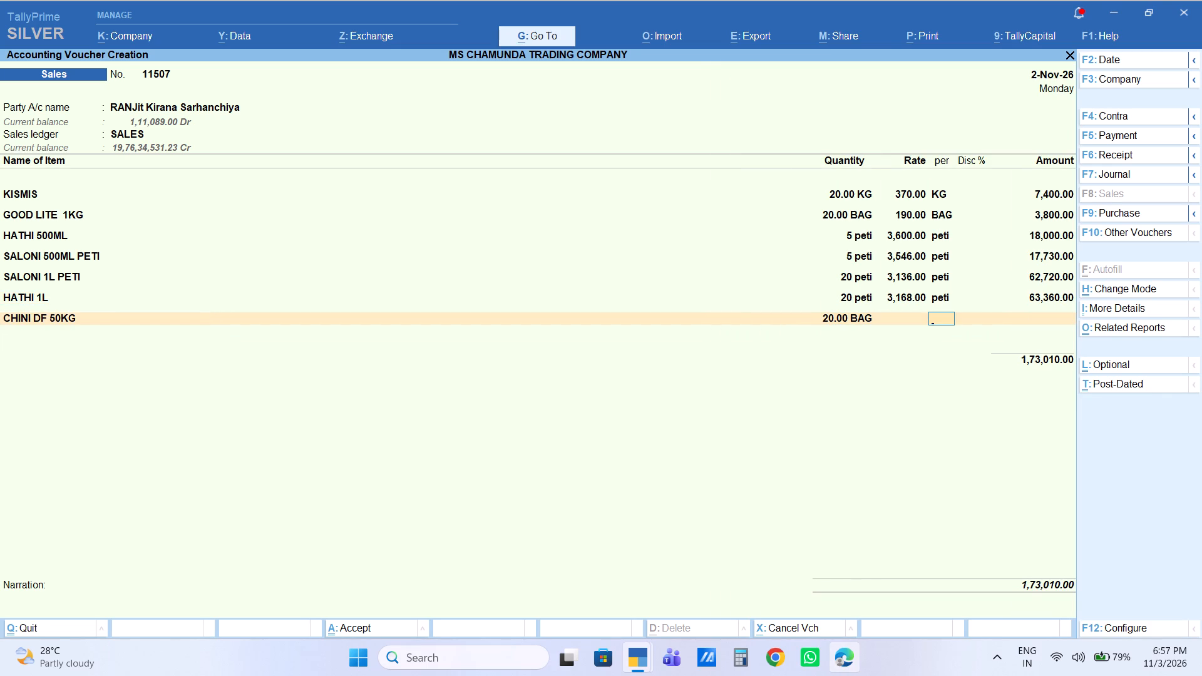
key("Return")
type("66700")
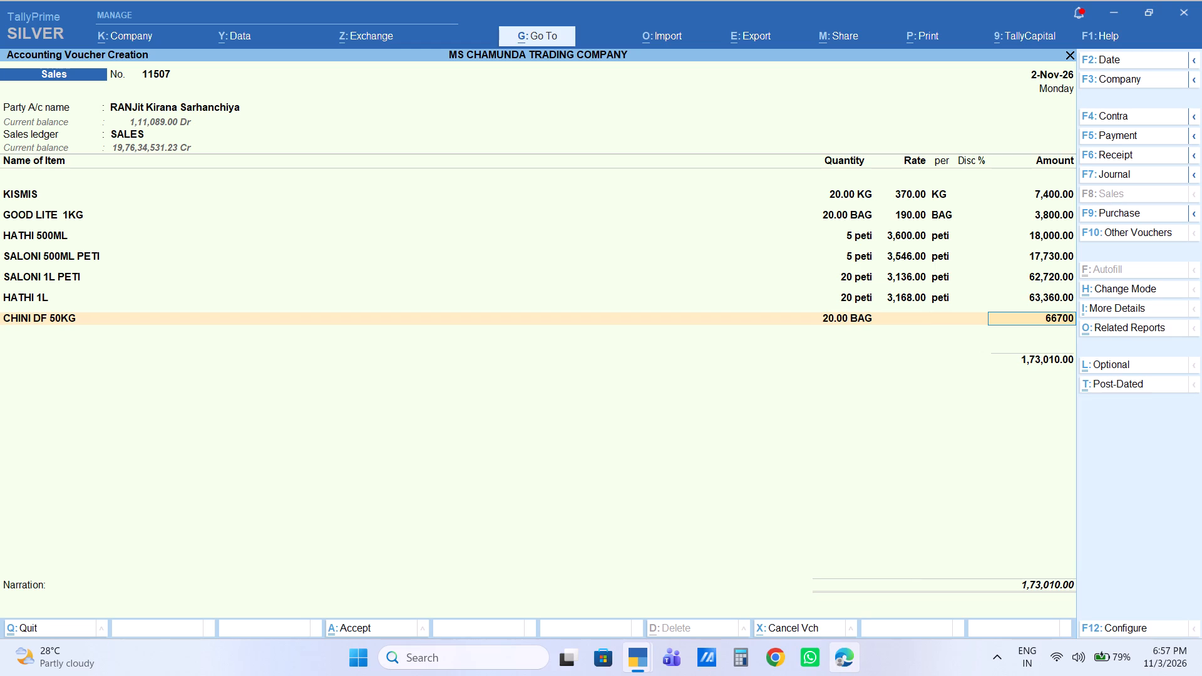
key("Return")
Add the item Kitchen Soda 30kg with a quantity of 1 BAG and an amount of 1,950.
type("sodas")
key("Down")
key("Up")
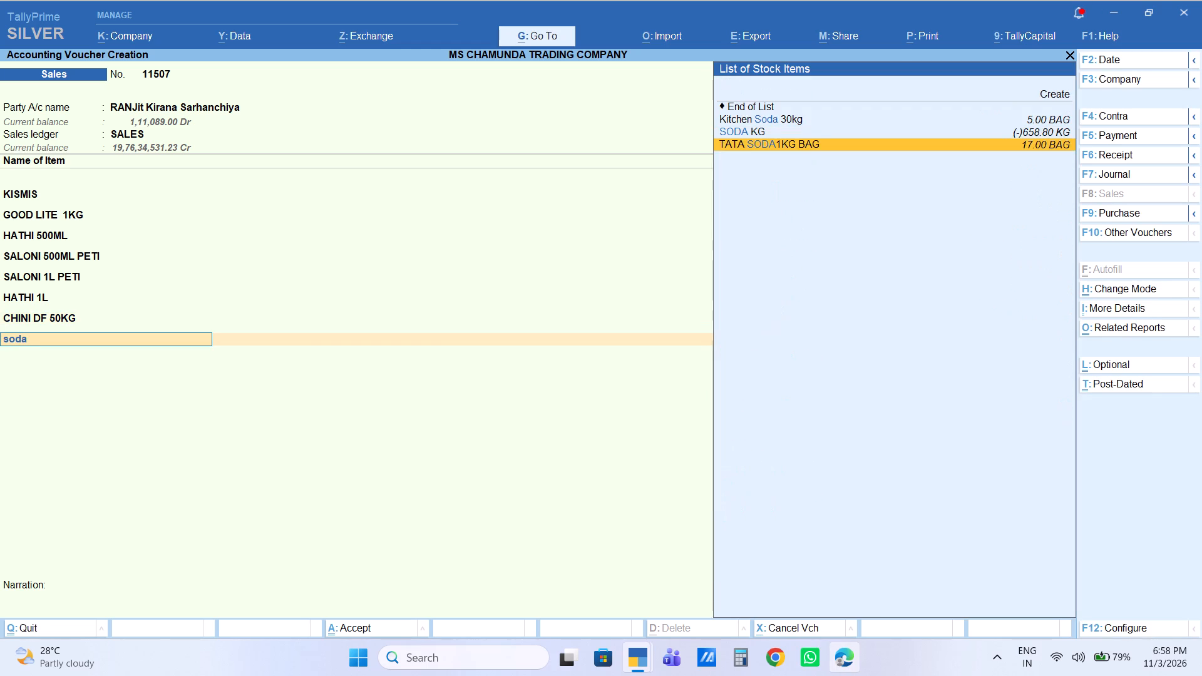
key("Up")
key("Return")
key("1")
key("Return")
key("Return")
key("Return")
key("Return")
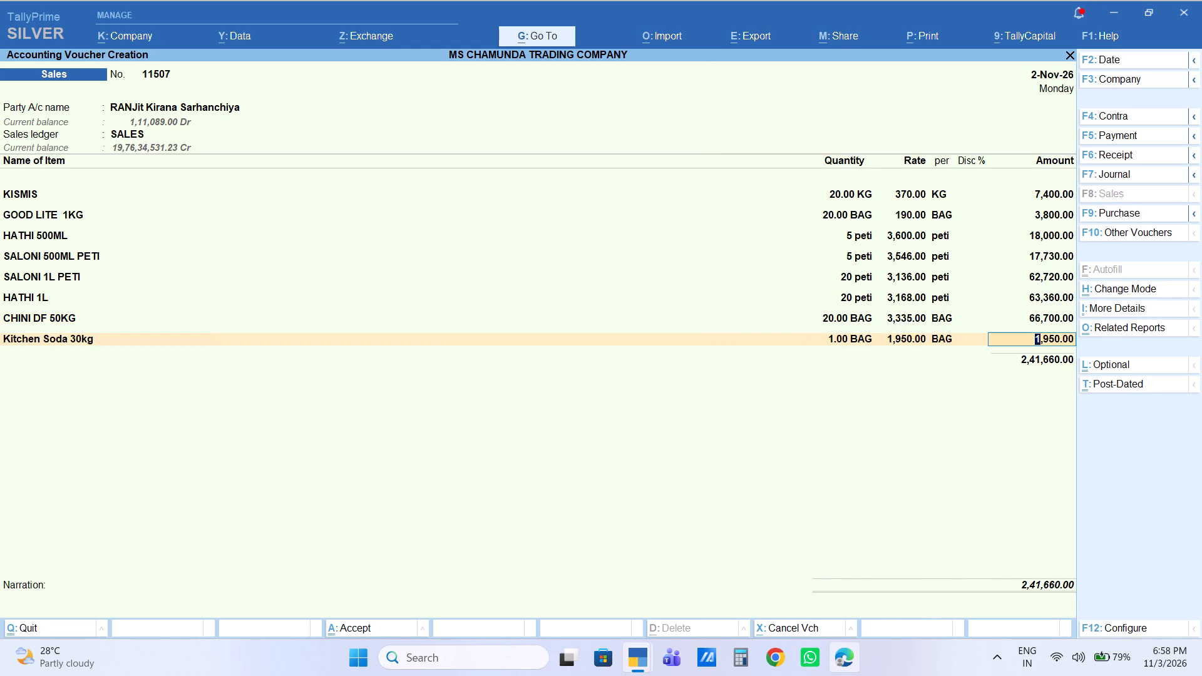
key("Return")
Add the item Taja Chai Rs10 Bag with a quantity of 1 BAG and an amount of 3,060.
type("taja")
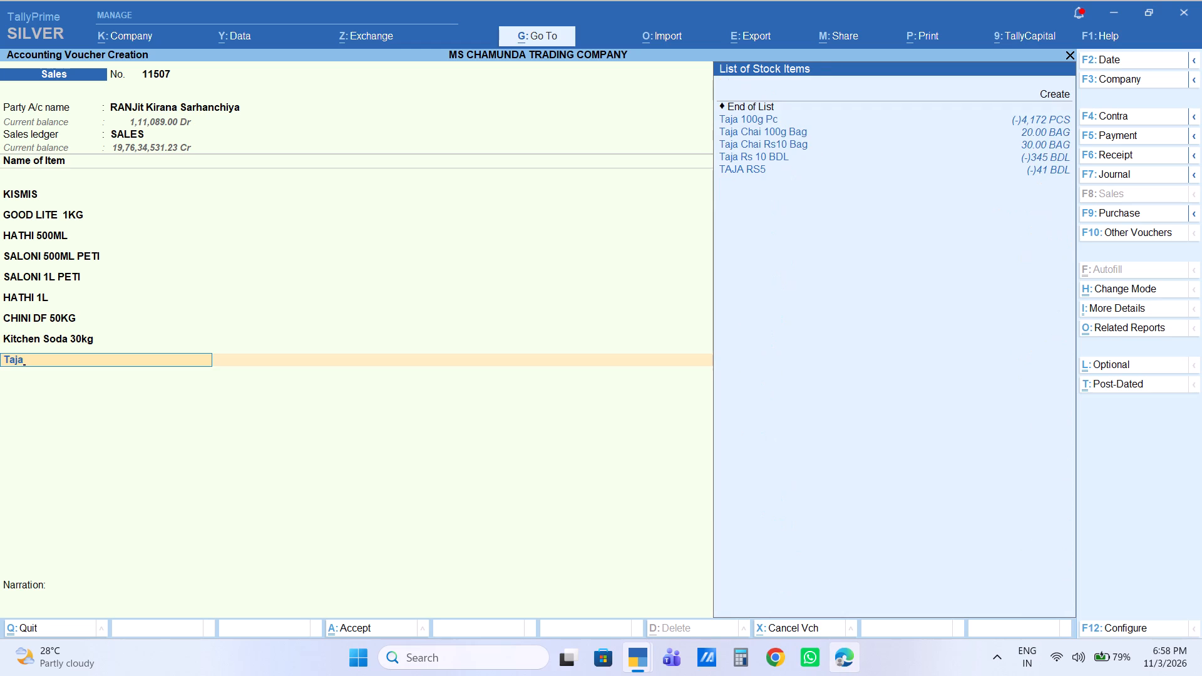
key("Down")
key("Down")
key("Down")
key("Up")
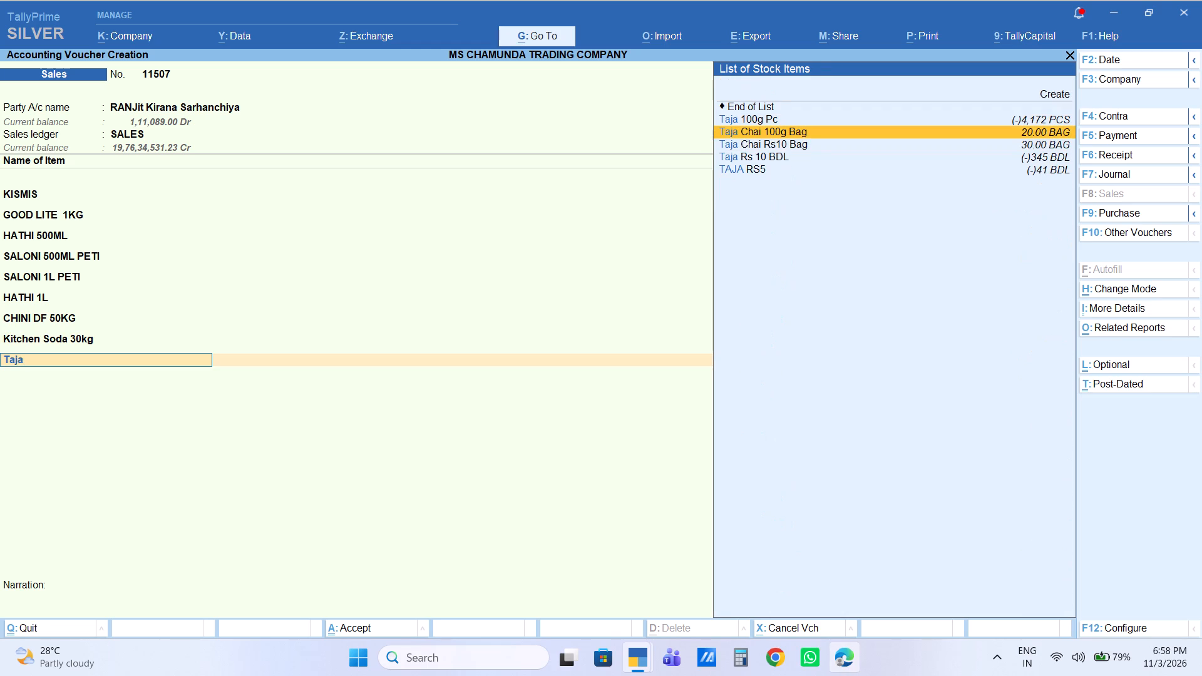
key("Down")
key("Return")
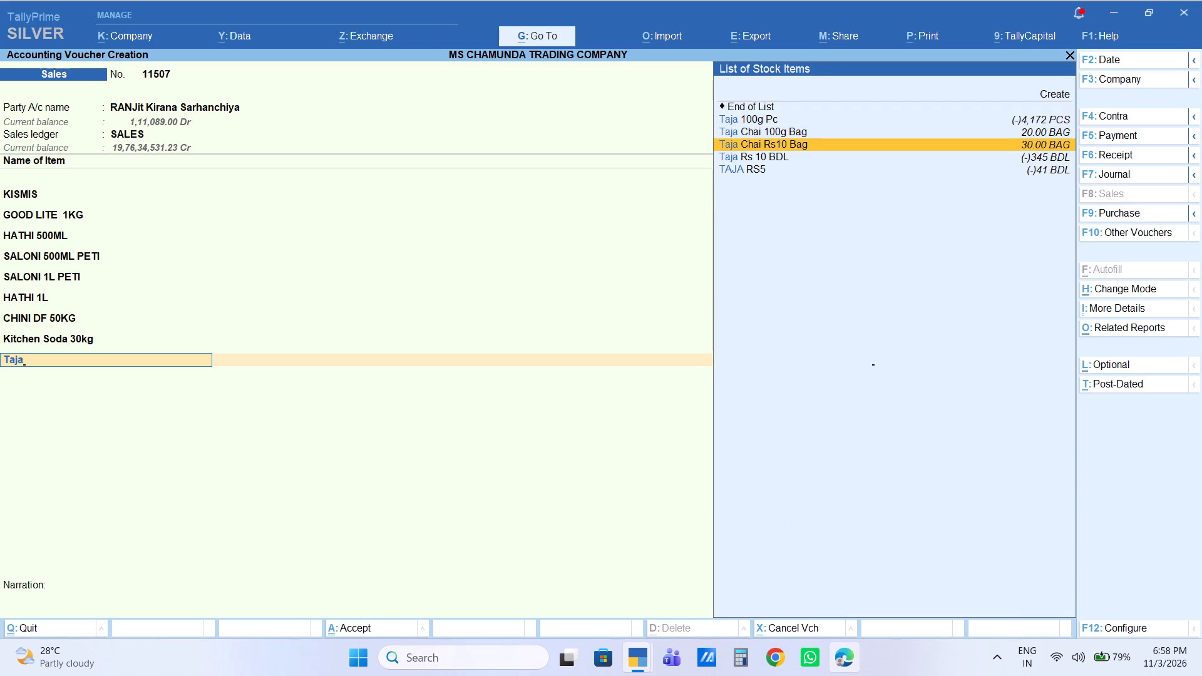
key("1")
key("Return")
key("Return")
key("Return")
key("Return")
key("Return")
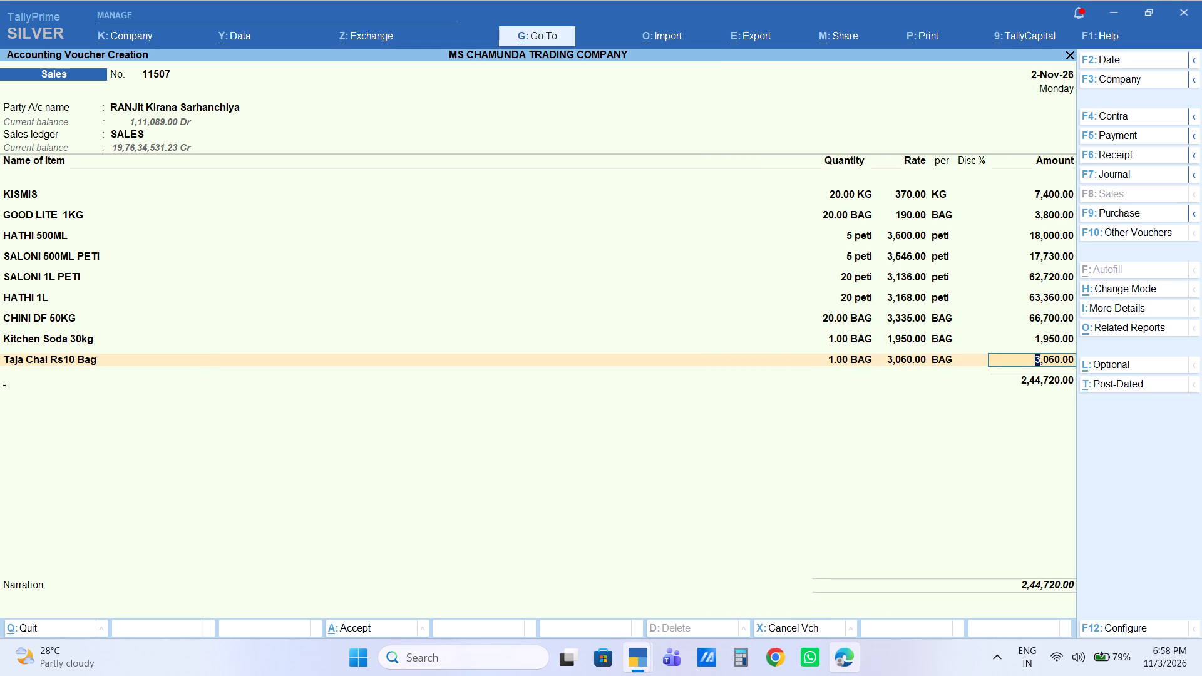
Add the item Taja Chai 100g Bag with a quantity of 1 BAG and an amount of 2,660.
type("taja")
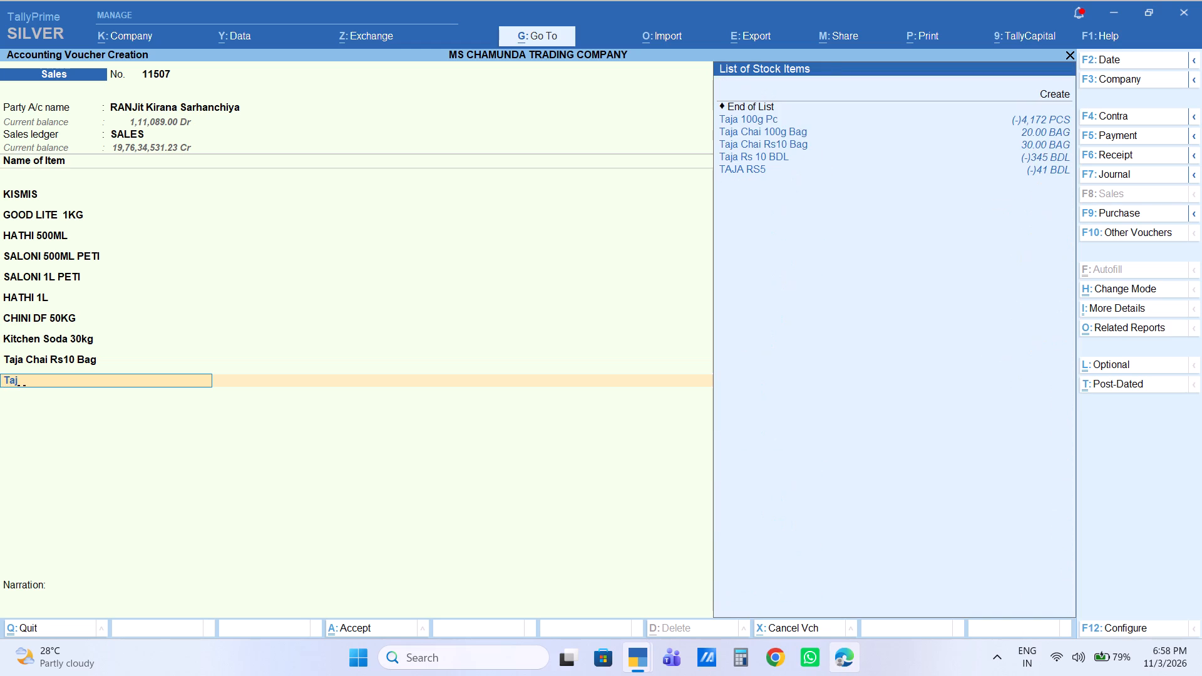
key("Down")
key("Down")
key("Down")
key("Up")
key("Return")
key("1")
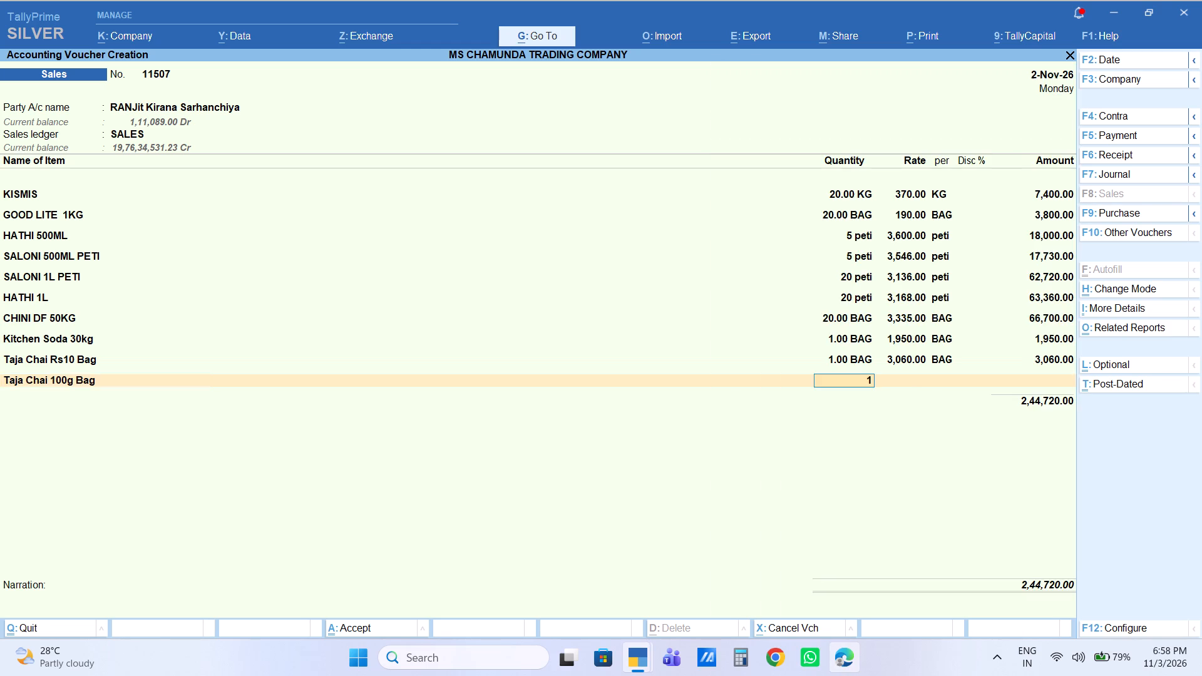
key("Return")
key("Return")
key("Return")
key("Return")
key("Return")
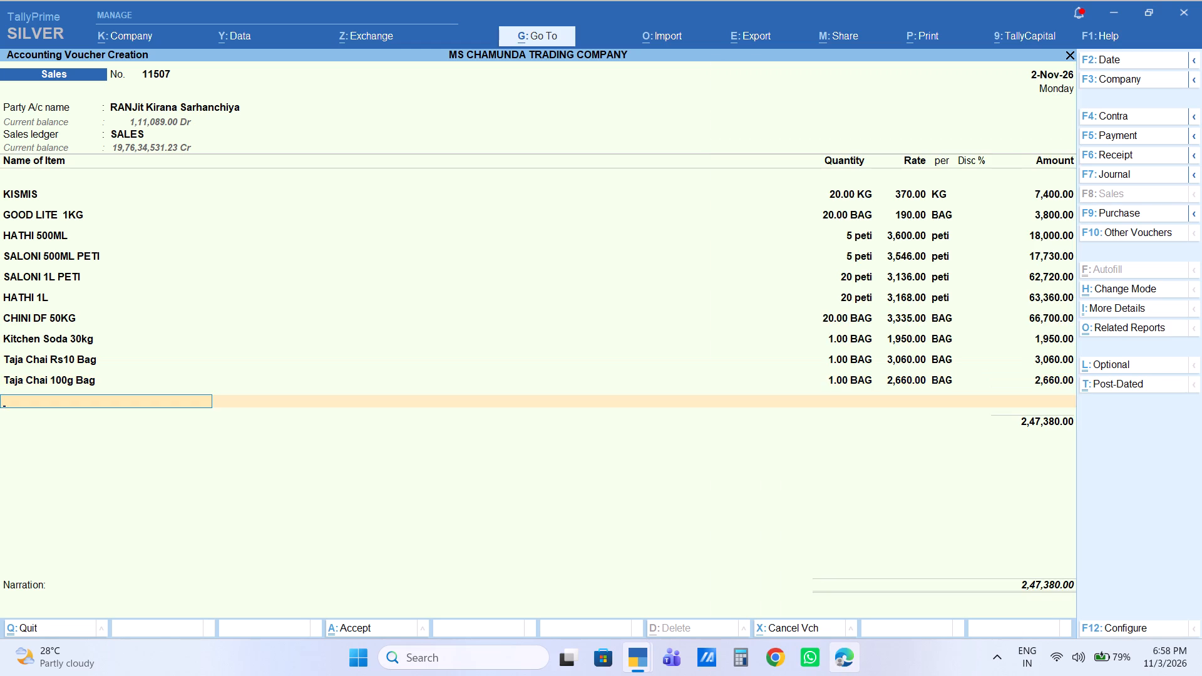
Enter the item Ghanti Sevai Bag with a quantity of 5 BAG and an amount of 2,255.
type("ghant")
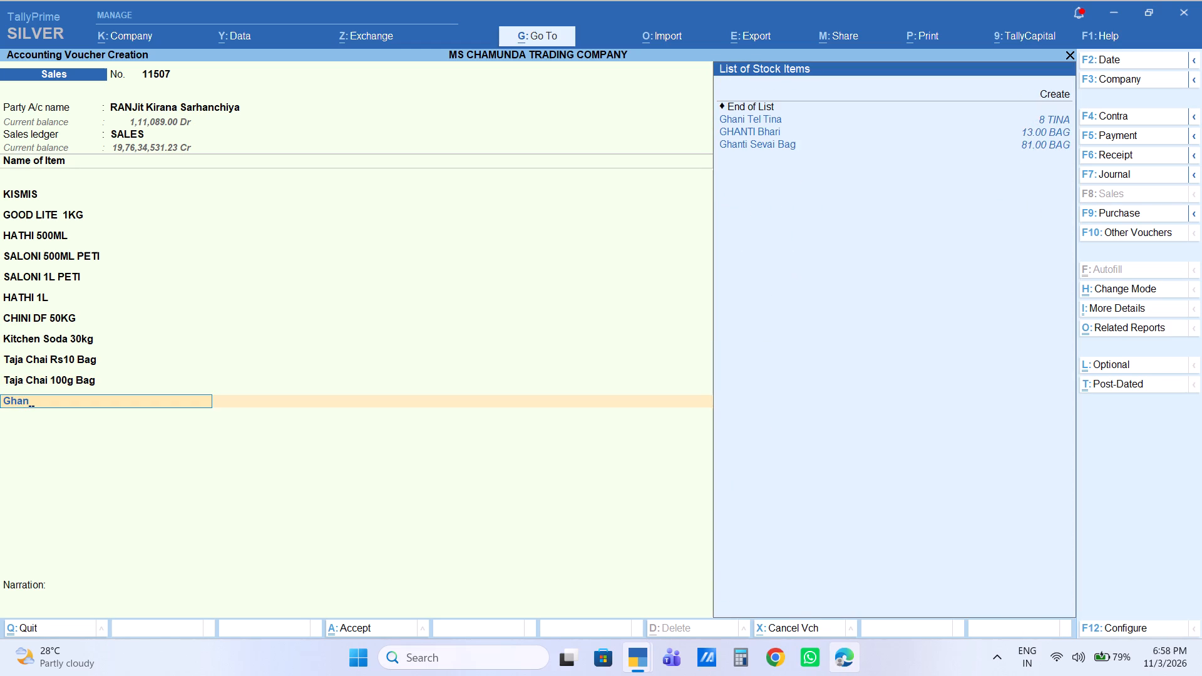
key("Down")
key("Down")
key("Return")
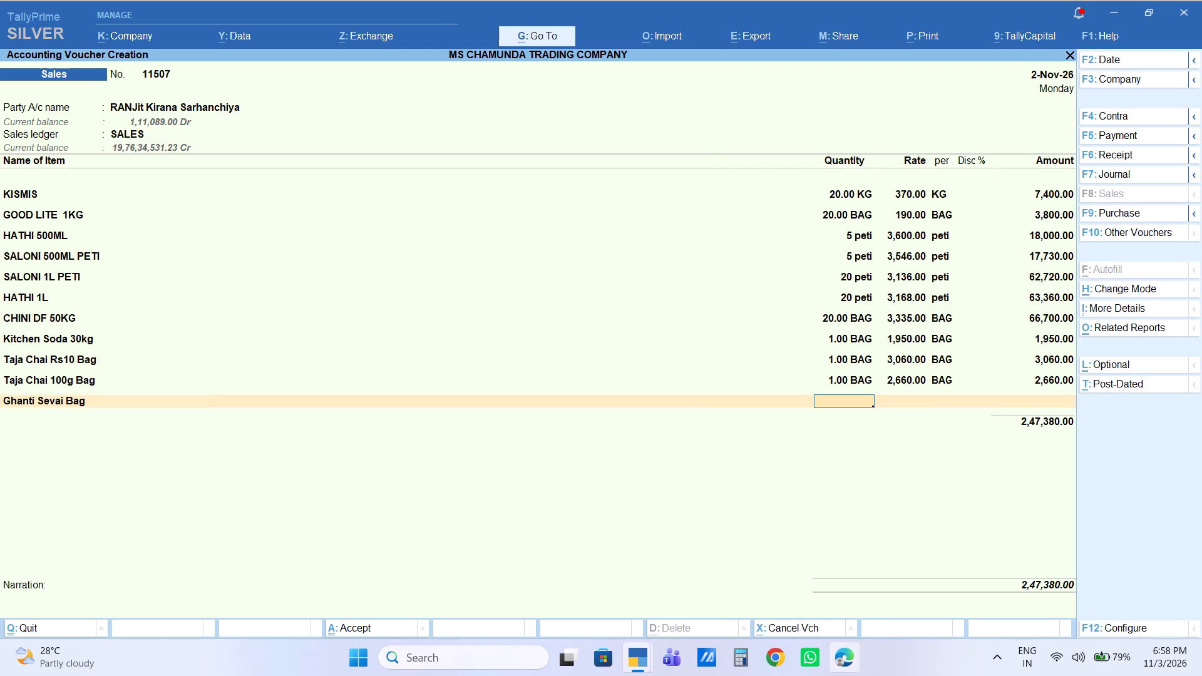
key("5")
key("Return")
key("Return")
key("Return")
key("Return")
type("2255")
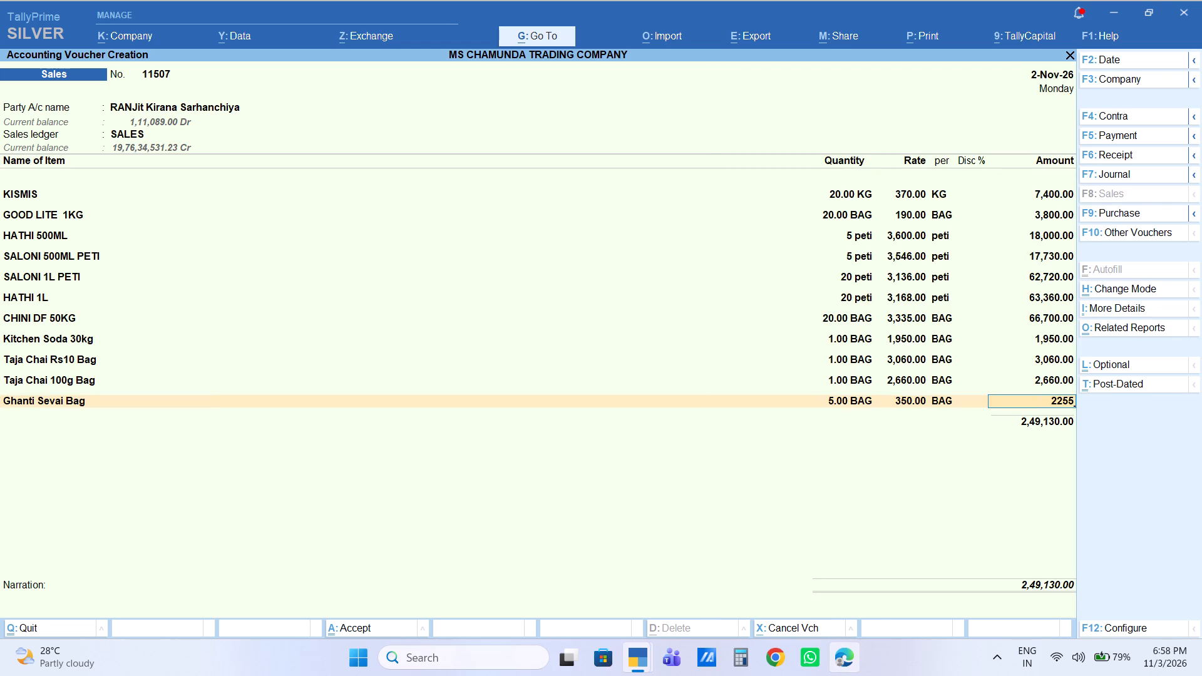
Clear the amount on the Ghanti Sevai Bag line and replace the item with GHANTI Bhari.
key("BackSpace")
key("BackSpace")
key("BackSpace")
key("BackSpace")
key("BackSpace")
key("BackSpace")
key("BackSpace")
key("BackSpace")
key("BackSpace")
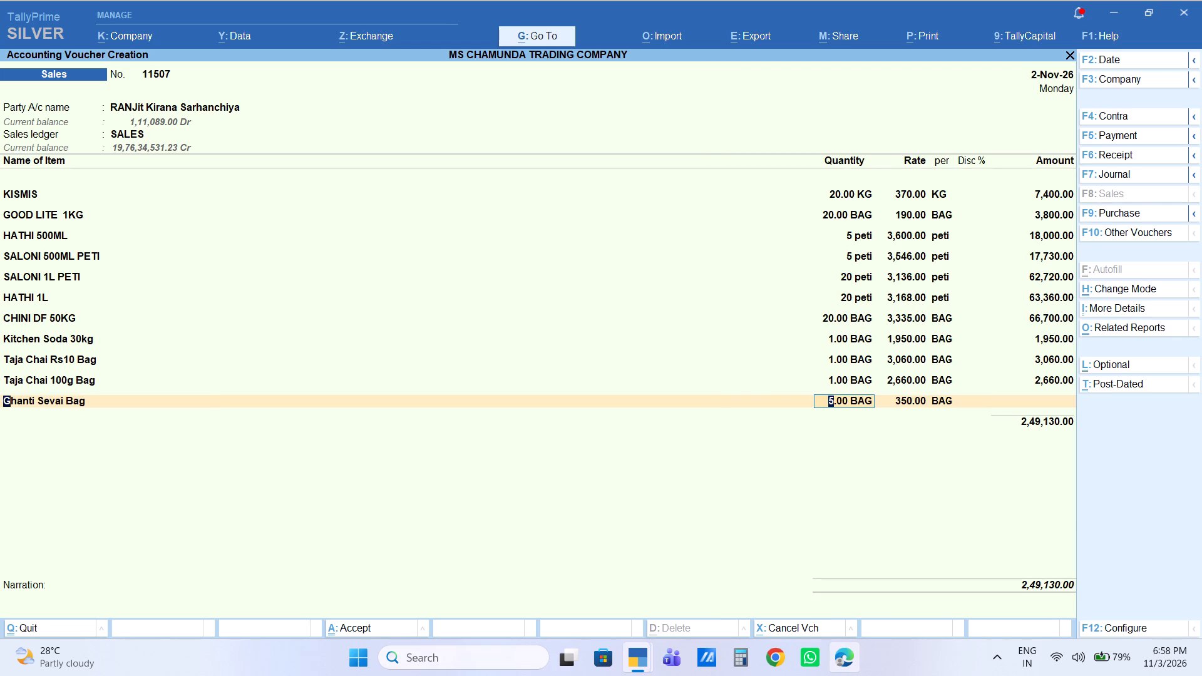
type("ghna")
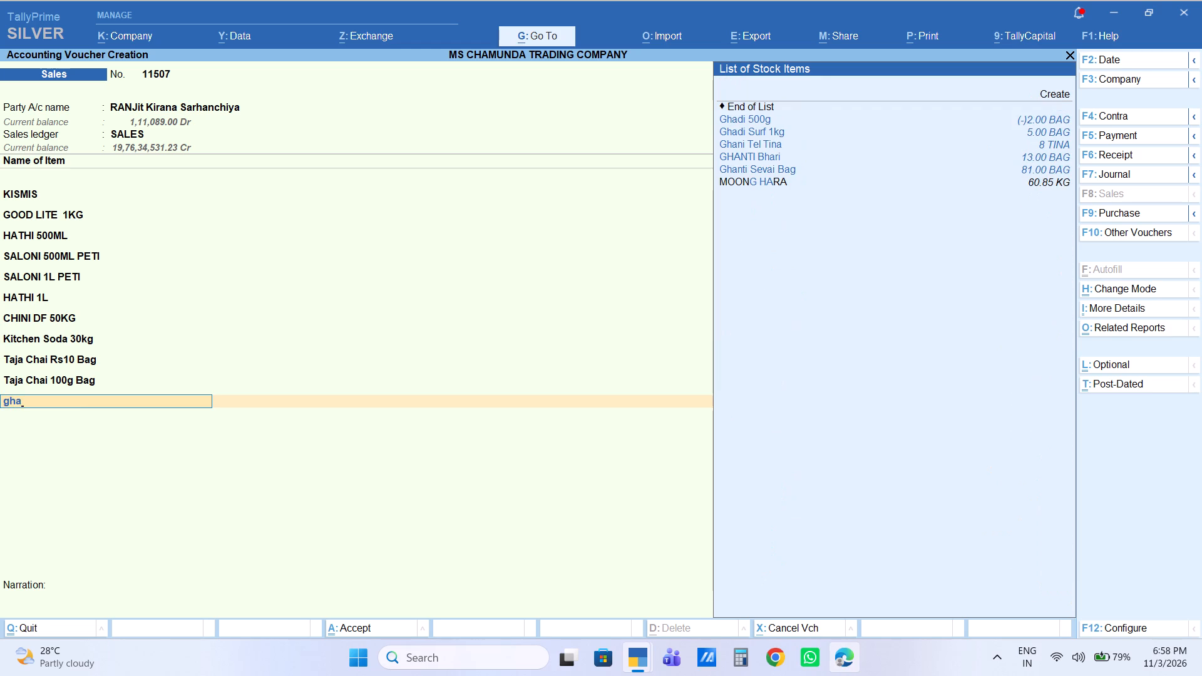
key("Down")
key("Down")
key("Down")
key("Down")
key("Return")
Set the GHANTI Bhari line to a quantity of 5 BAG and an amount of 2,255.
key("Delete")
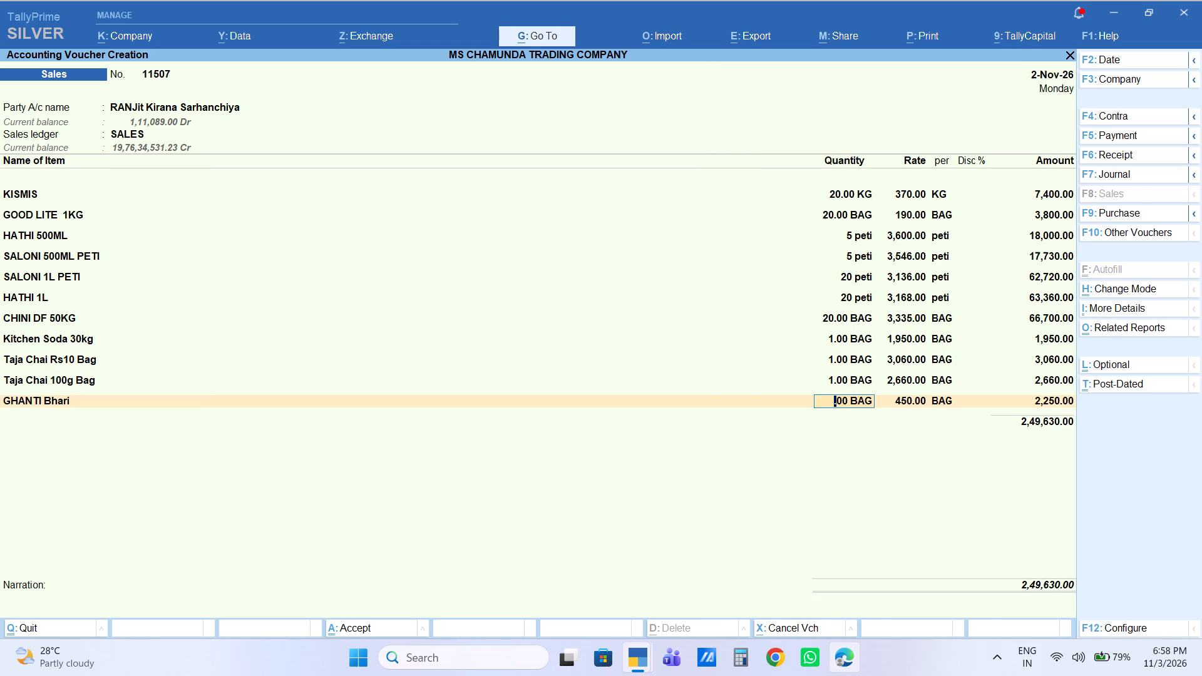
key("5")
key("Return")
key("BackSpace")
key("5")
key("Return")
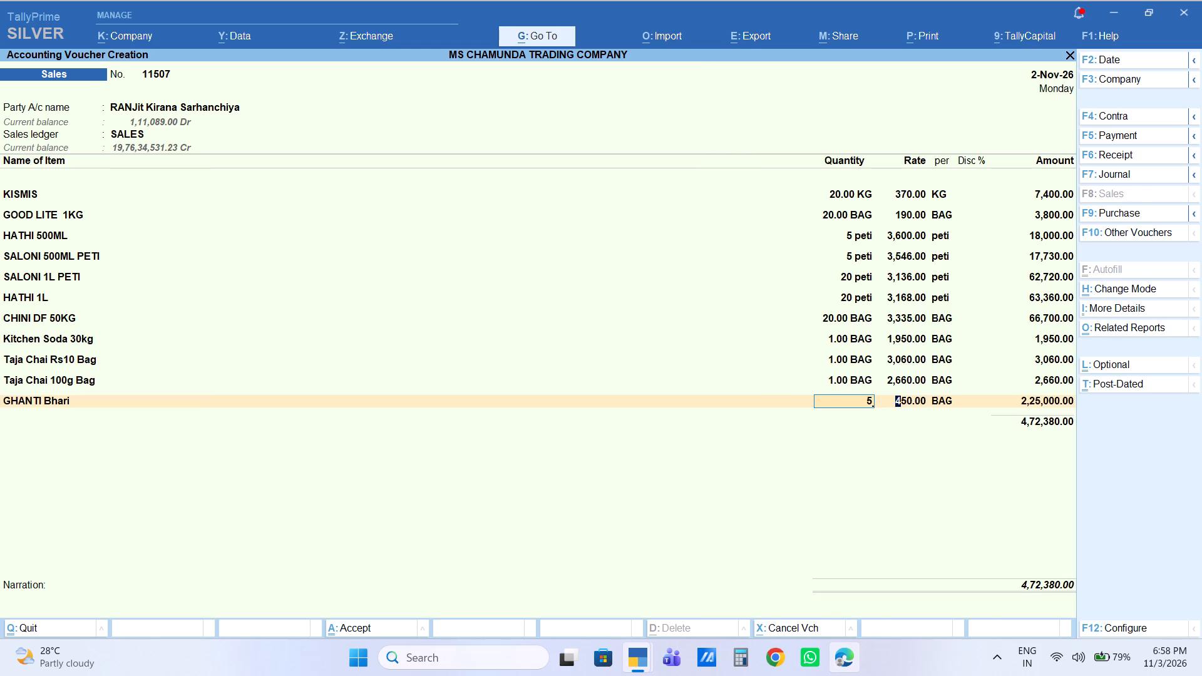
key("Return")
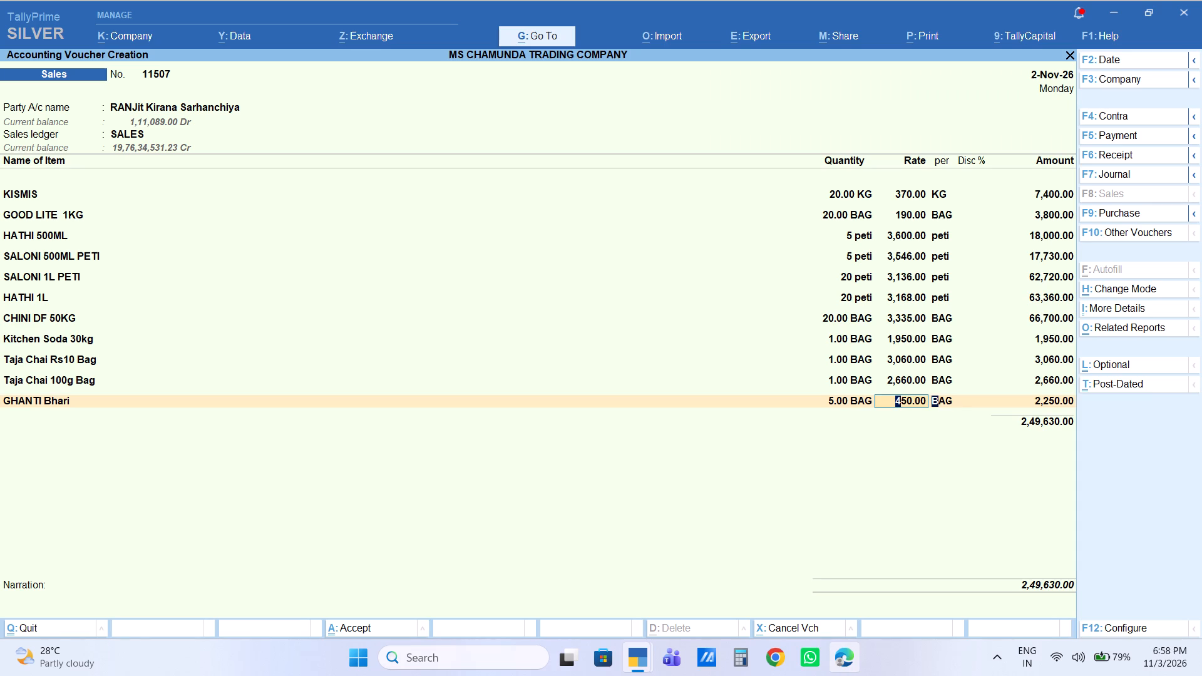
key("Return")
key("Return")
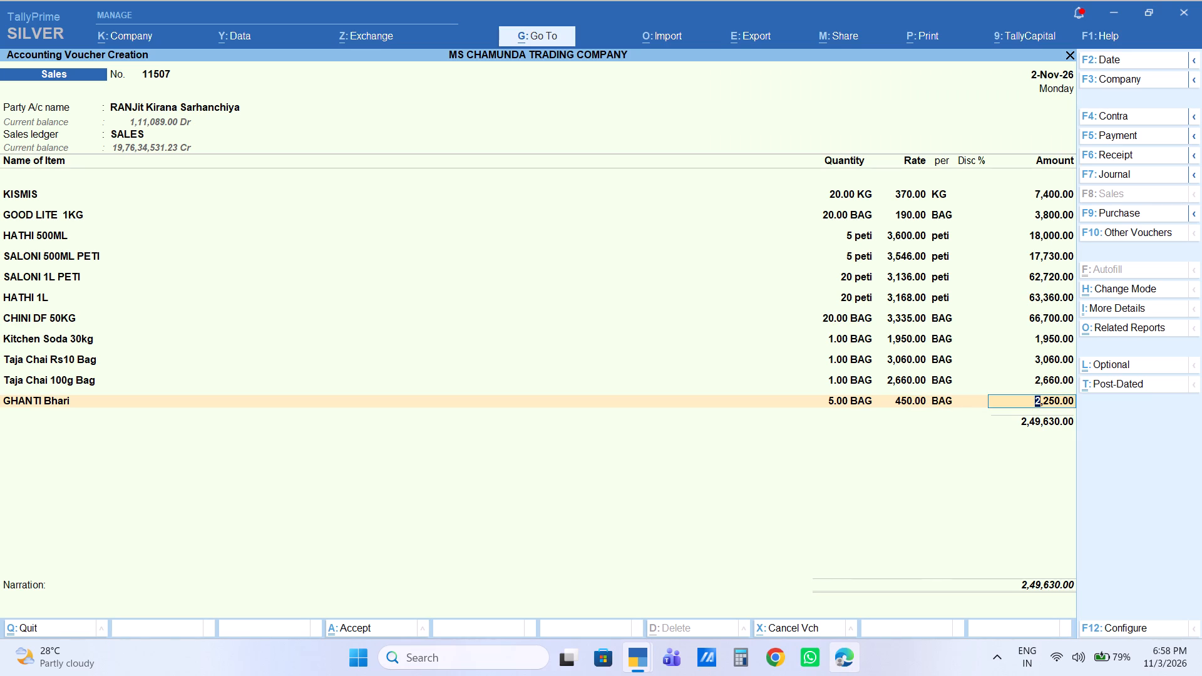
type("2255")
key("Return")
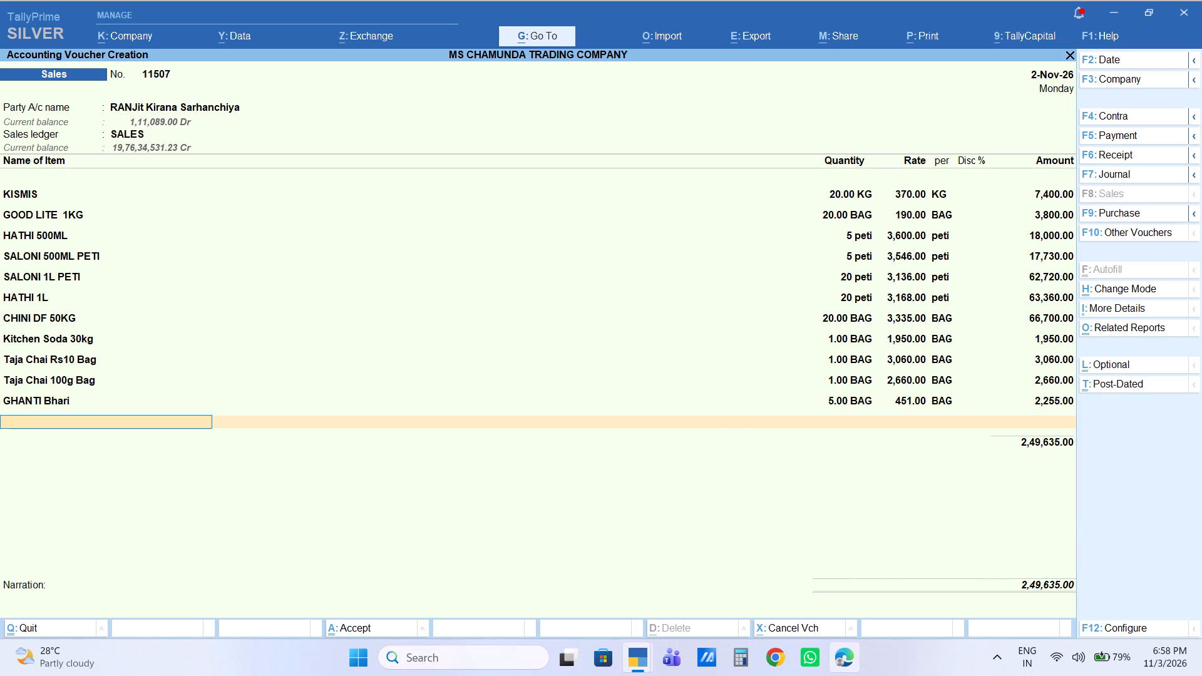
Add the item TARZAN BESAN 5KG with a quantity of 16 jhola and an amount of 4,810.
type("tarza")
key("Down")
key("Down")
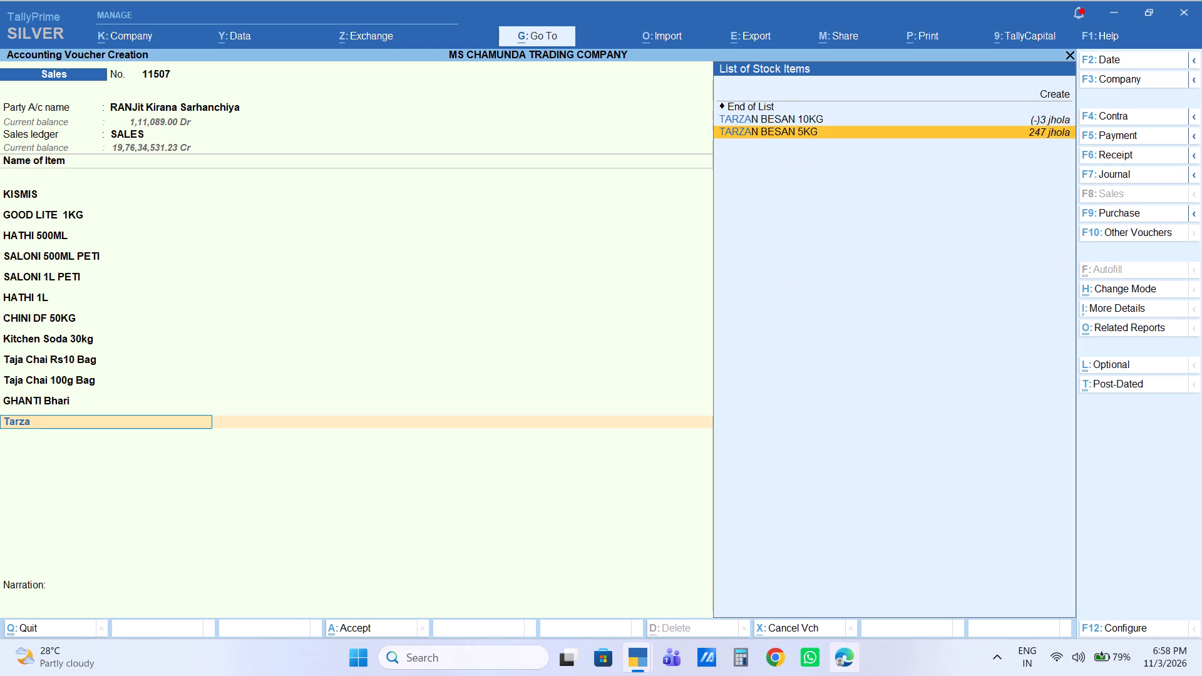
key("Down")
key("Return")
type("16")
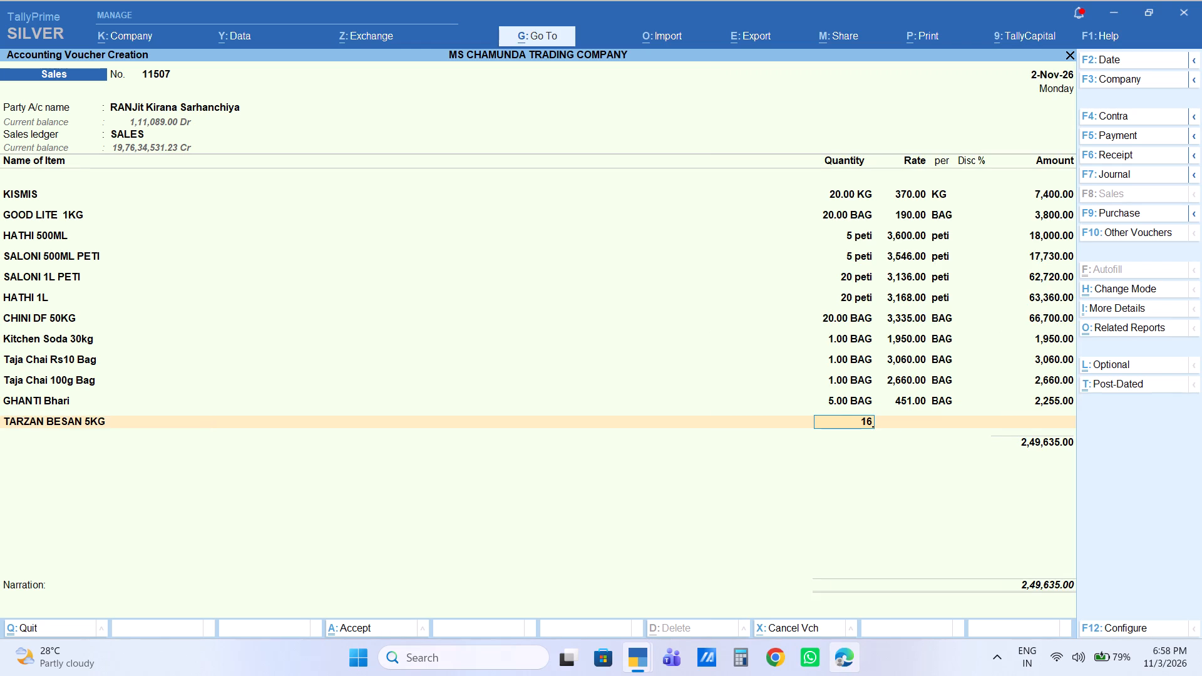
key("Return")
key("Return")
key("Return")
key("Return")
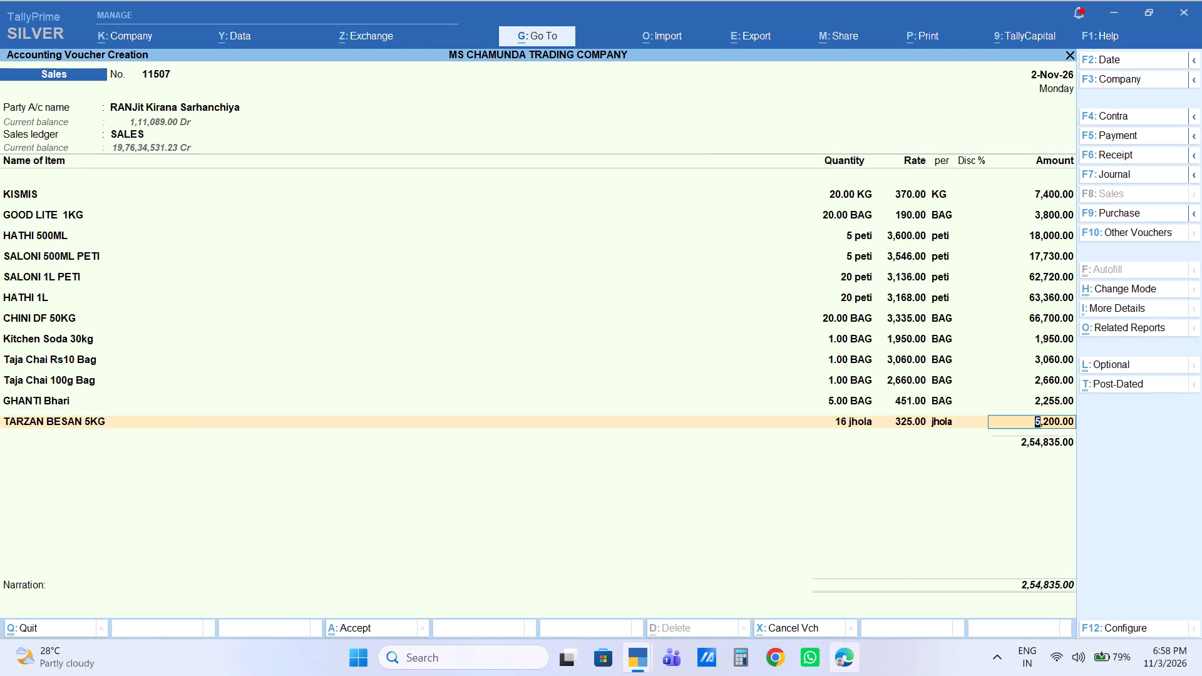
type("4810")
key("Return")
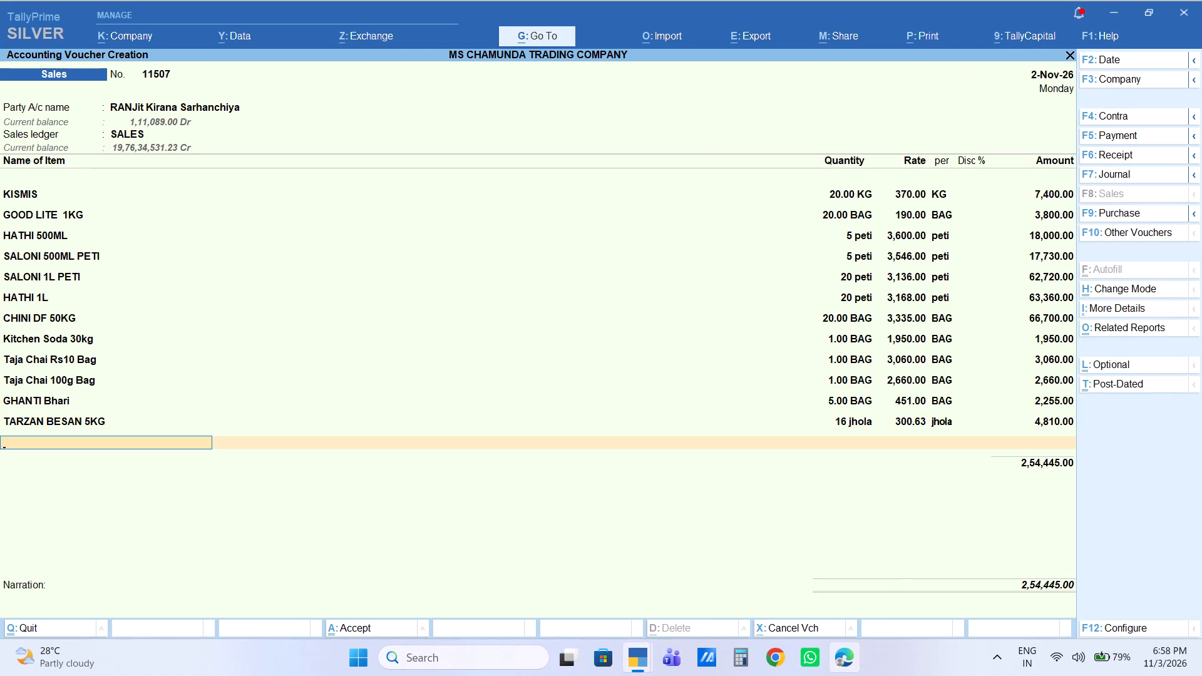
End the item list and add the Labour Charge ledger with an amount of 250.
key("Return")
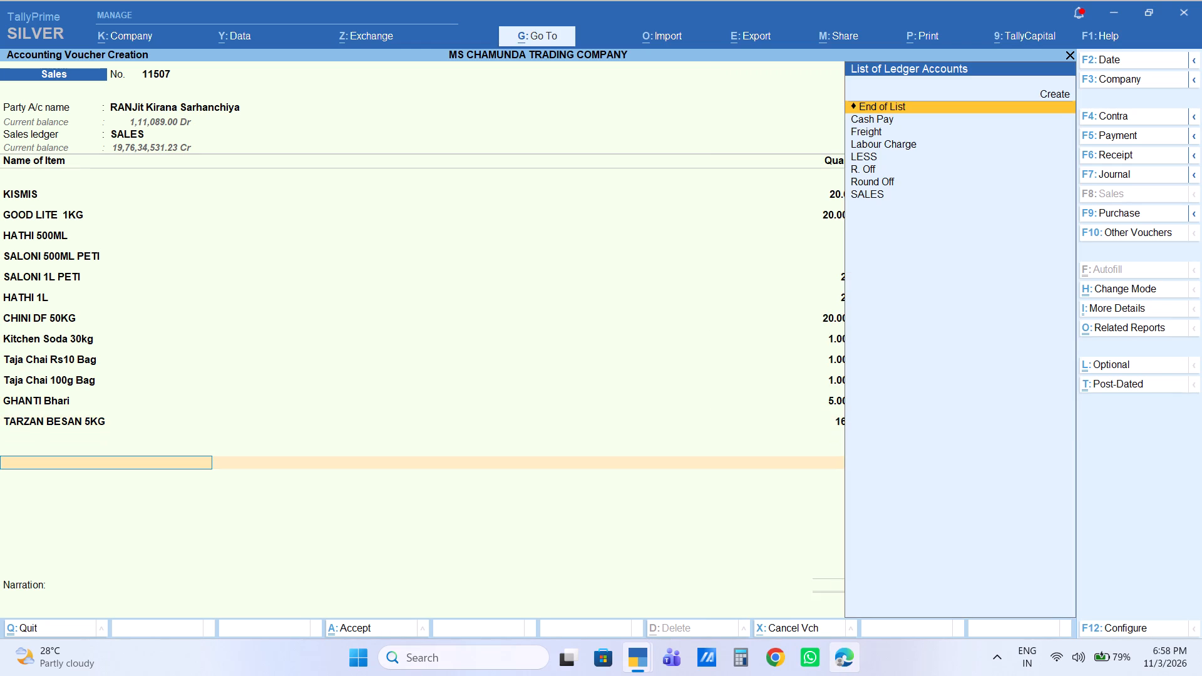
key("Down")
key("Down")
key("Down")
key("Return")
key("Return")
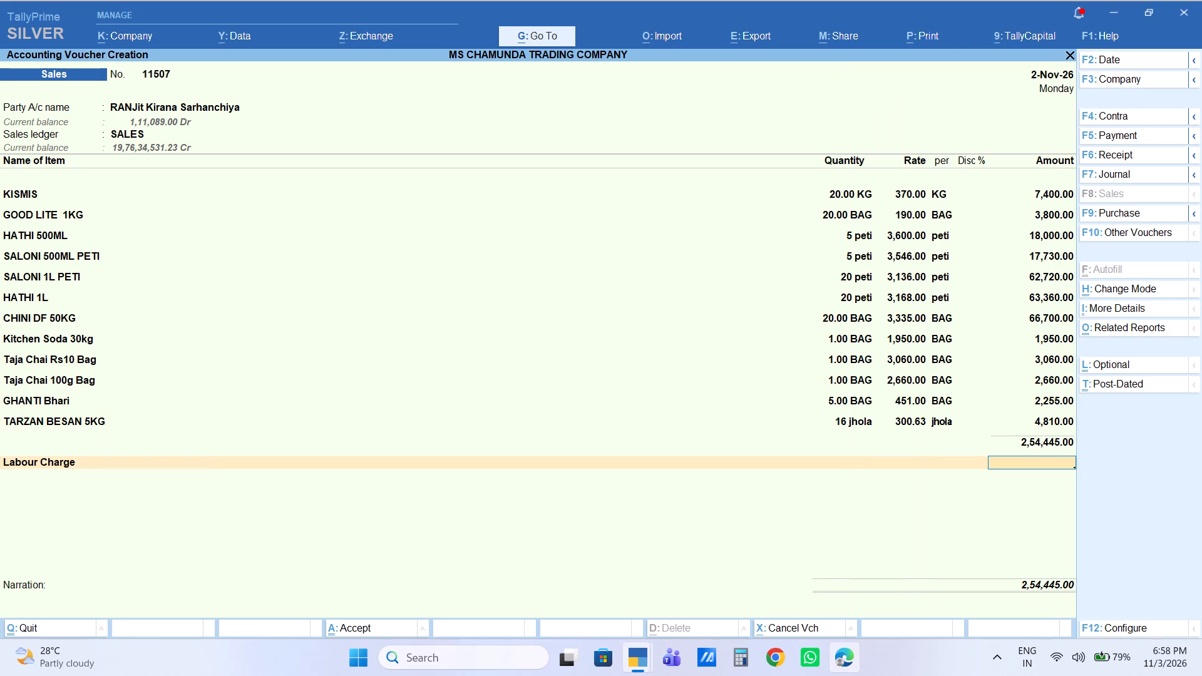
type("250")
key("Return")
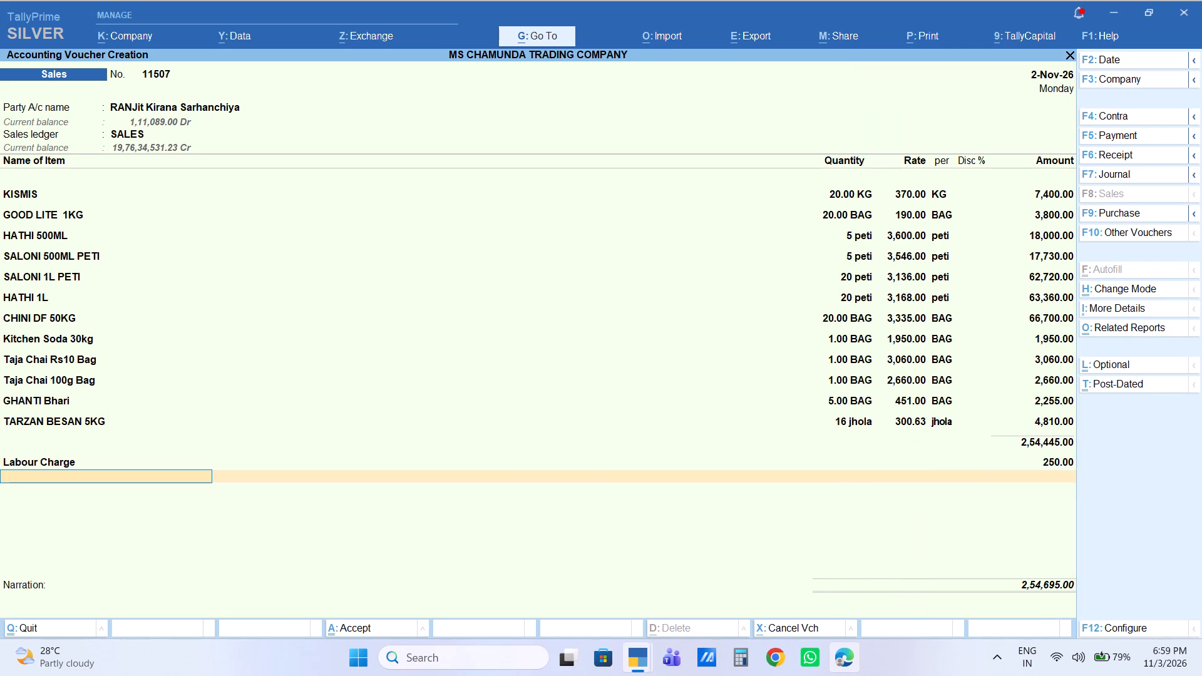
Check the item lines and amounts of sales voucher 11507, going from GOOD LITE 1KG down to TARZAN BESAN 5KG.
key("BackSpace")
key("Up")
key("Up")
key("Up")
key("Up")
key("Up")
key("Up")
key("Up")
key("Up")
key("Up")
key("Up")
key("Up")
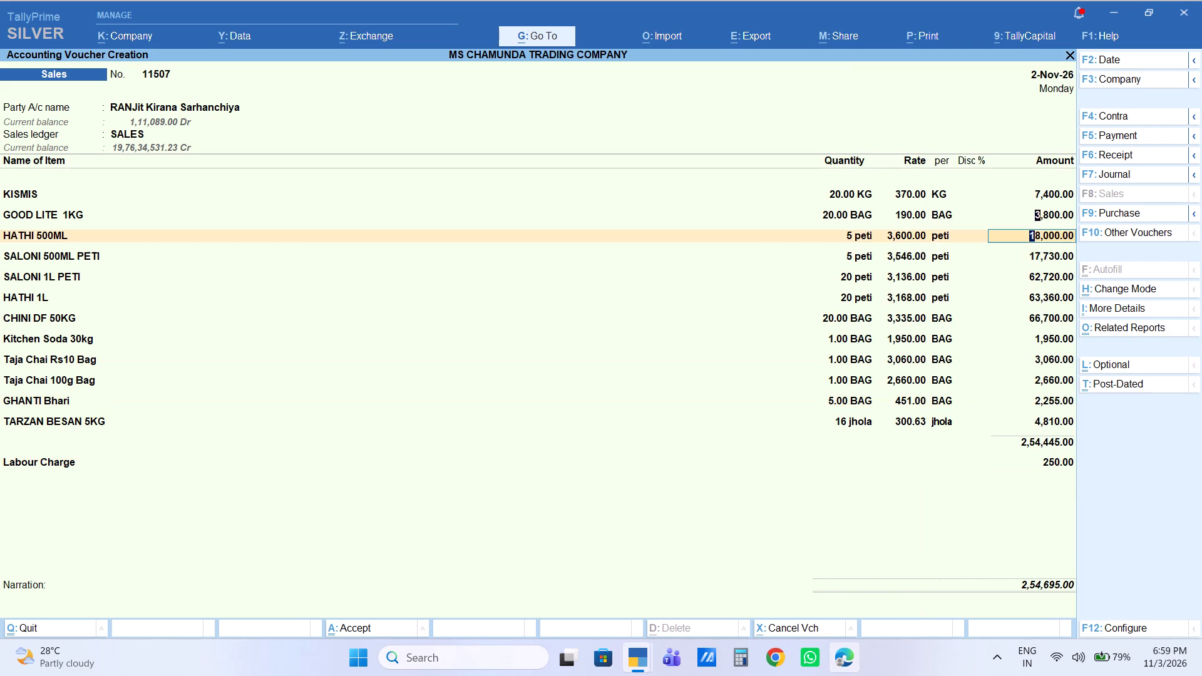
key("Up")
key("Down")
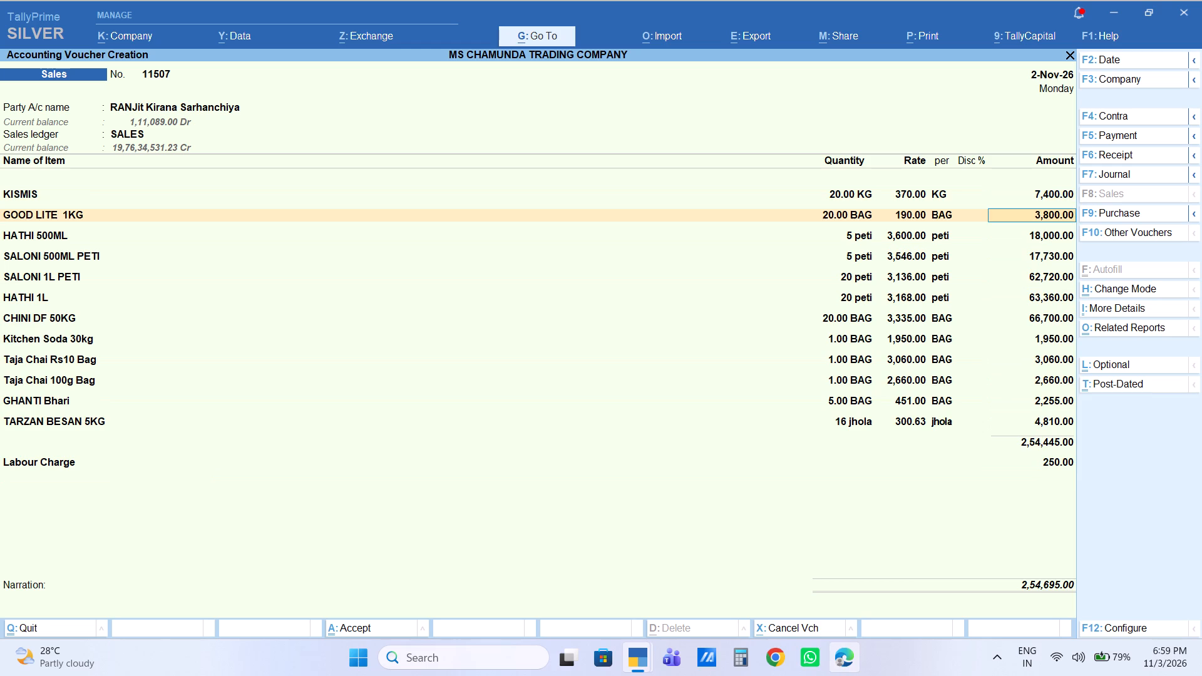
key("Down")
key("Down")
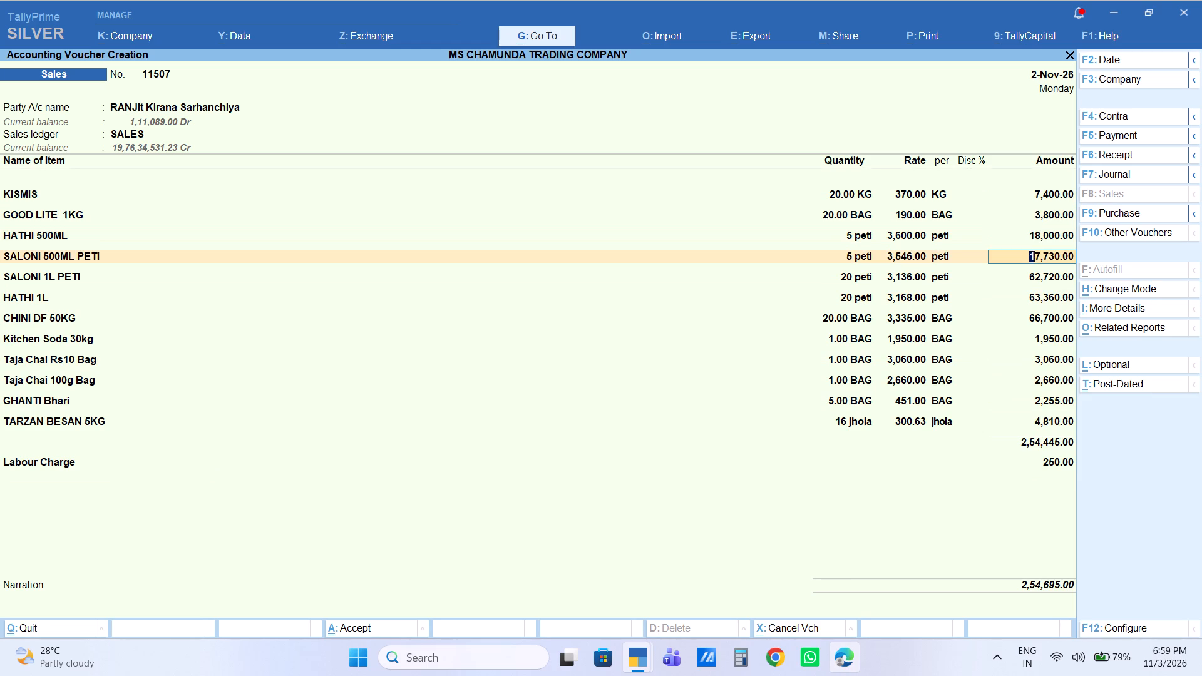
key("Down")
key("Down")
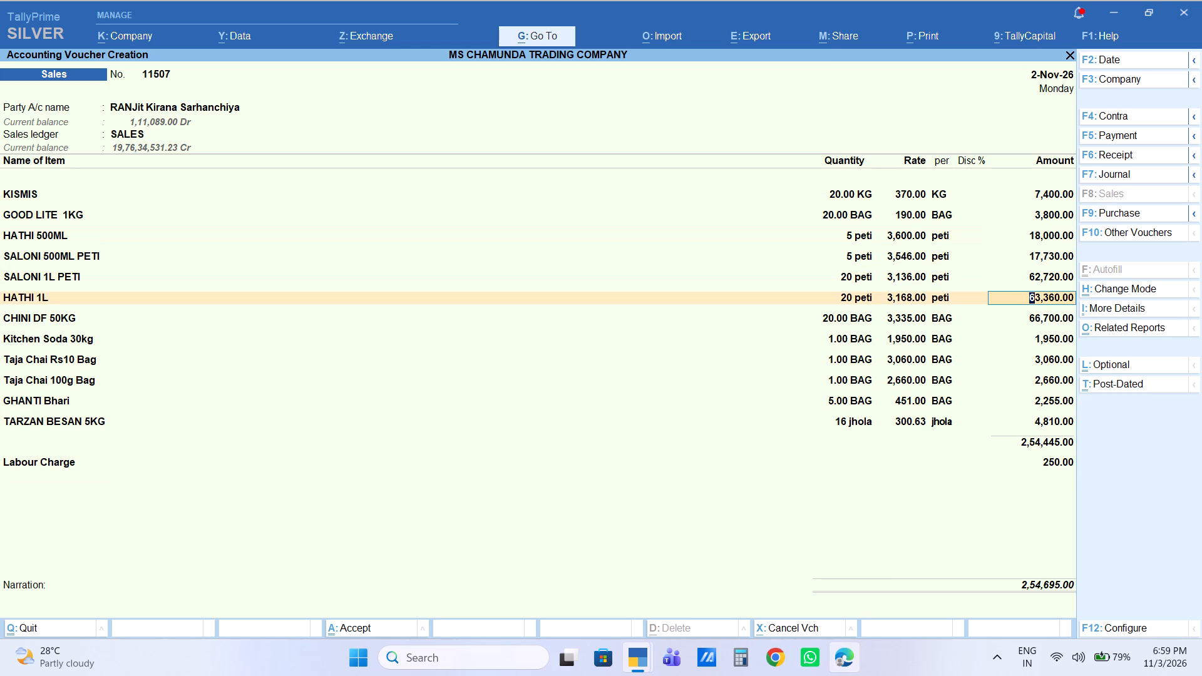
key("Down")
key("Up")
key("Down")
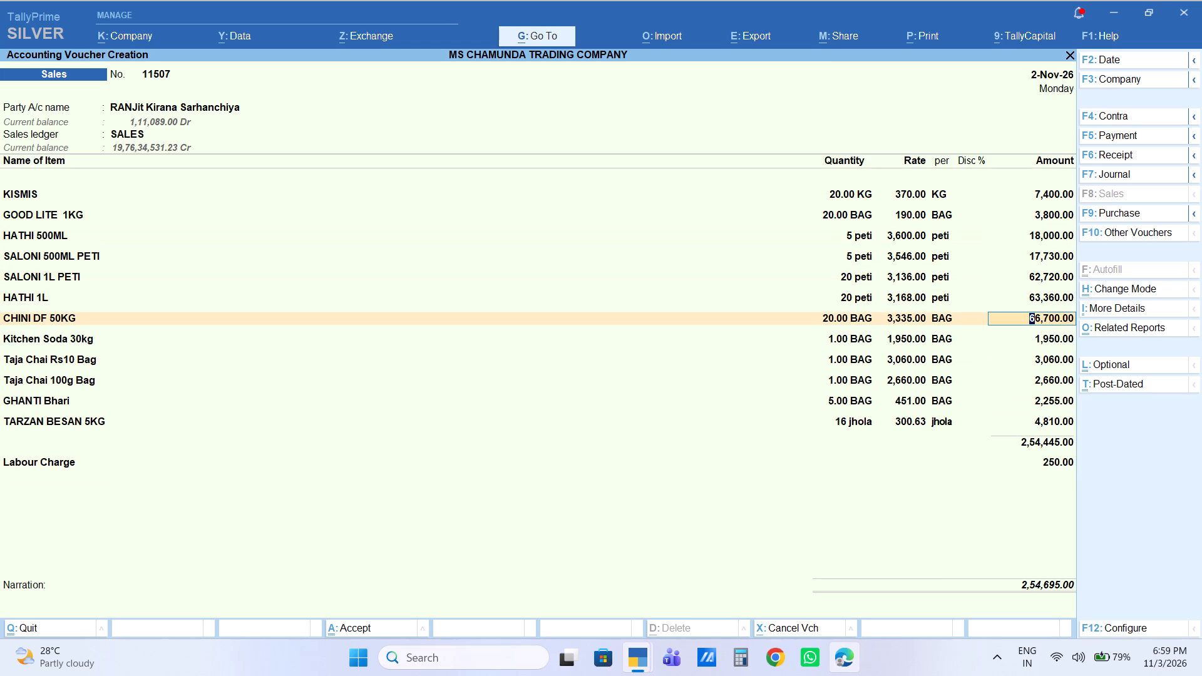
key("Down")
key("Down")
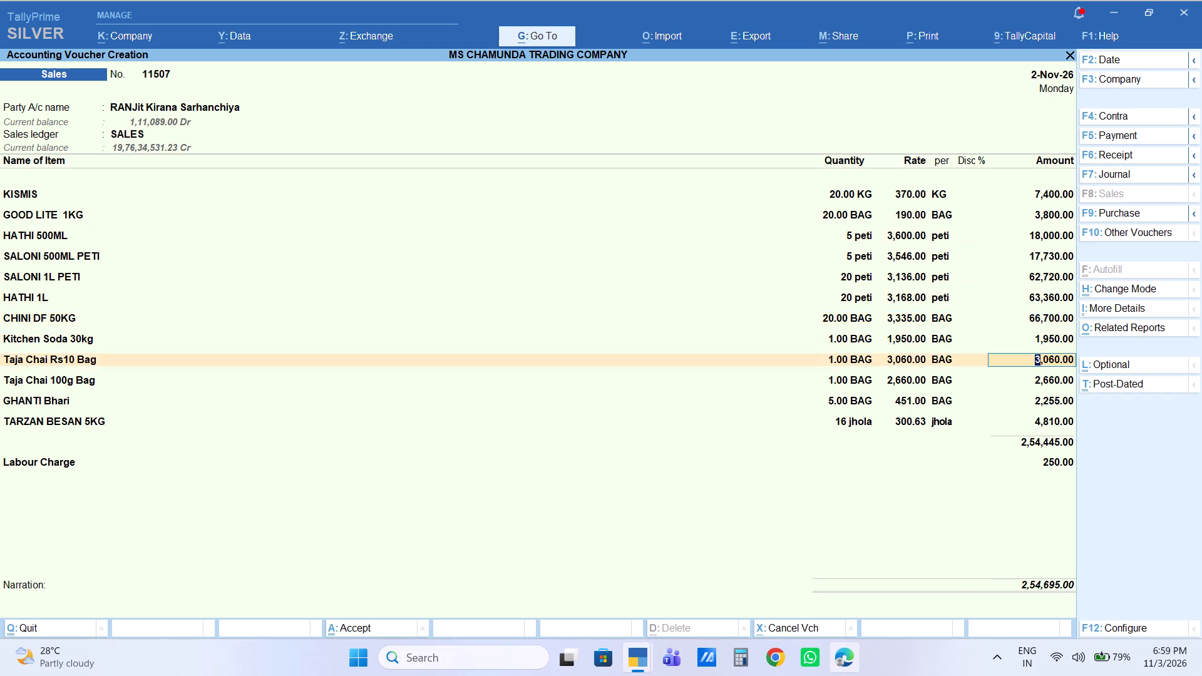
key("Down")
key("Down")
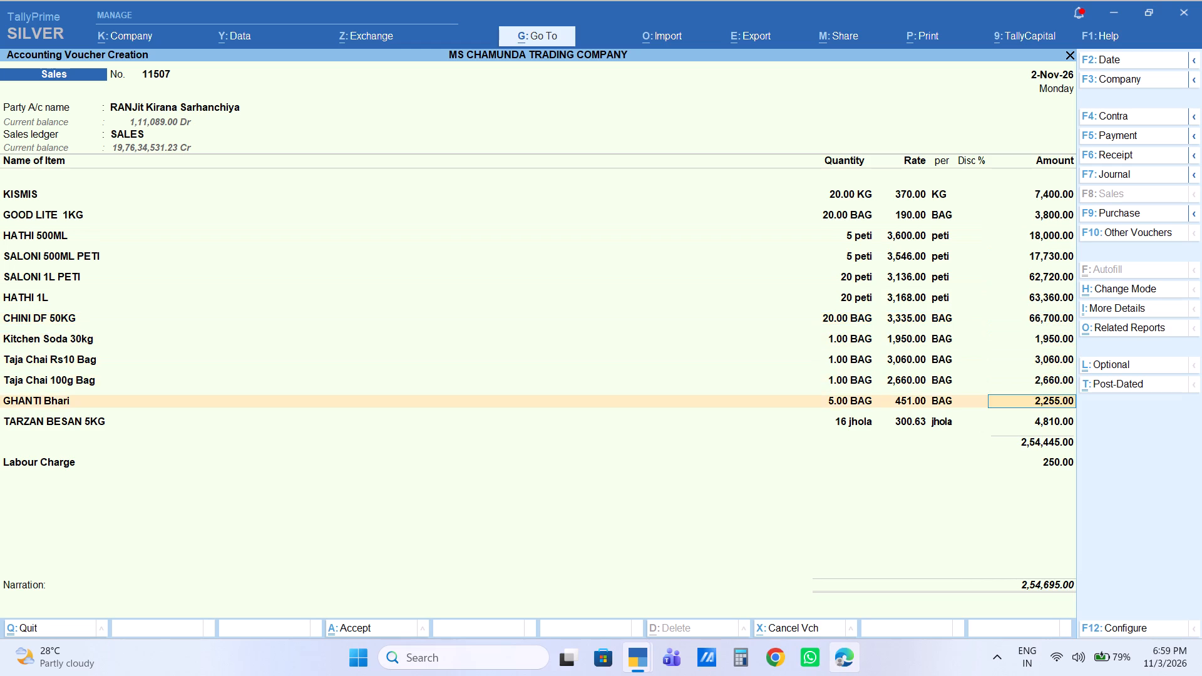
key("Down")
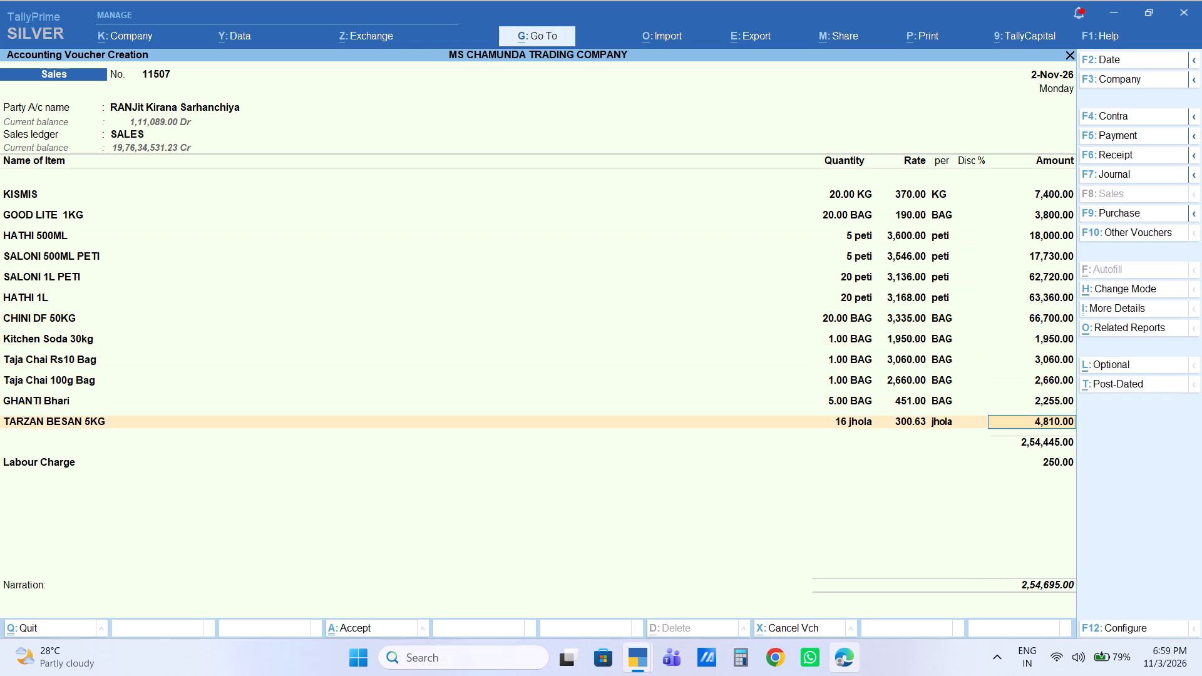
Save the sales voucher with bill-wise reference New Ref 11507 for the full amount, leaving the narration blank, and leave voucher creation.
key("Down")
key("Return")
key("Return")
key("Return")
key("Return")
key("Return")
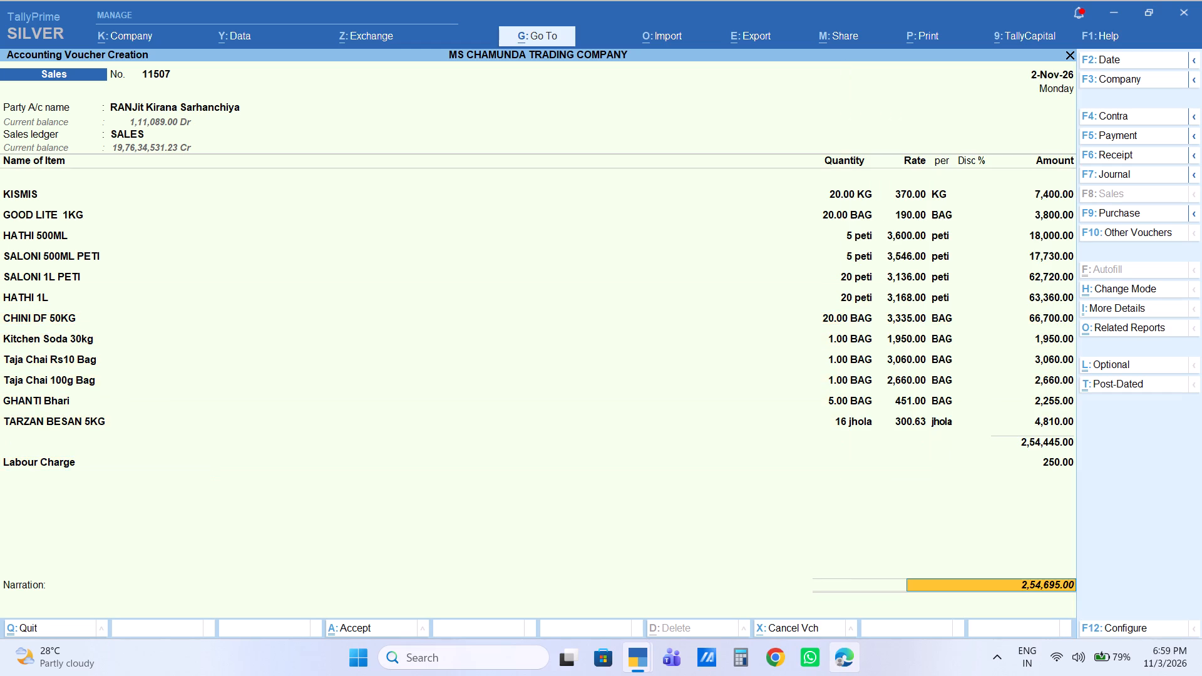
key("BackSpace")
key("Return")
key("Return")
key("Return")
key("Return")
key("Return")
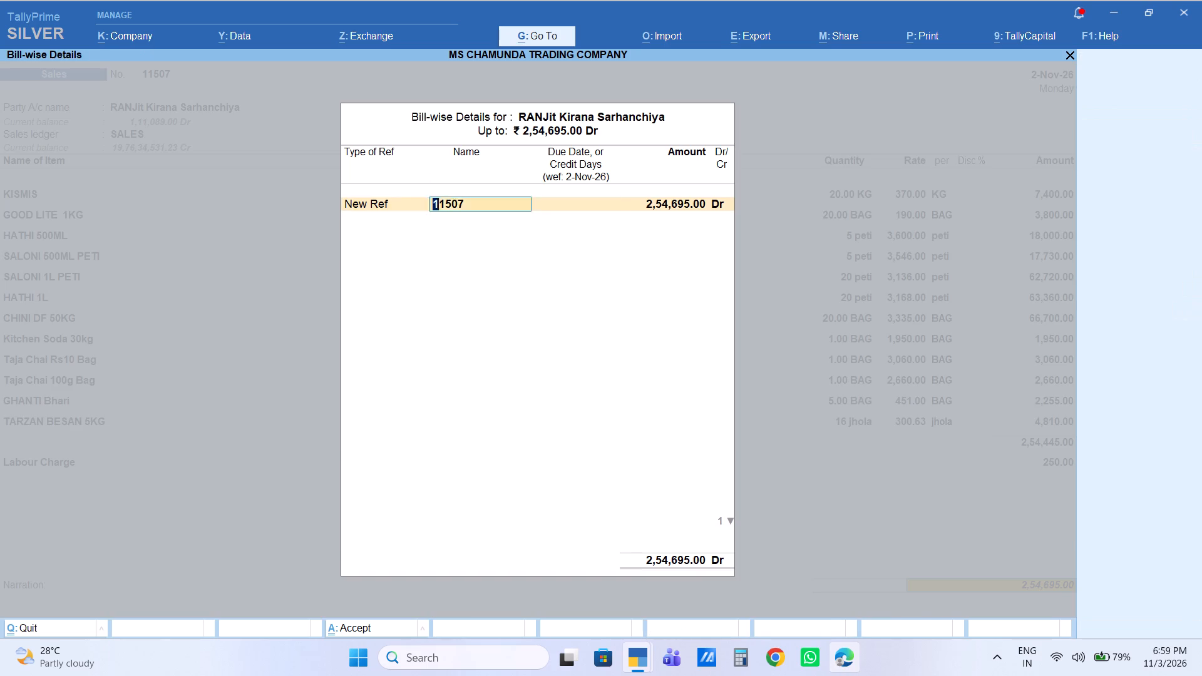
key("Return")
key("Return")
key("Return")
key("Return")
key("Return")
key("Escape")
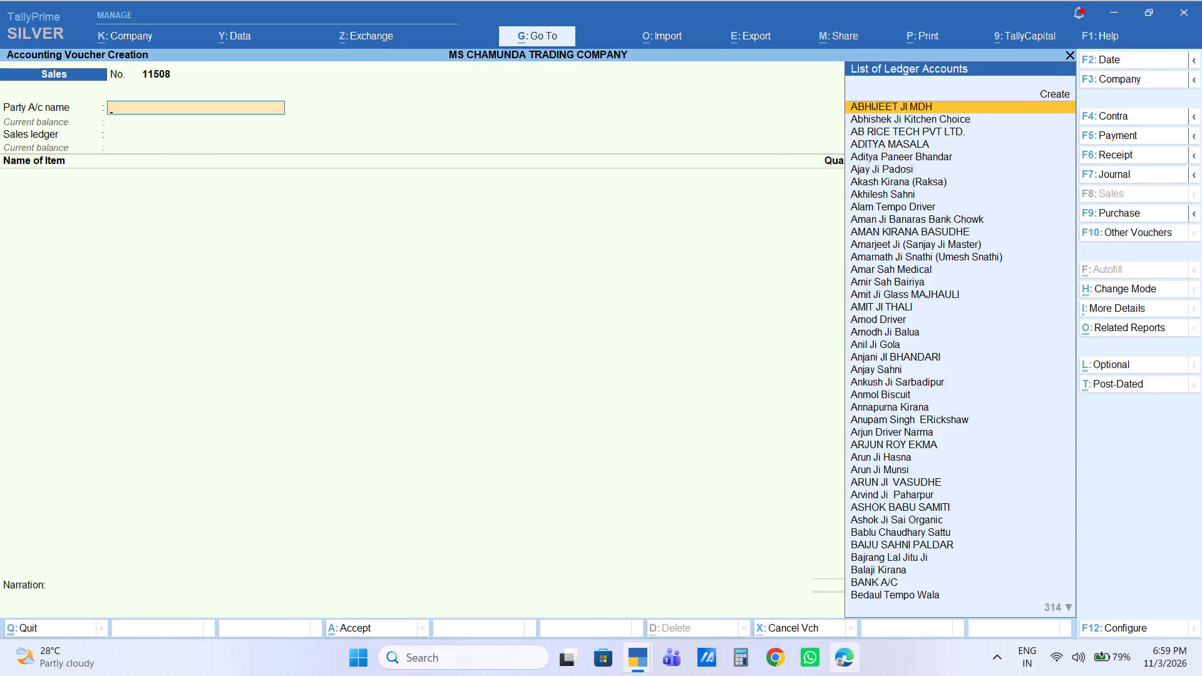
key("Escape")
type("da")
type("lranji")
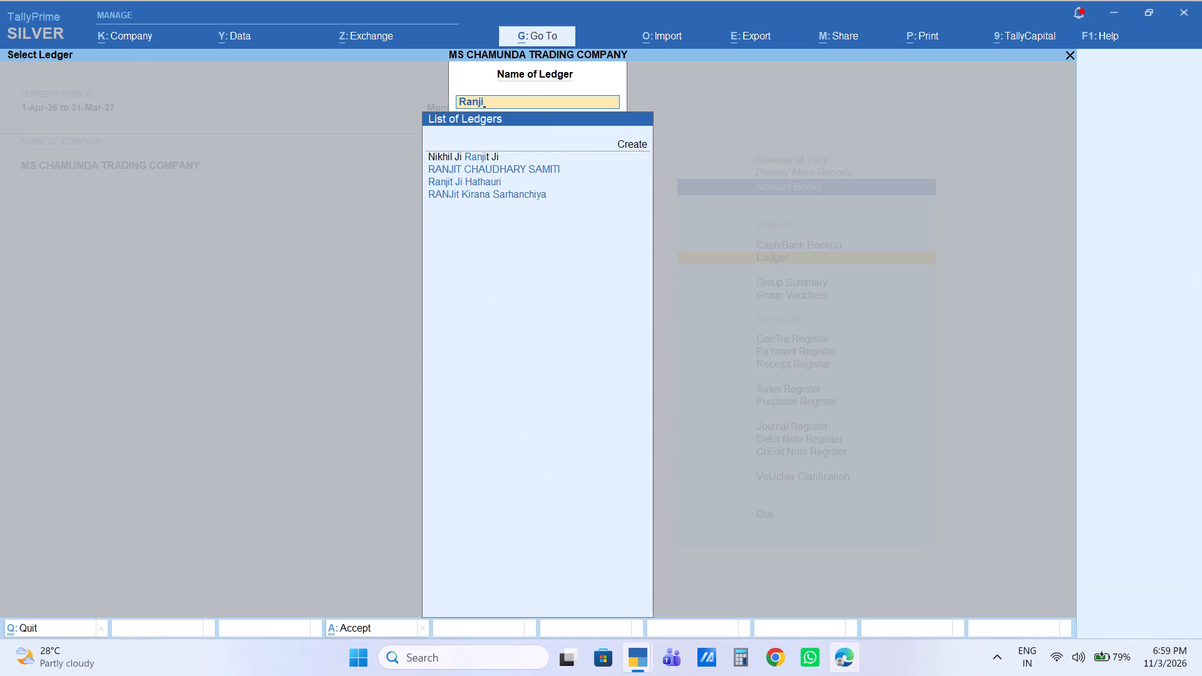
key("Down")
key("Down")
key("Down")
key("Down")
key("Down")
key("Down")
key("Down")
key("Down")
key("Down")
key("Return")
Open sales voucher 11507 dated 2-Nov-26 from the ledger and print one copy of its invoice on the TVS-E RP 3230.
key("Down")
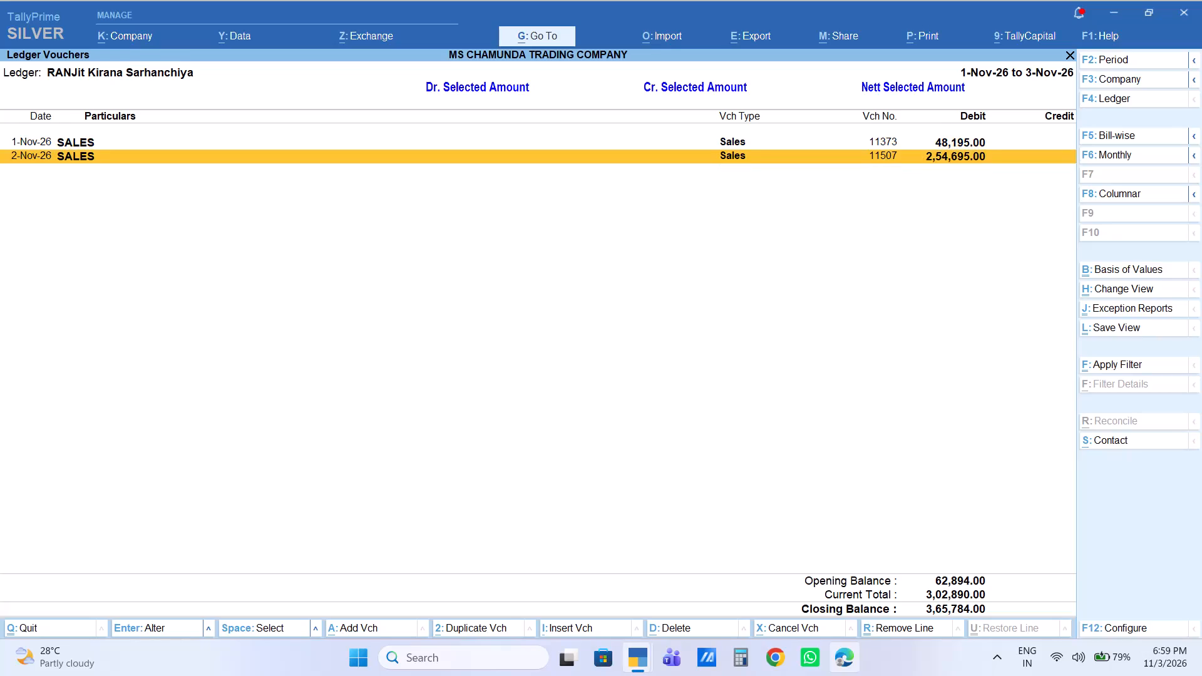
key("Return")
key("ctrl+bracketleft")
key("ctrl+p")
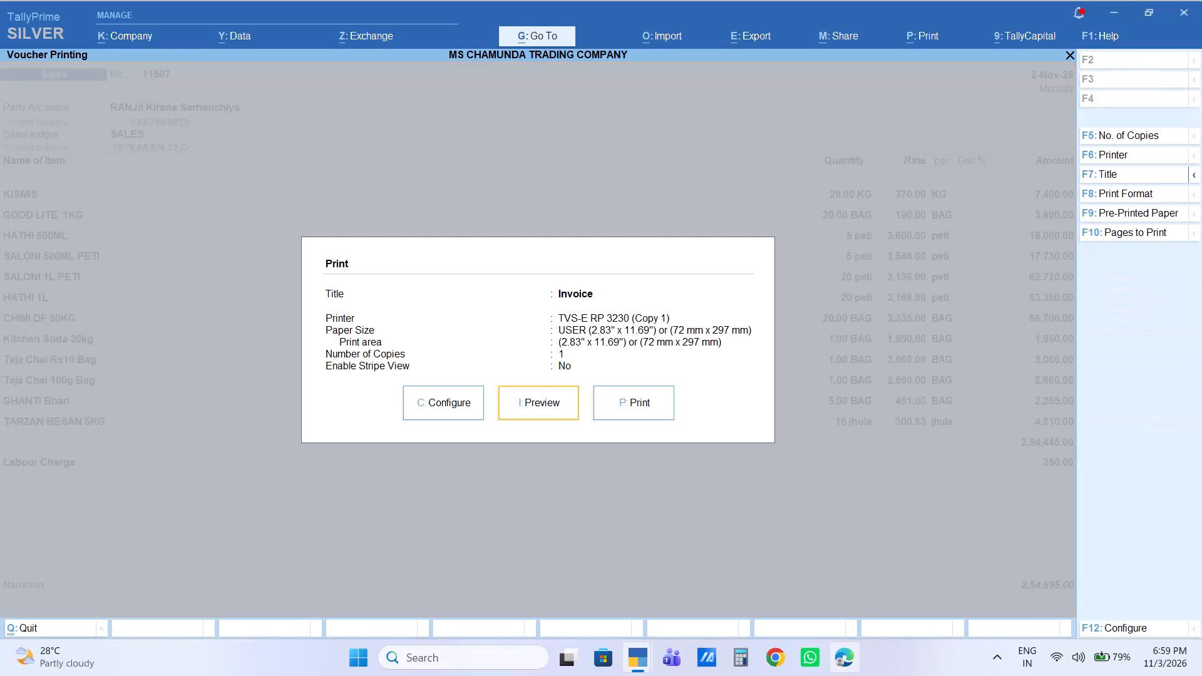
key("Right")
key("Return")
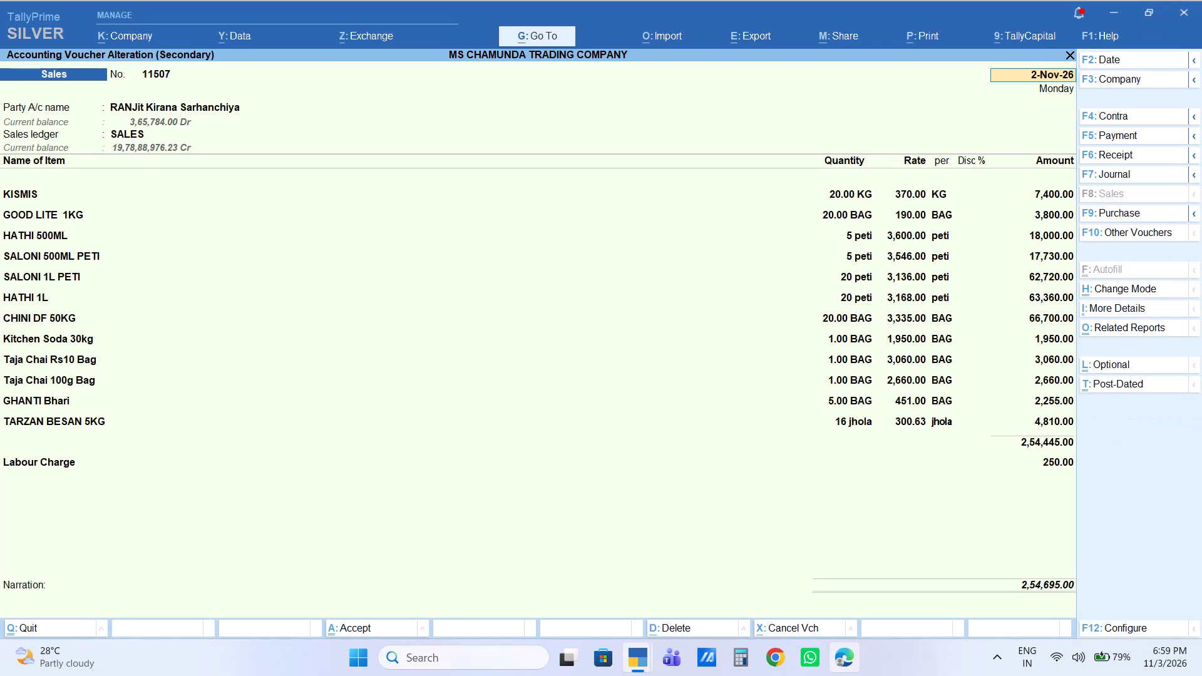
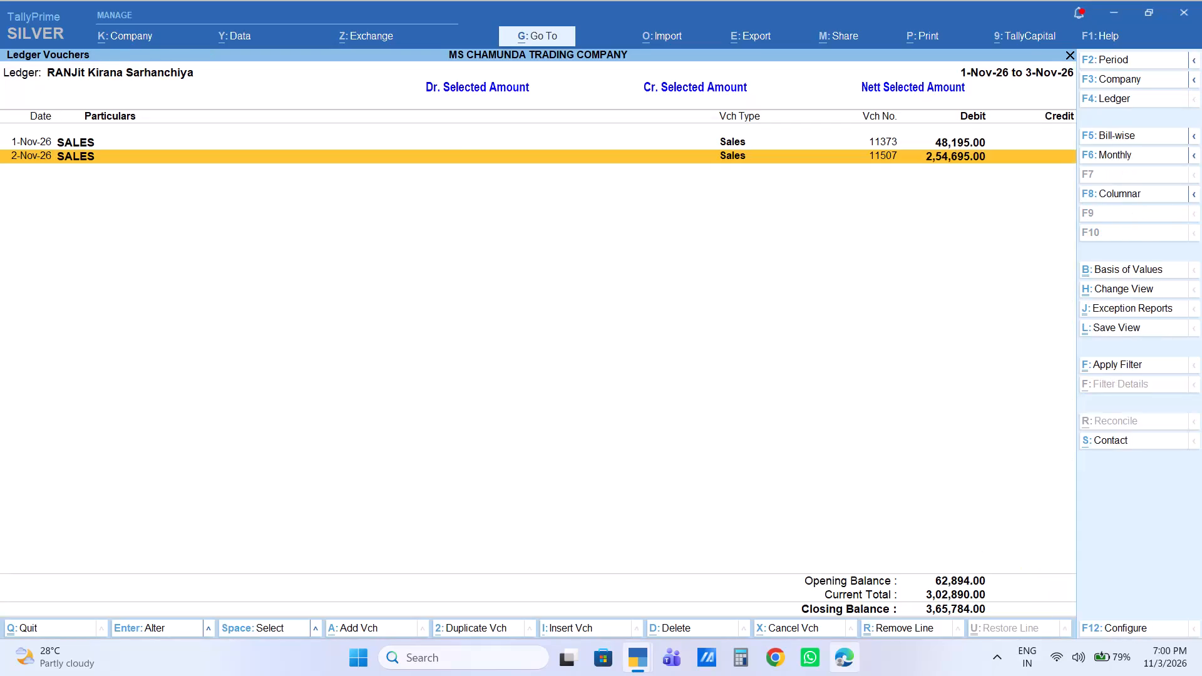
key("Escape")
key("Escape")
key("Escape")
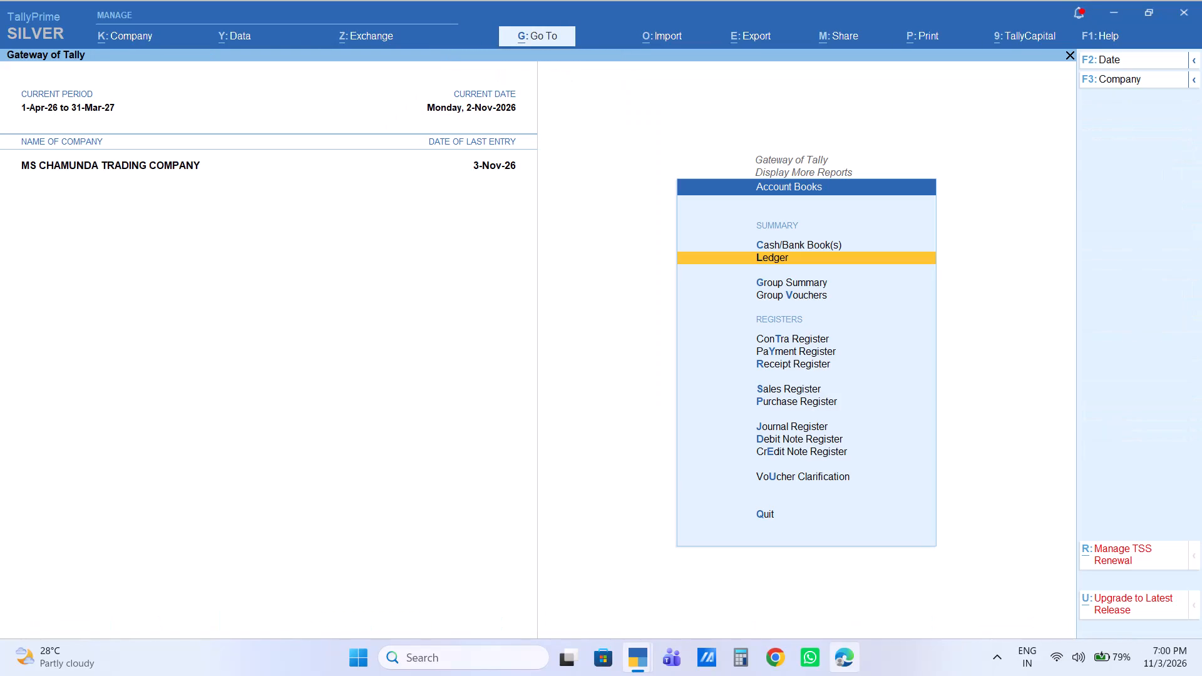
key("Escape")
key("Escape")
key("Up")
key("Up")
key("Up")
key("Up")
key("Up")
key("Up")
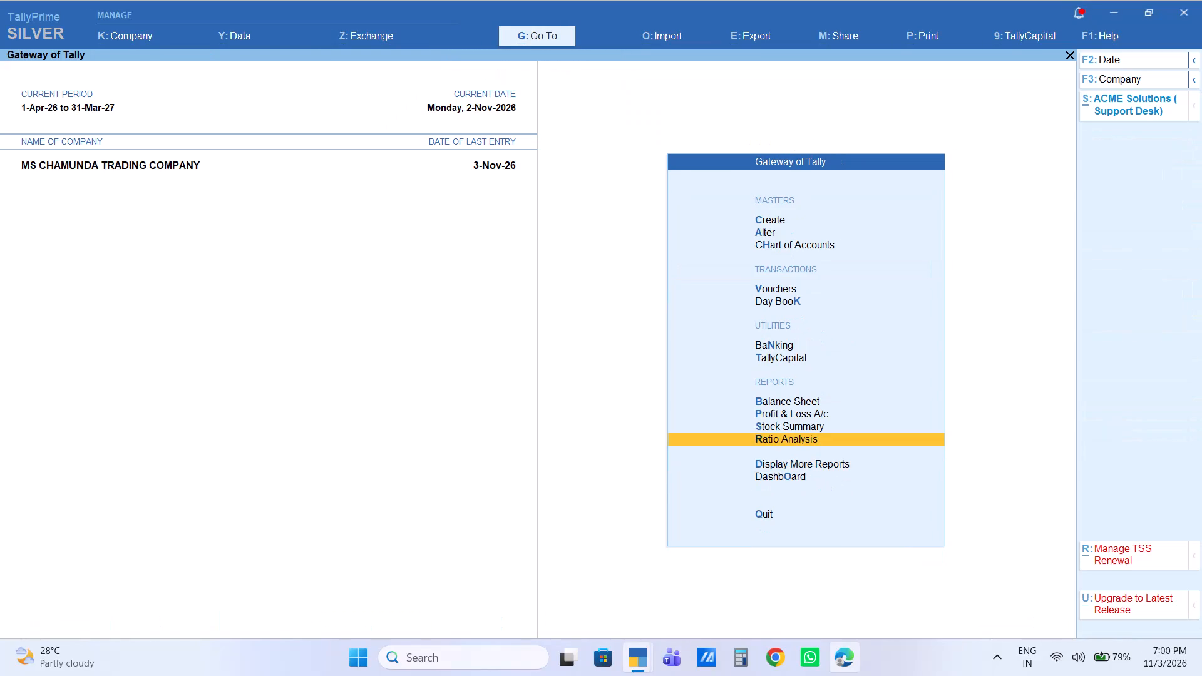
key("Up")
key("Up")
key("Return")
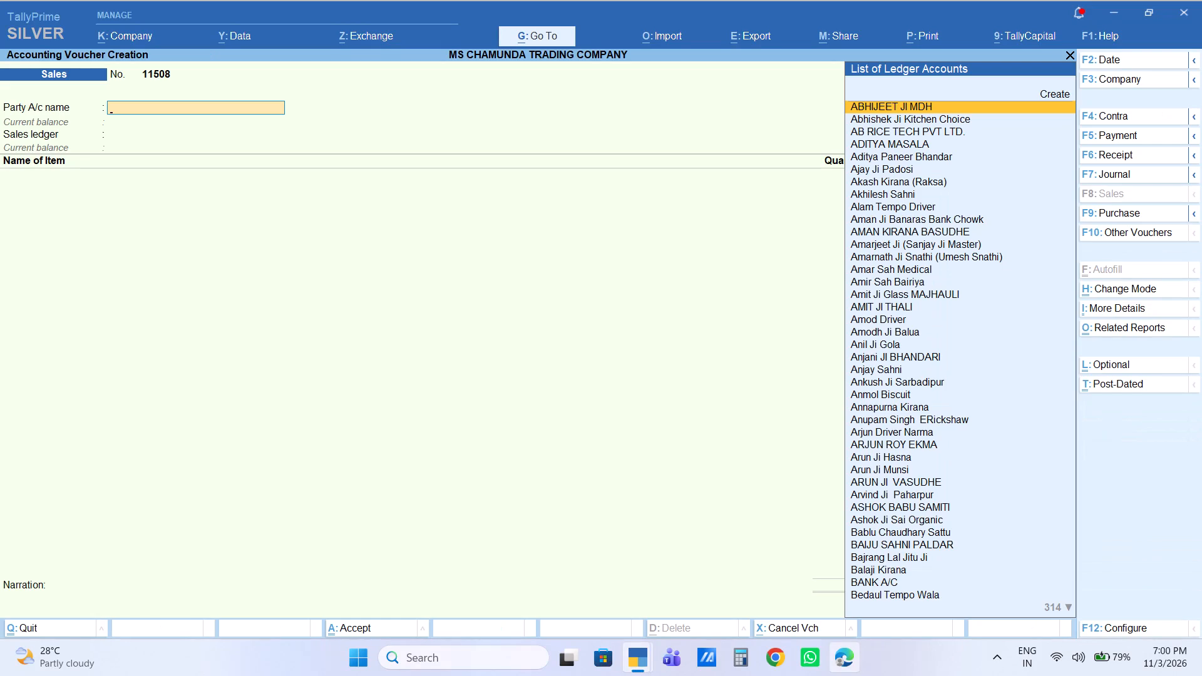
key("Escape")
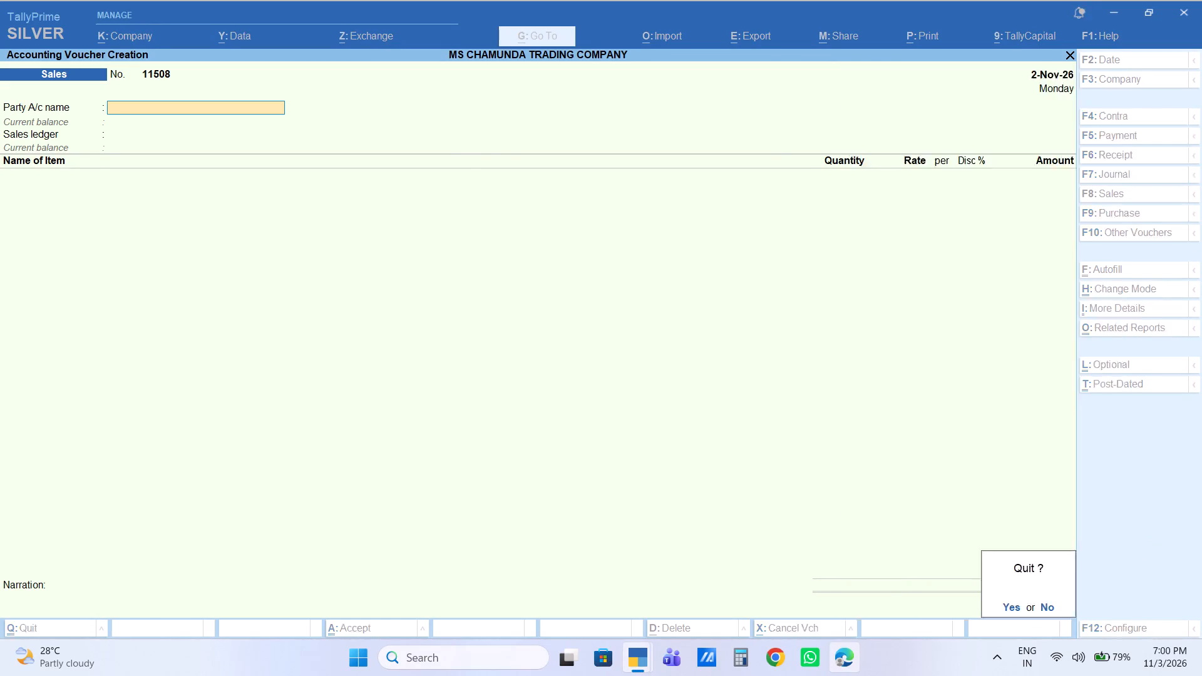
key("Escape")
type("da")
key("l")
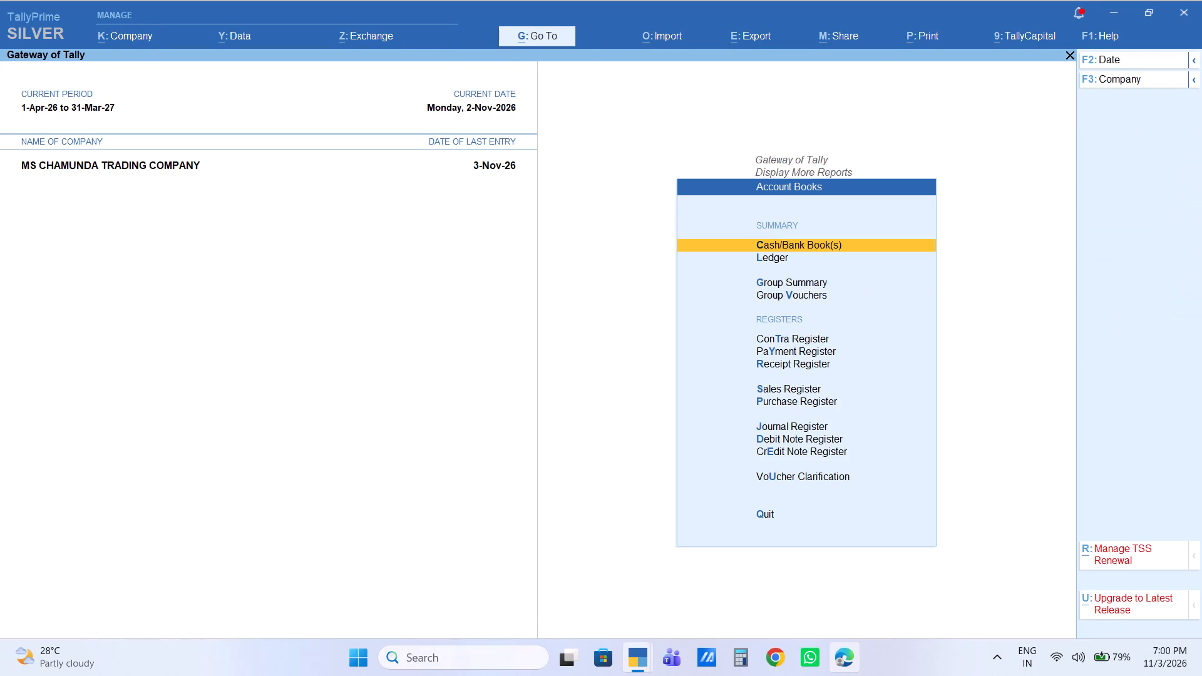
type("manoj")
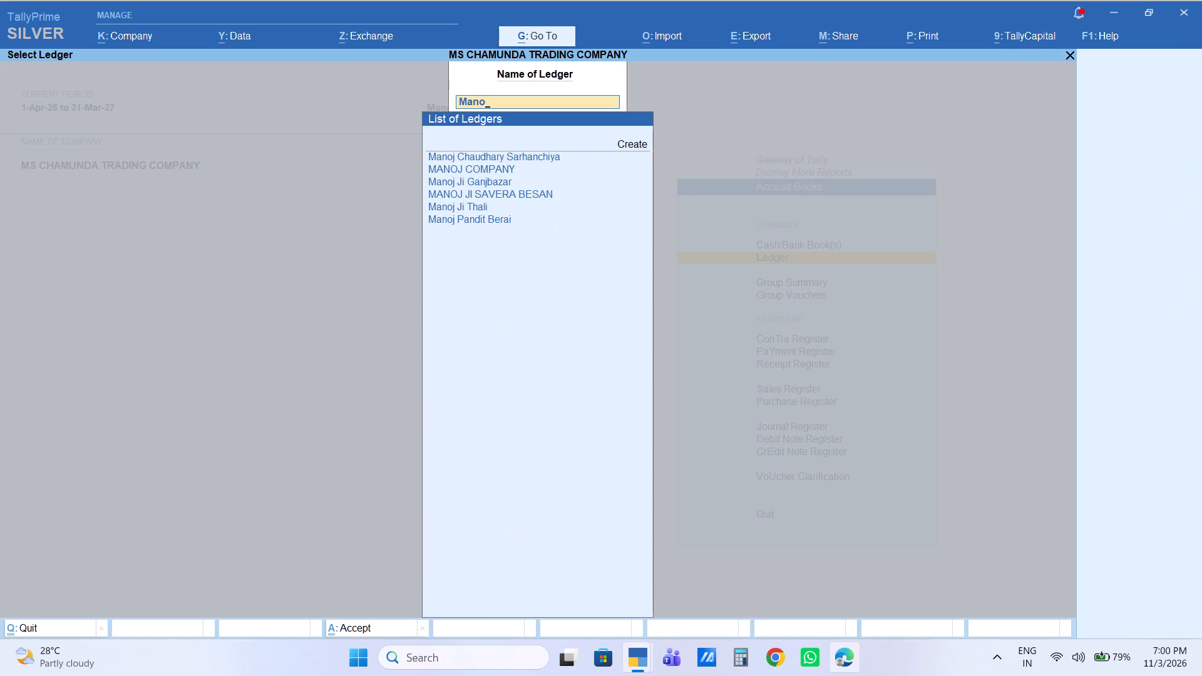
key("Down")
key("Down")
key("Down")
key("Down")
key("Down")
key("Down")
key("Down")
key("Down")
key("Down")
key("Down")
key("Down")
key("Down")
key("Return")
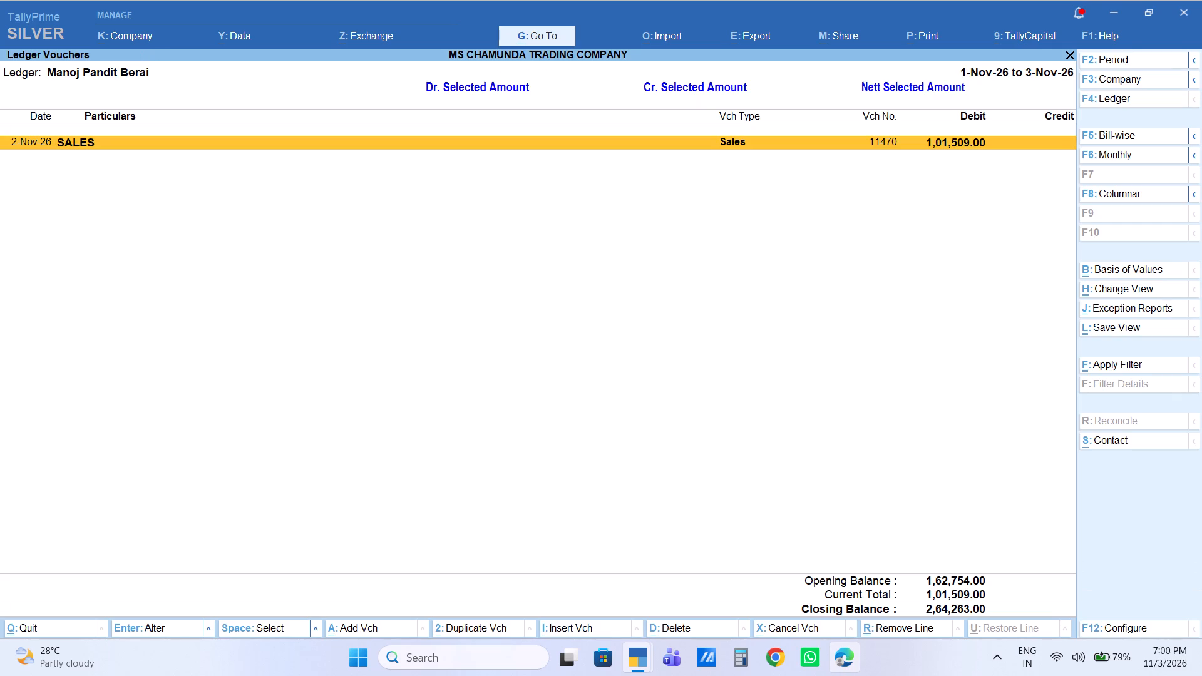
Open sales voucher 11470 dated 2-Nov-26 for alteration and go to the rate of its first item, CHINI SF 50kg.
key("Return")
key("Return")
key("Return")
key("Return")
key("Return")
key("Return")
key("Return")
key("Return")
key("Return")
key("Return")
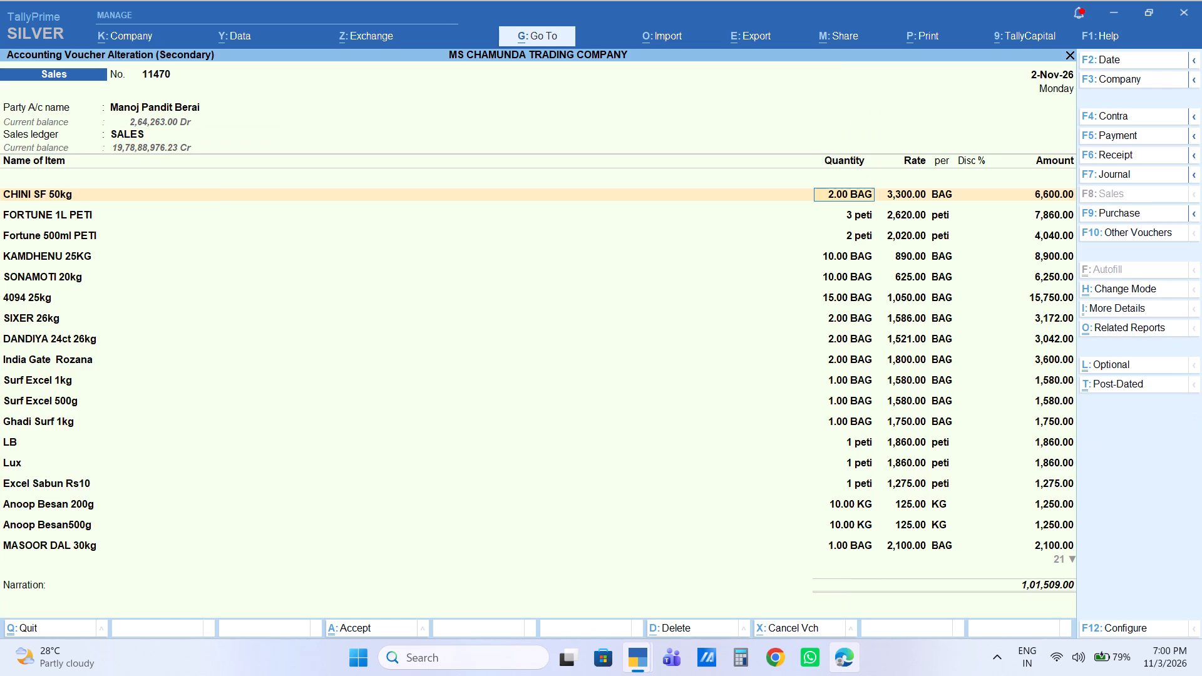
key("Return")
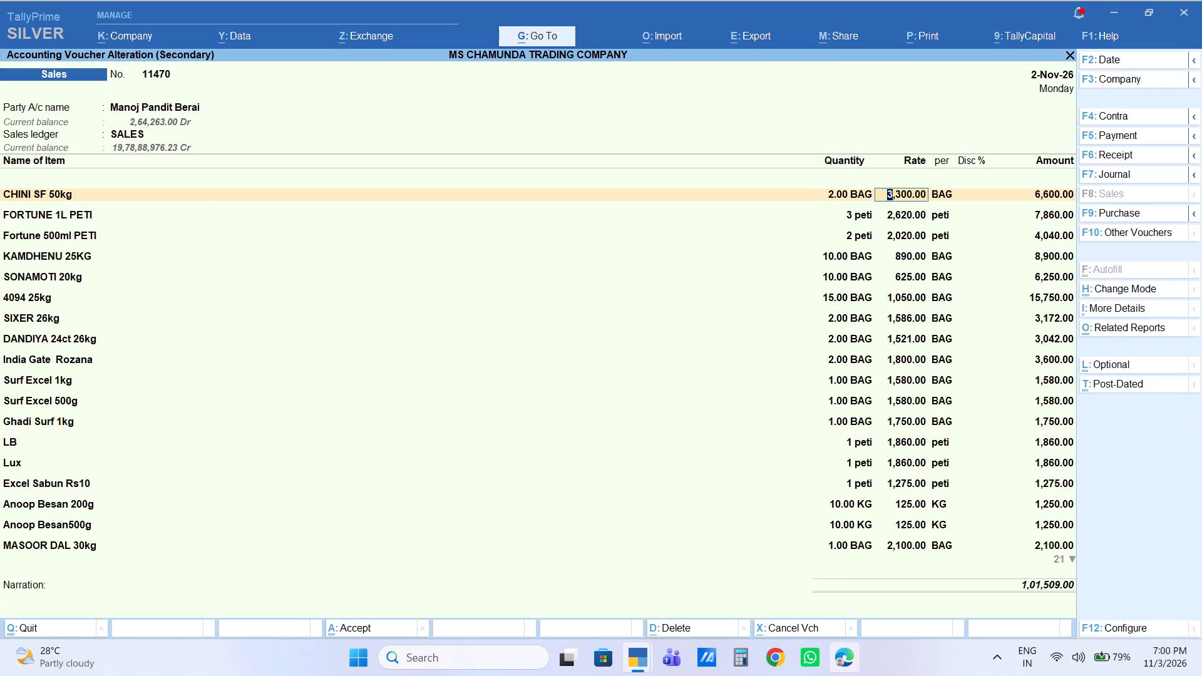
Set the rate of FORTUNE 1L PETI in sales voucher 11470 to 2630.
key("Down")
type("2630")
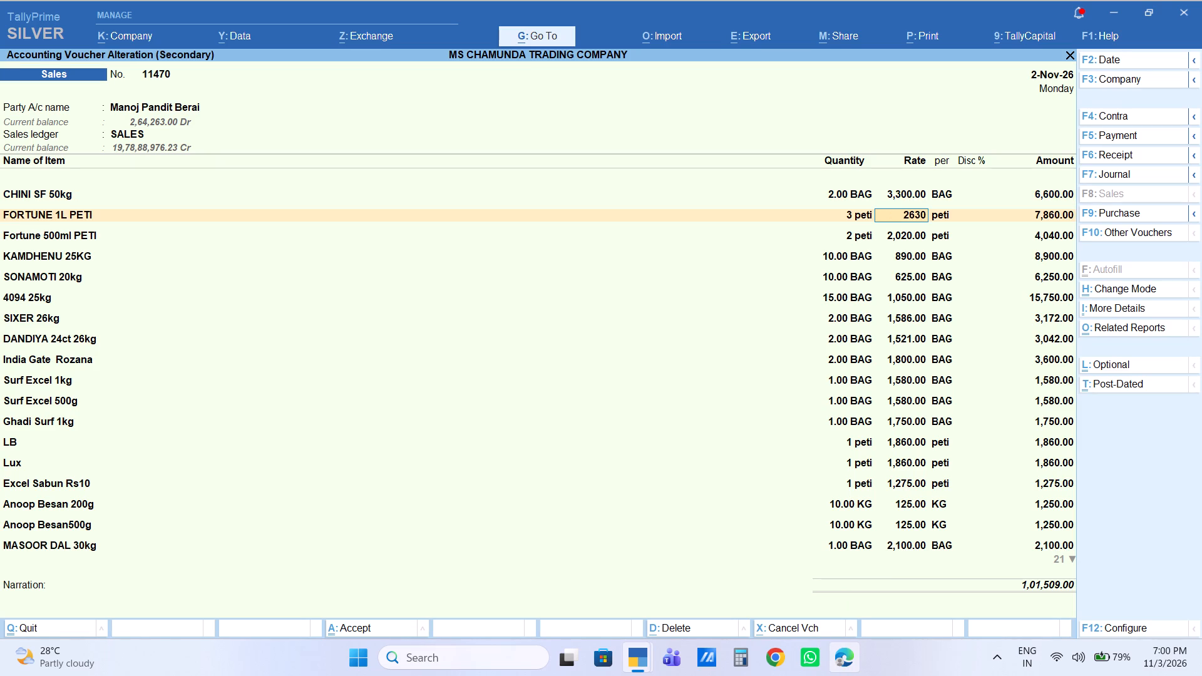
key("Return")
Set the rate of Fortune 500ml PETI in sales voucher 11470 to 2025.
key("Return")
key("Return")
key("Return")
key("Return")
key("Return")
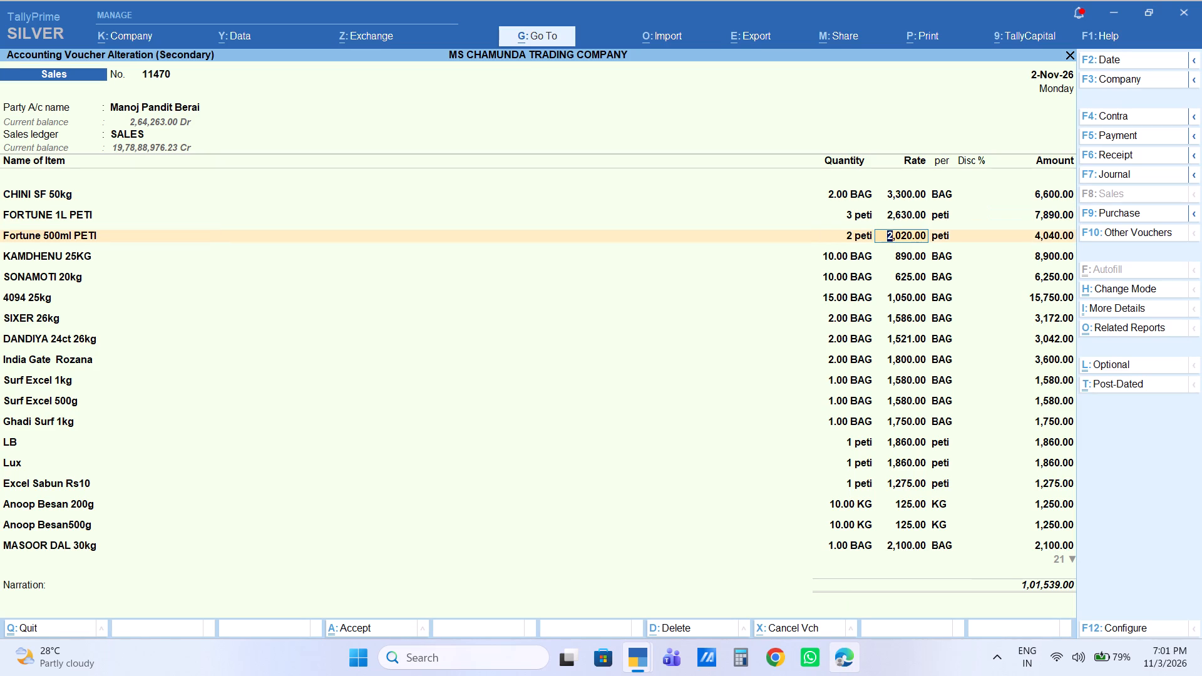
type("2025")
key("Return")
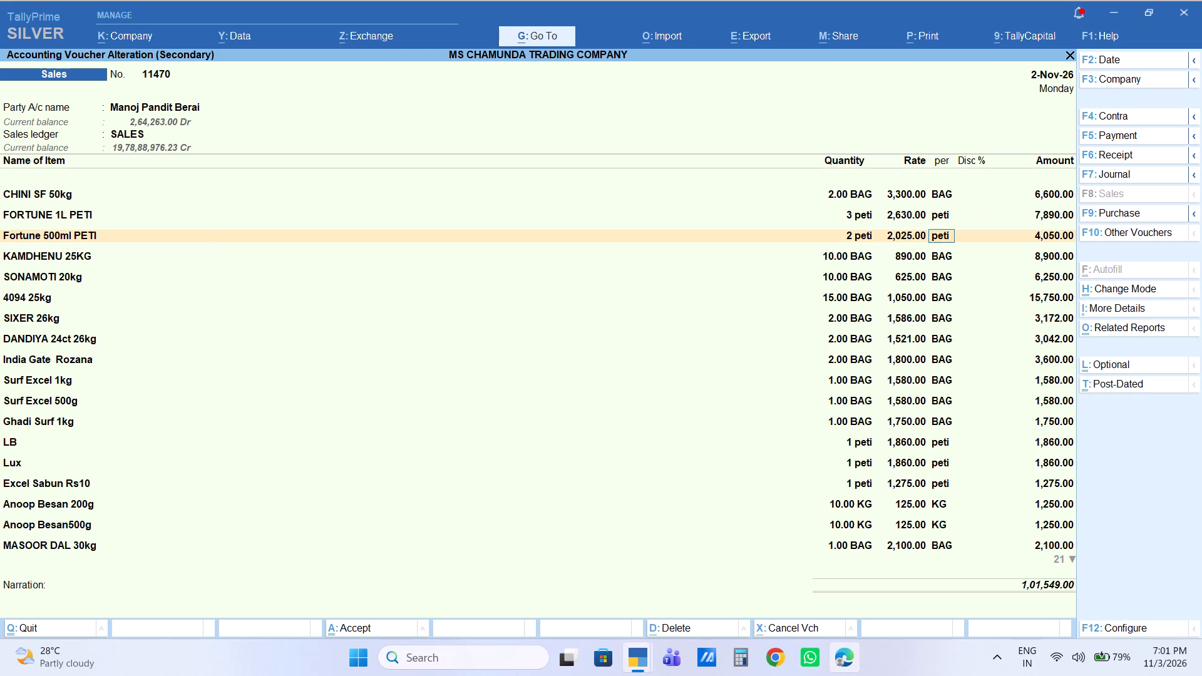
Set the rate of KAMDHENU 25KG in sales voucher 11470 to 860 per bag.
key("Return")
key("Return")
key("Return")
key("Return")
key("Return")
key("Return")
key("BackSpace")
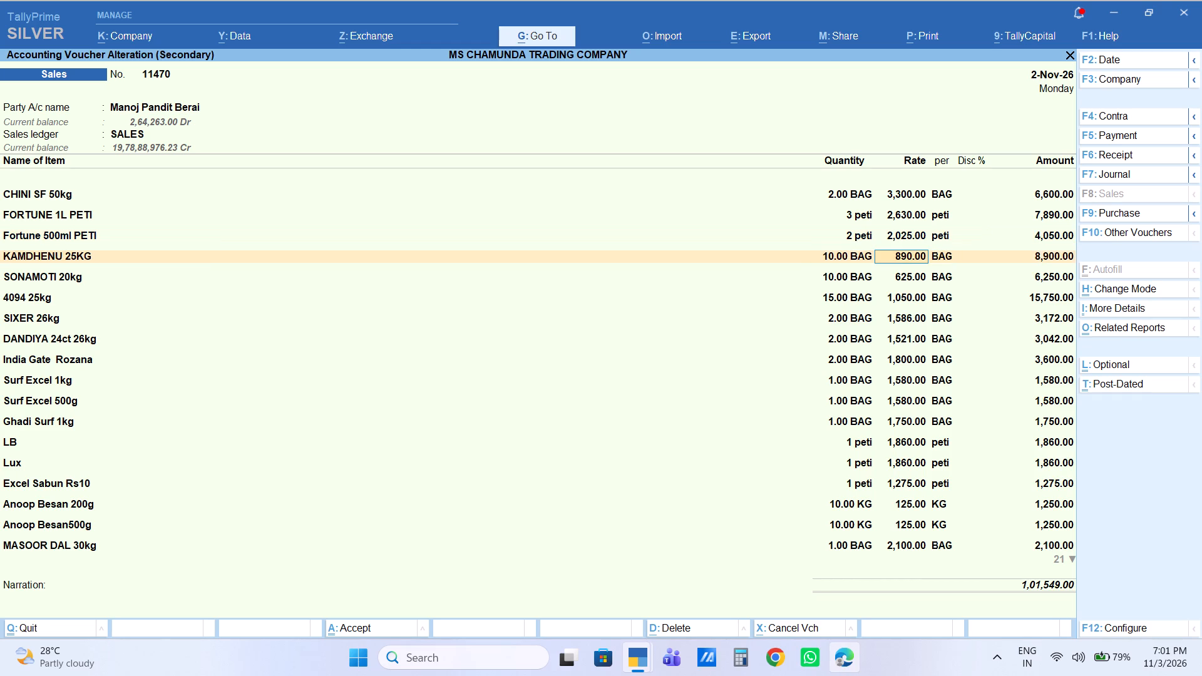
type("860")
key("Return")
Set the rate of SONAMOTI 20kg in sales voucher 11470 to 630 per bag.
key("Return")
key("Return")
key("Return")
key("Return")
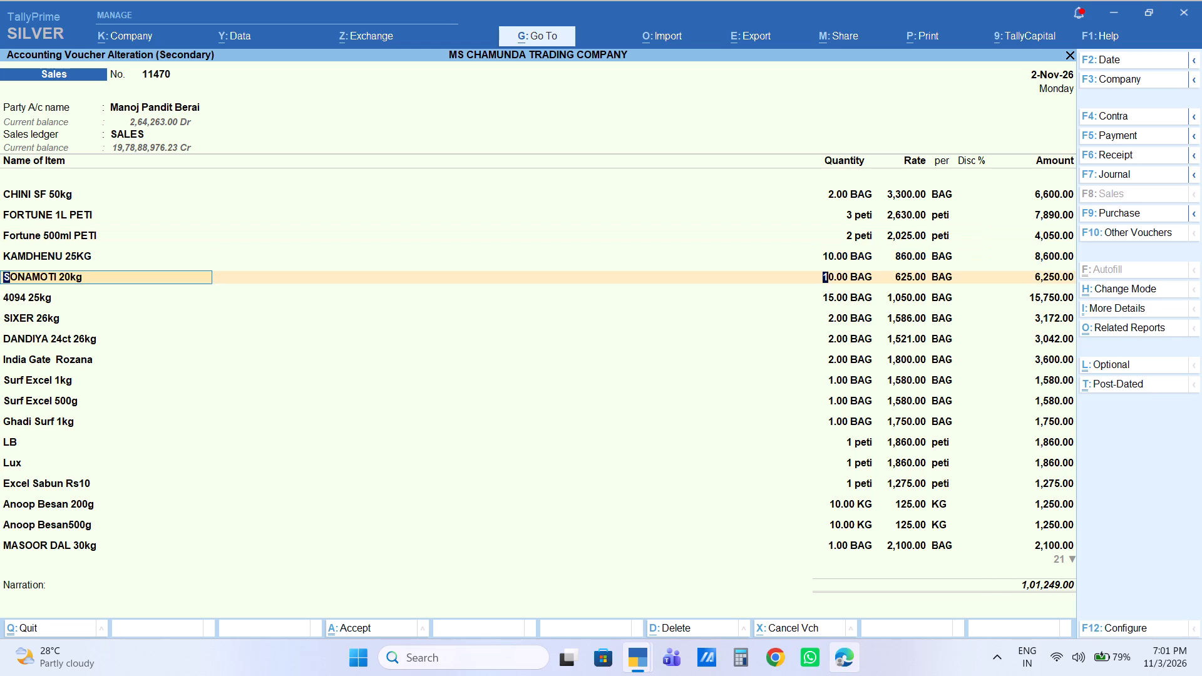
key("Return")
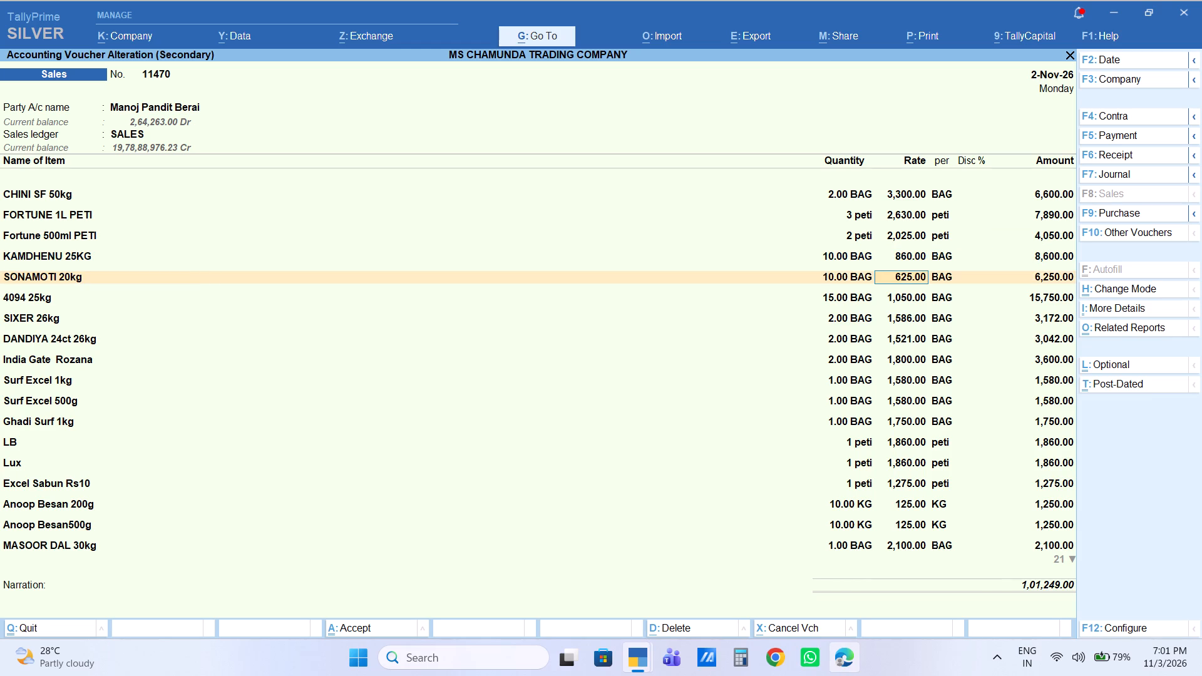
type("630")
key("Return")
Keep the 4094 25kg and SIXER 26kg lines as they are and set the DANDIYA 24ct 26kg rate to 1560.
key("Return")
key("Return")
key("Return")
key("Return")
key("Return")
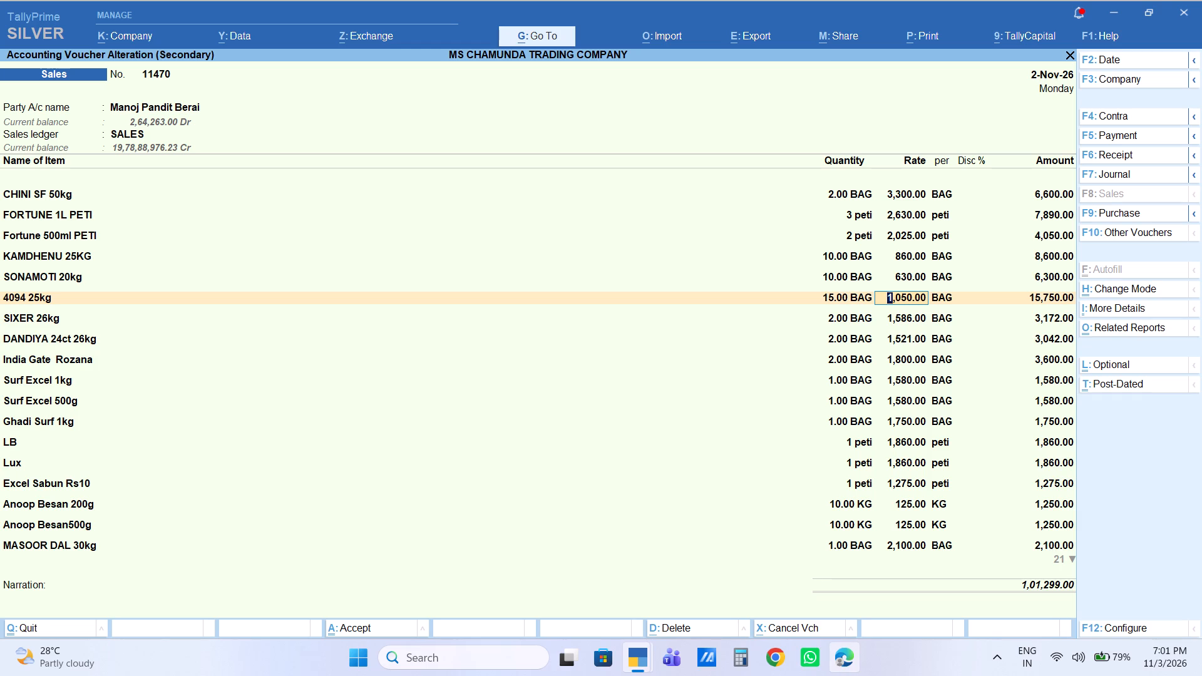
key("Down")
key("Down")
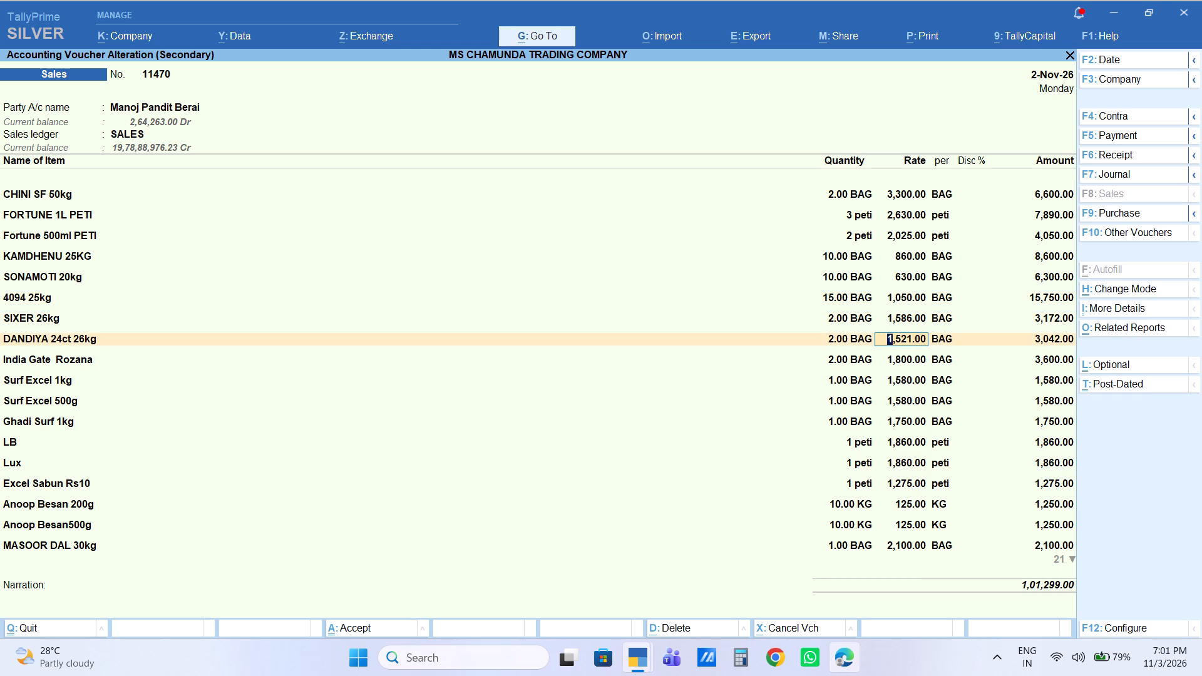
type("1560")
key("Return")
Set the quantity of India Gate Rozana in sales voucher 11470 to 1 bag.
key("Return")
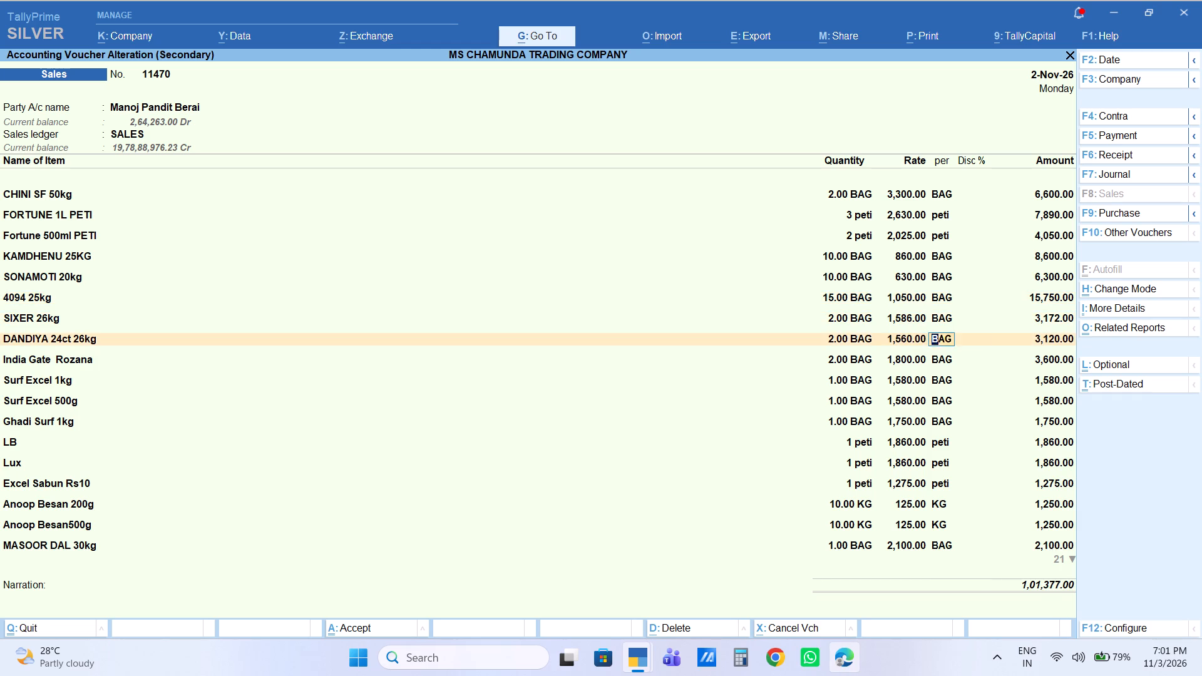
key("Return")
key("Return")
key("Return")
key("Return")
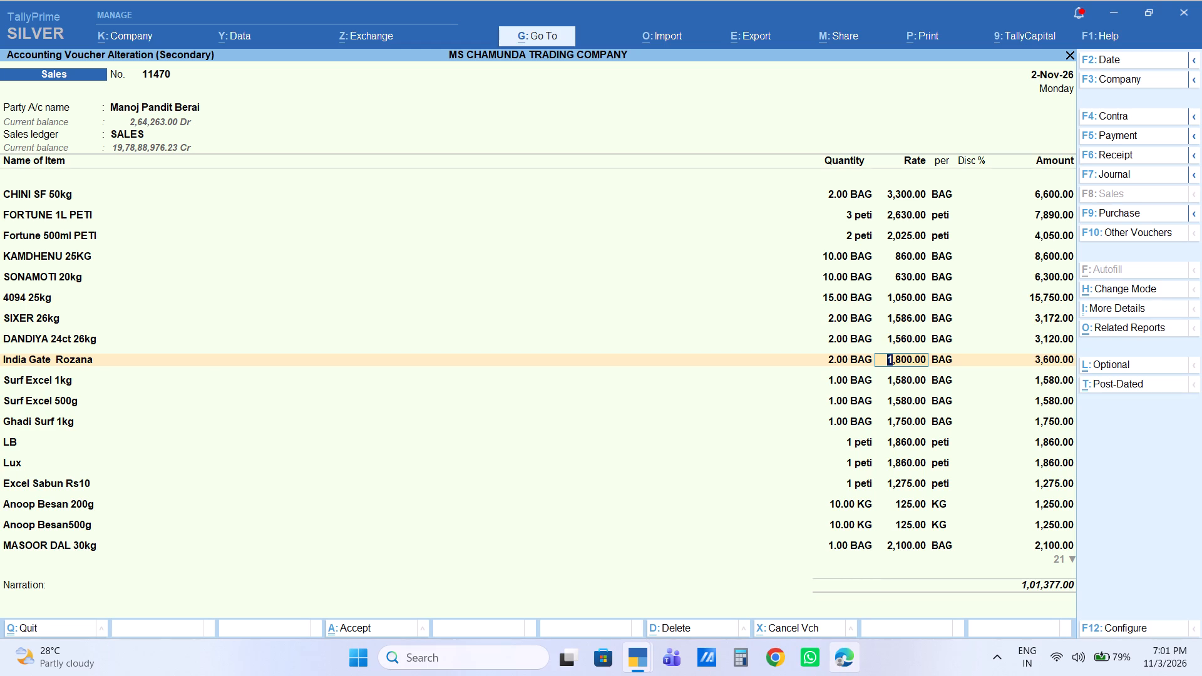
key("BackSpace")
key("1")
key("Return")
Keep both Surf Excel lines as they are and set the rate of Ghadi Surf 1kg to 1680 per bag.
key("Return")
key("Return")
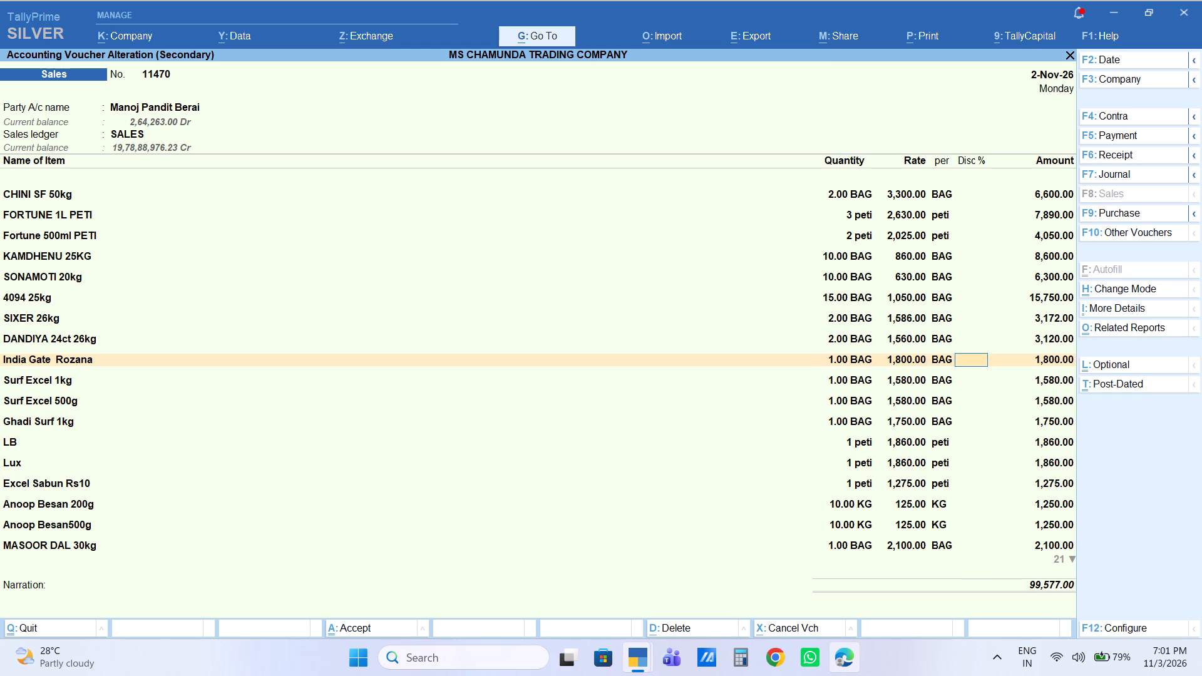
key("Return")
key("Return")
key("Return")
key("Return")
key("Return")
key("BackSpace")
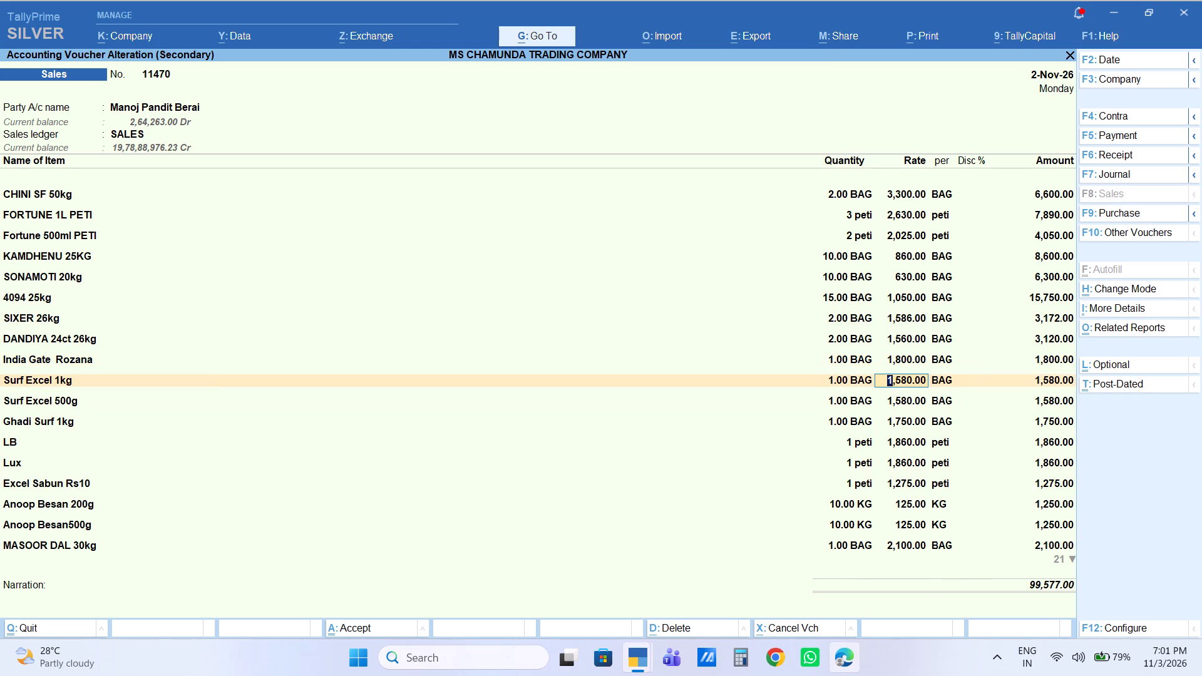
key("Down")
key("Down")
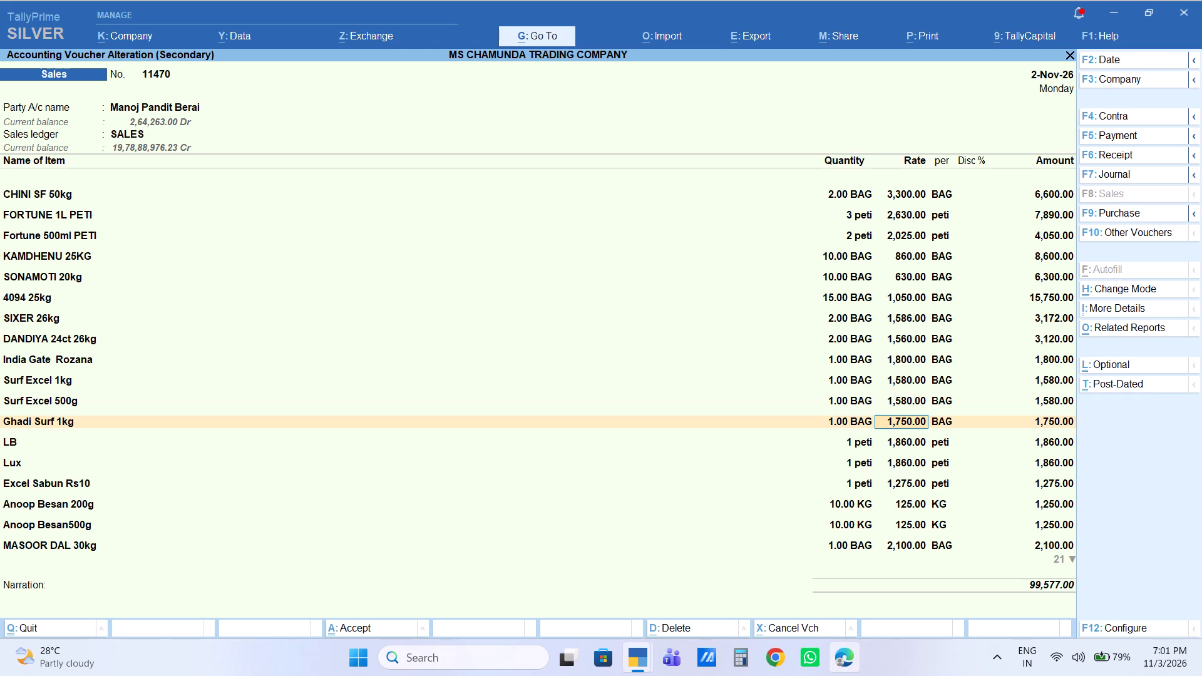
type("1680")
key("Return")
Check the rates from LB down to Anoop Besan 200g and set the Anoop Besan500g rate to 123 per kg.
key("Return")
key("Return")
key("Return")
key("Return")
key("Return")
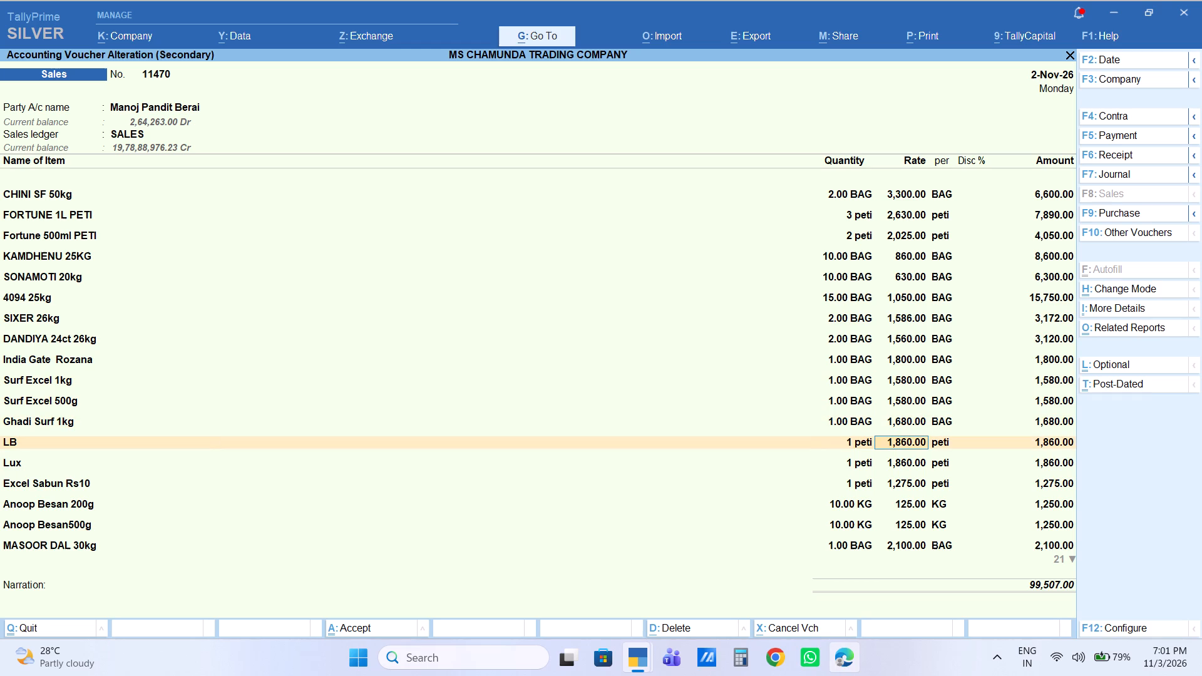
key("Down")
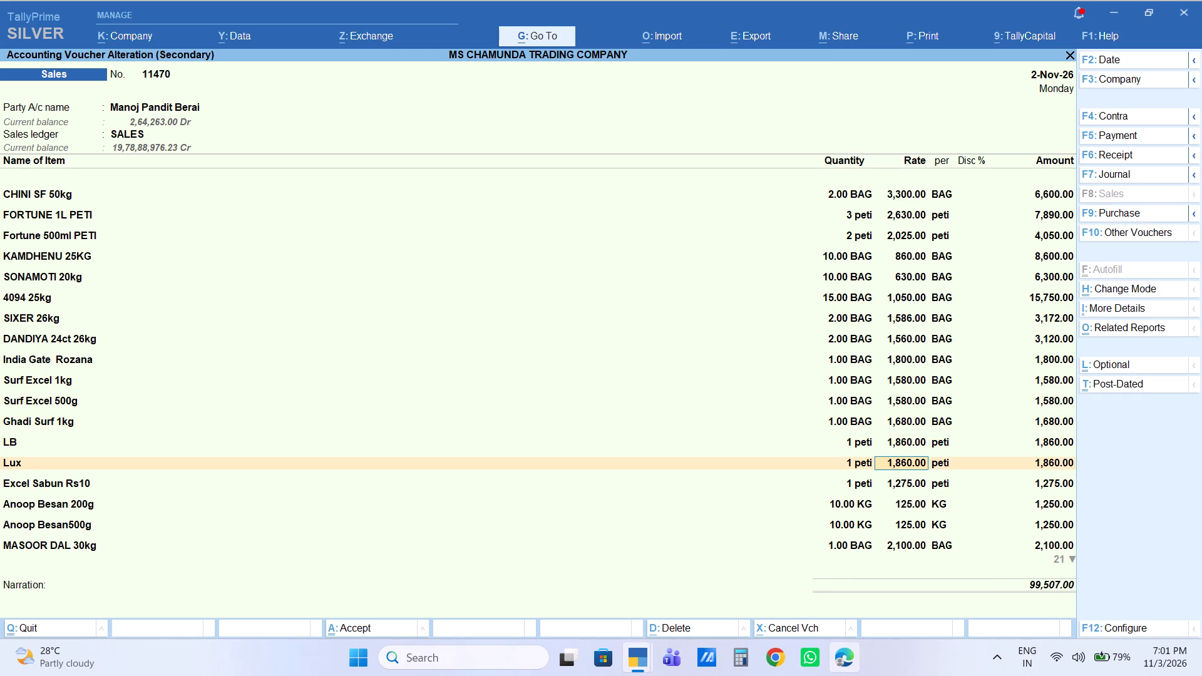
key("Down")
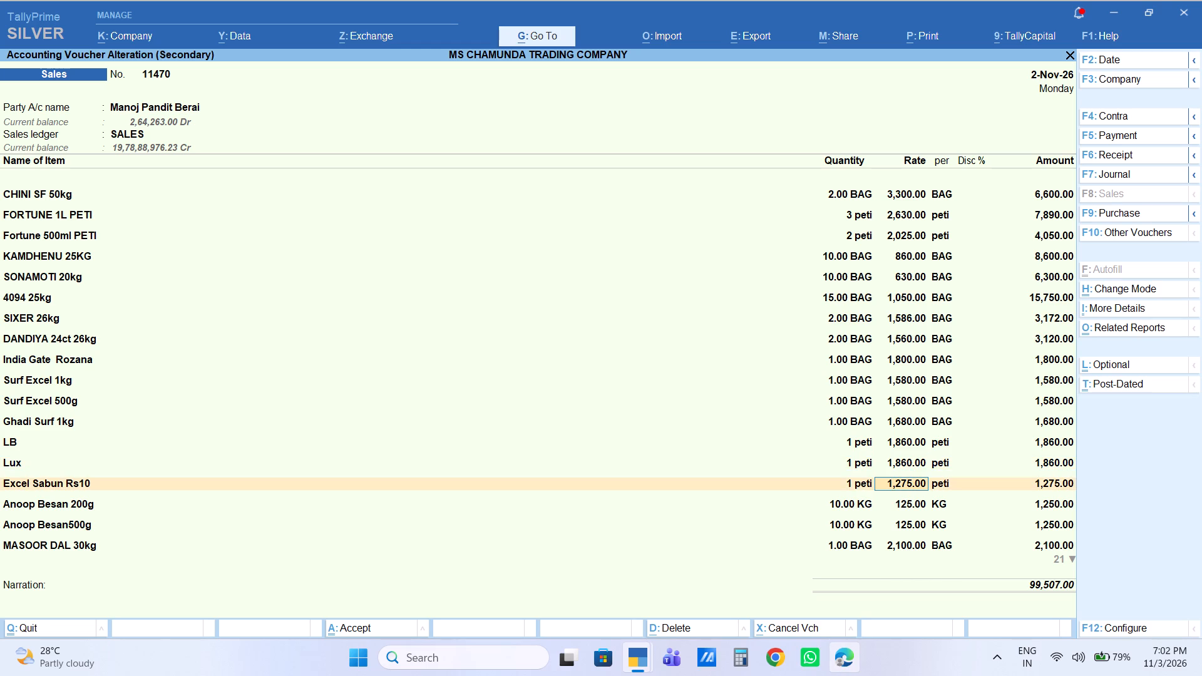
key("Down")
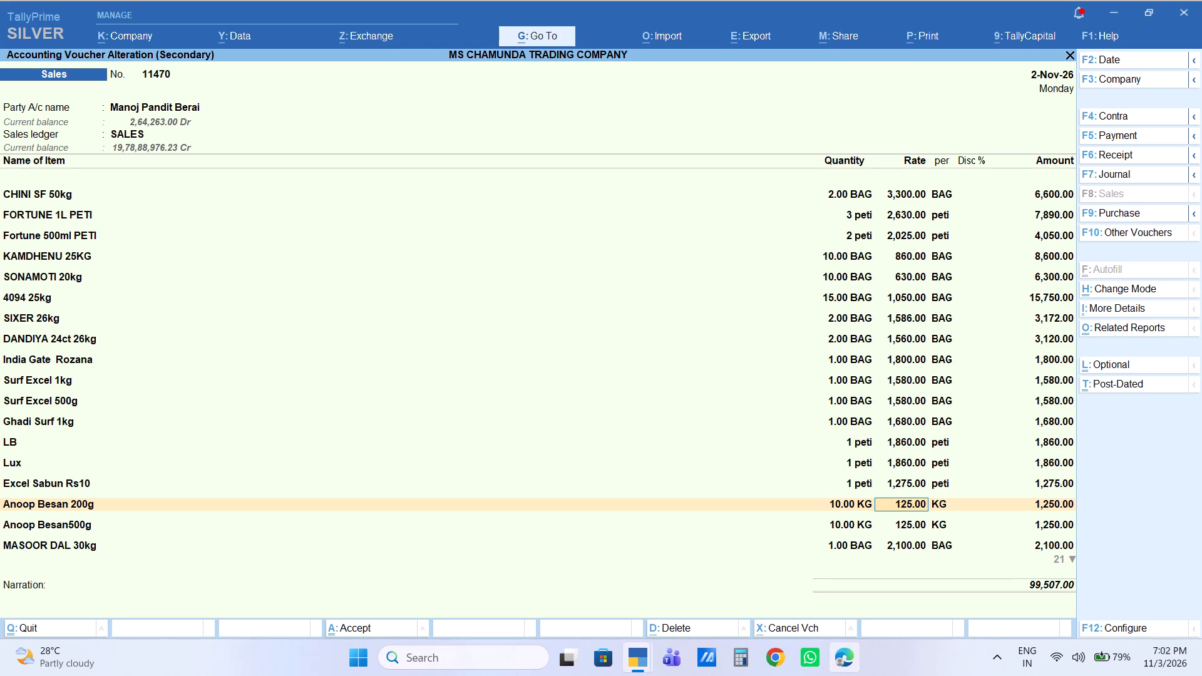
key("Down")
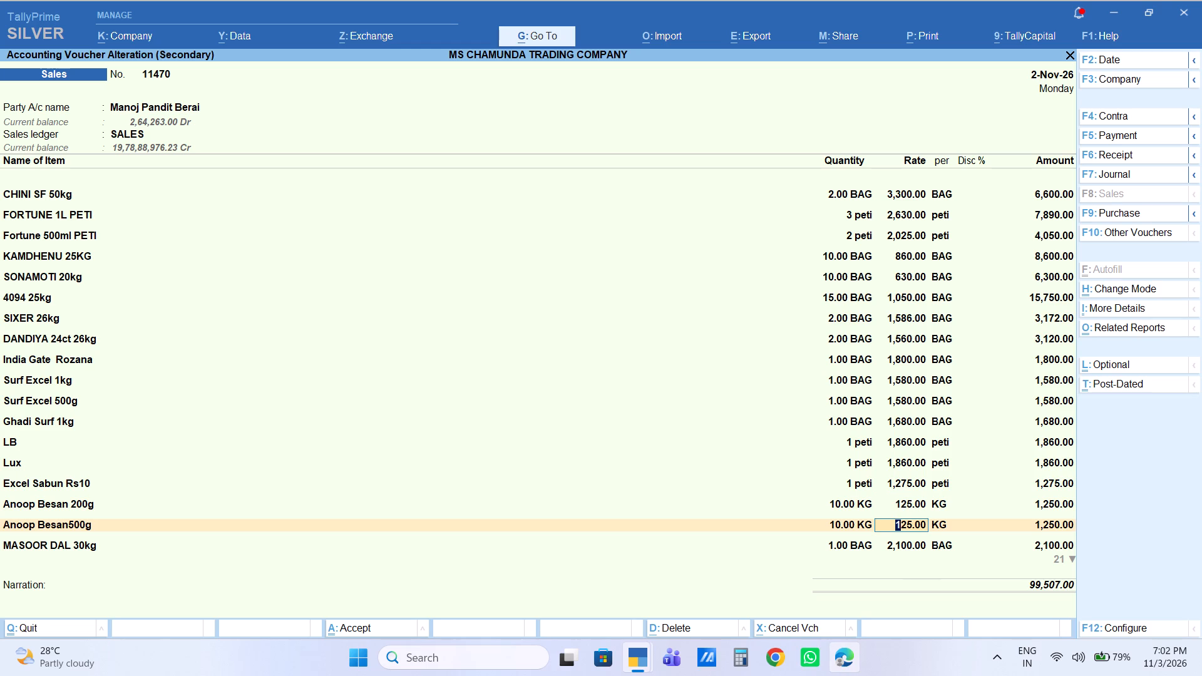
type("123")
key("Return")
Set the rate of MASOOR DAL 30kg in sales voucher 11470 to 2130 per bag.
key("Return")
key("Return")
key("Return")
key("Return")
key("Return")
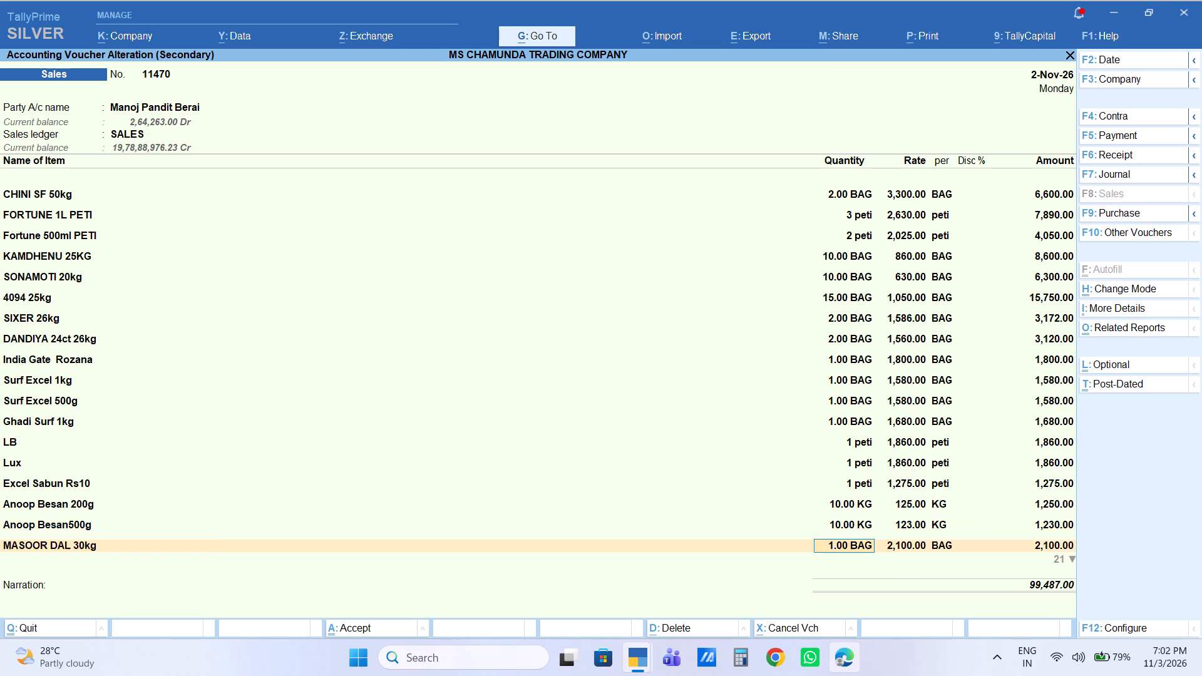
type("2130")
key("Return")
Check the ANOOP SATTU 500G rate and set the rate of CHANA 30KG to 2460 per bag.
key("Return")
key("Return")
key("Return")
key("Return")
key("Return")
key("Return")
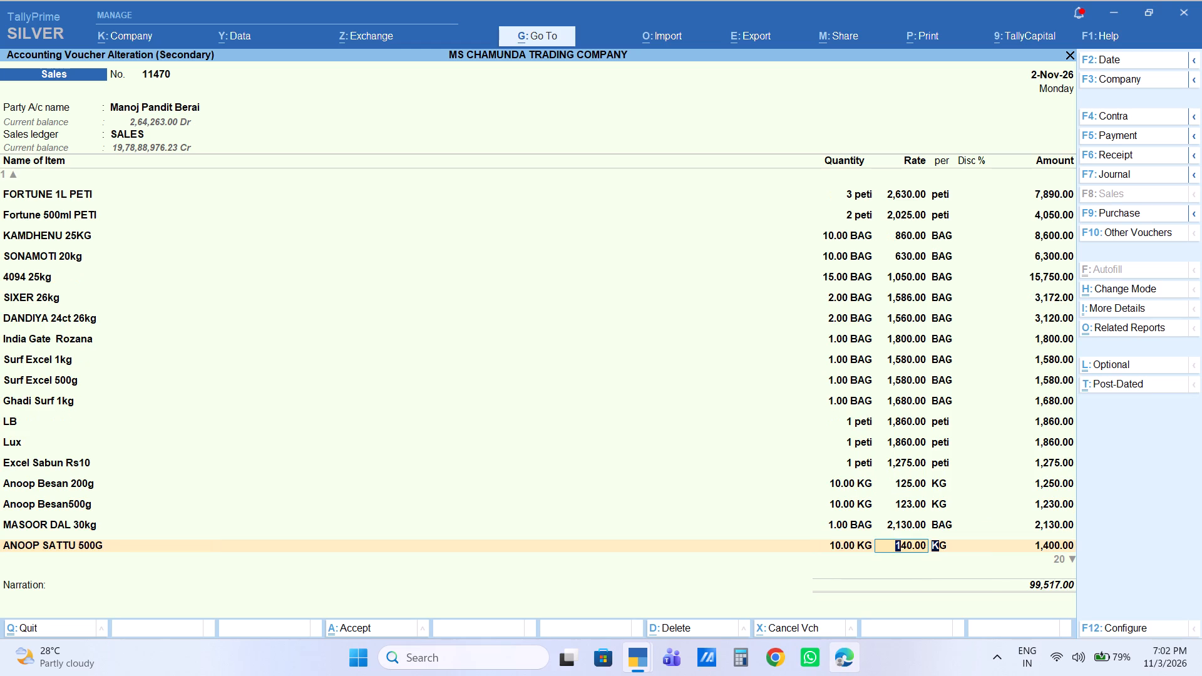
key("BackSpace")
key("Down")
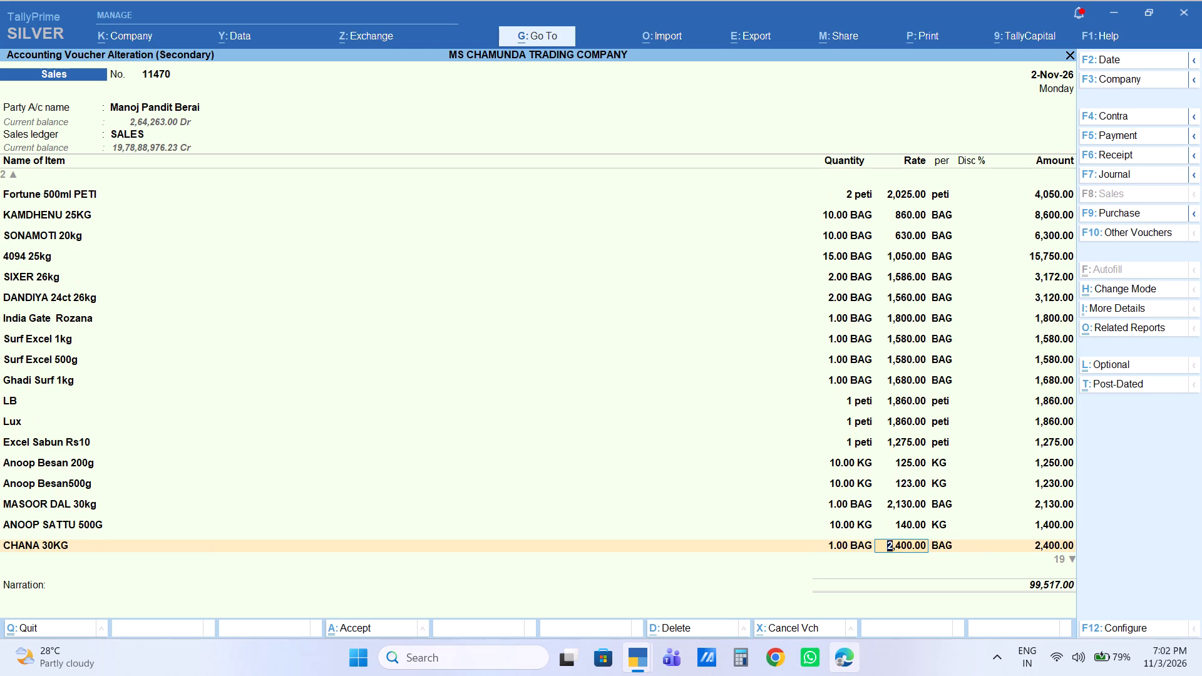
key("Down")
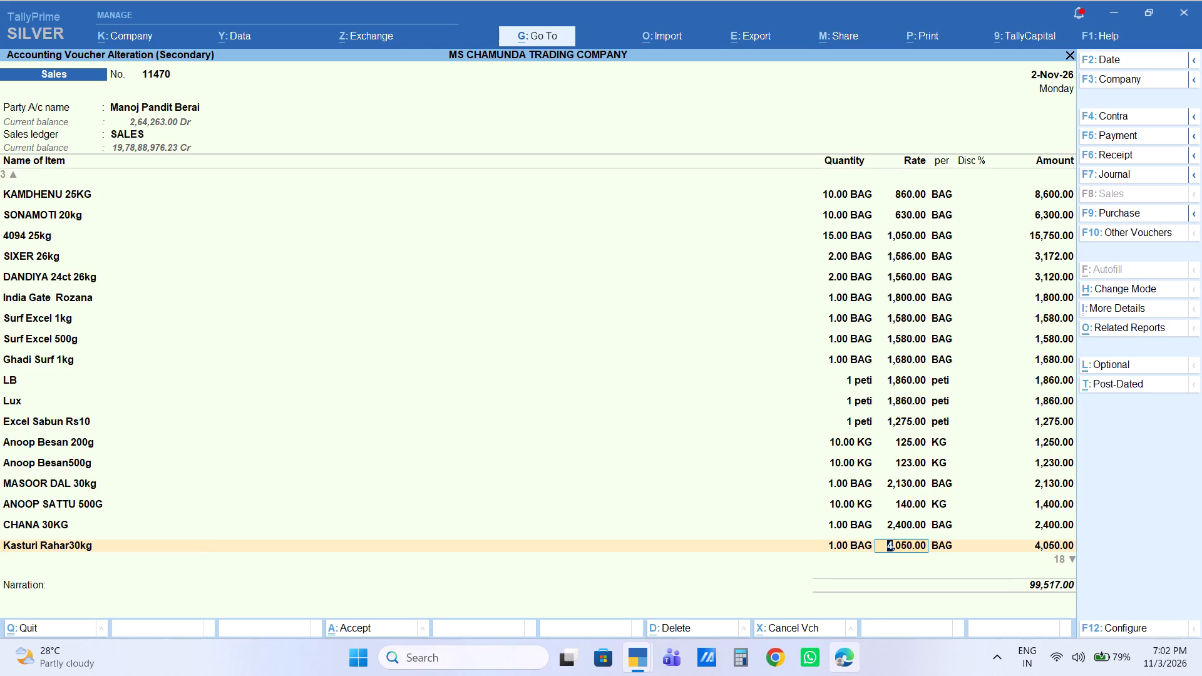
key("Up")
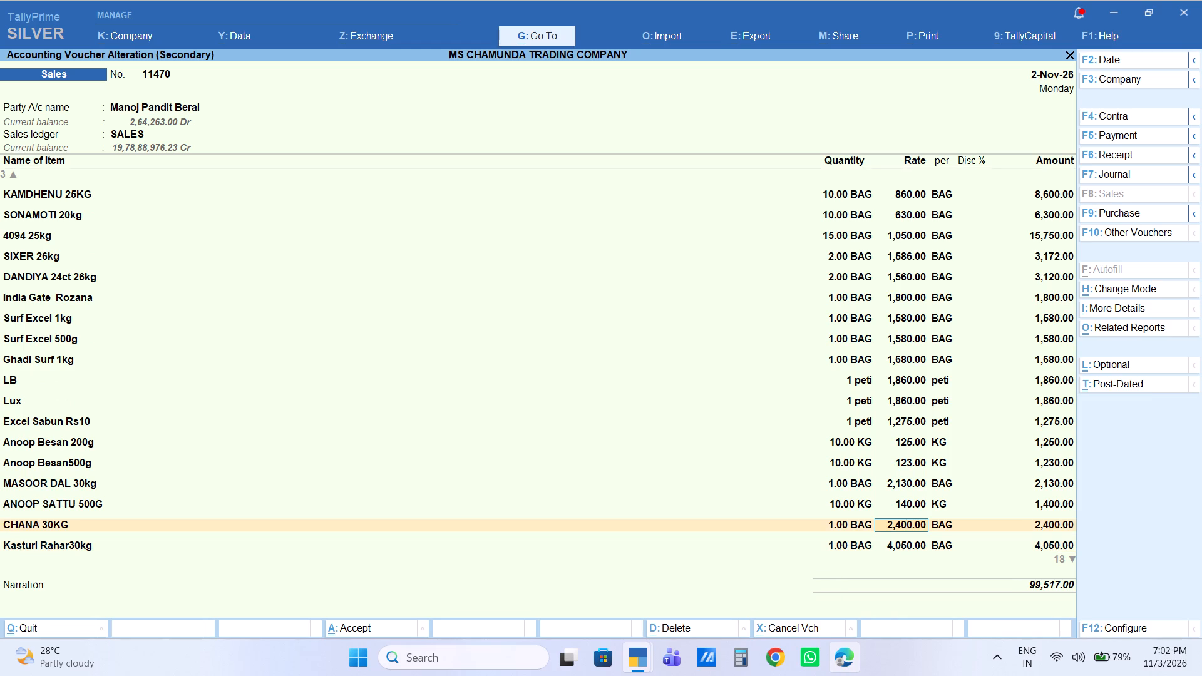
type("2460")
key("Return")
key("Return")
key("Return")
key("Return")
Set the rate of Kasturi Rahar30kg in sales voucher 11470 to 4080 per bag.
key("Return")
key("Return")
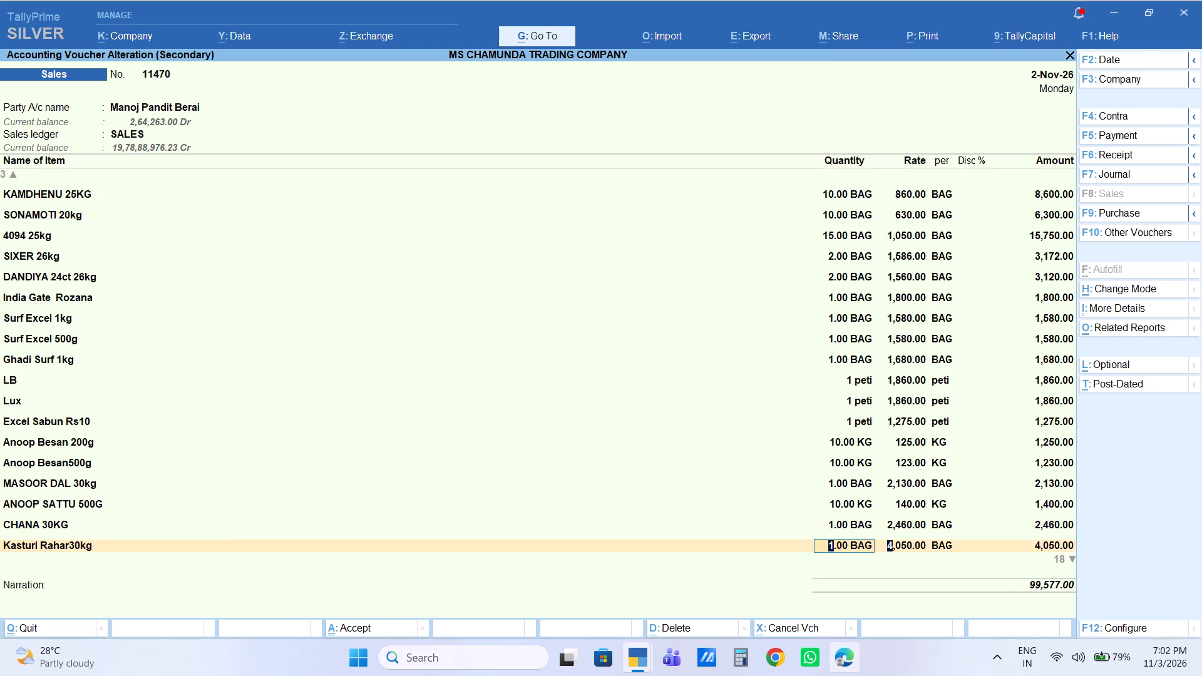
type("4080")
key("Return")
key("Return")
key("Return")
key("Return")
Leave the MARICH and Jeera KG lines as they are and give M GARAM 50G a 22% discount.
key("Return")
key("Return")
key("Return")
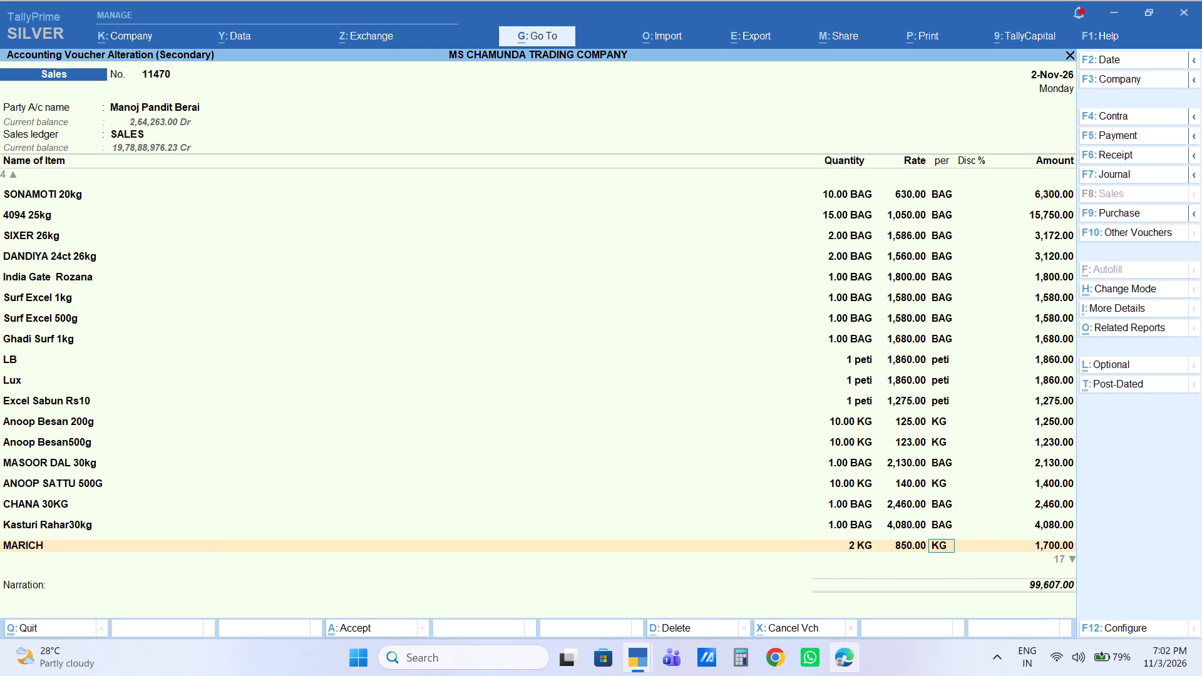
key("BackSpace")
key("Down")
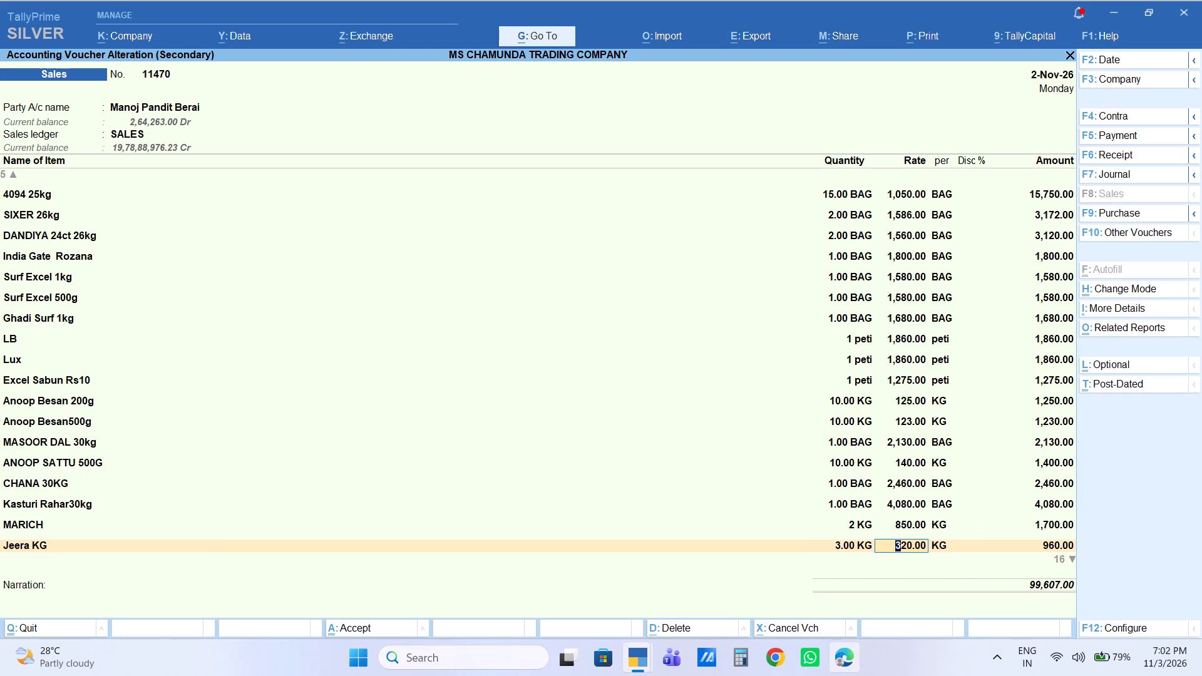
key("Down")
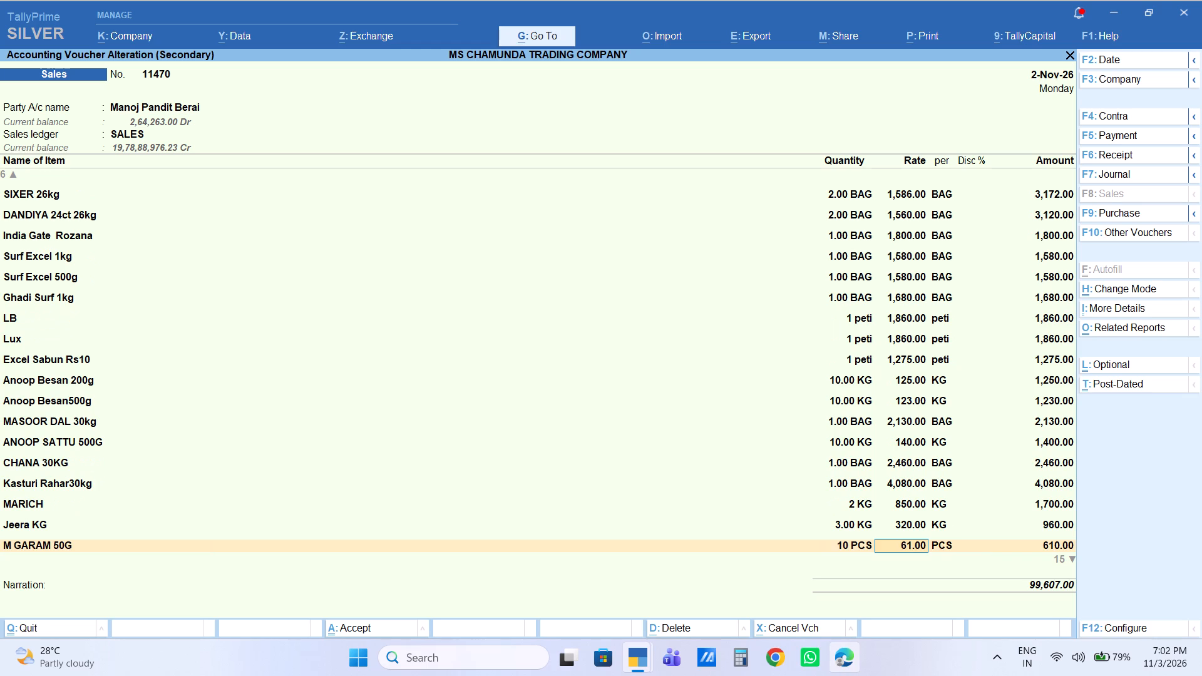
key("Return")
key("Return")
type("22")
key("Return")
key("Return")
Give the M Meat 50g line in sales voucher 11470 a 22% discount.
key("Return")
key("Return")
key("Return")
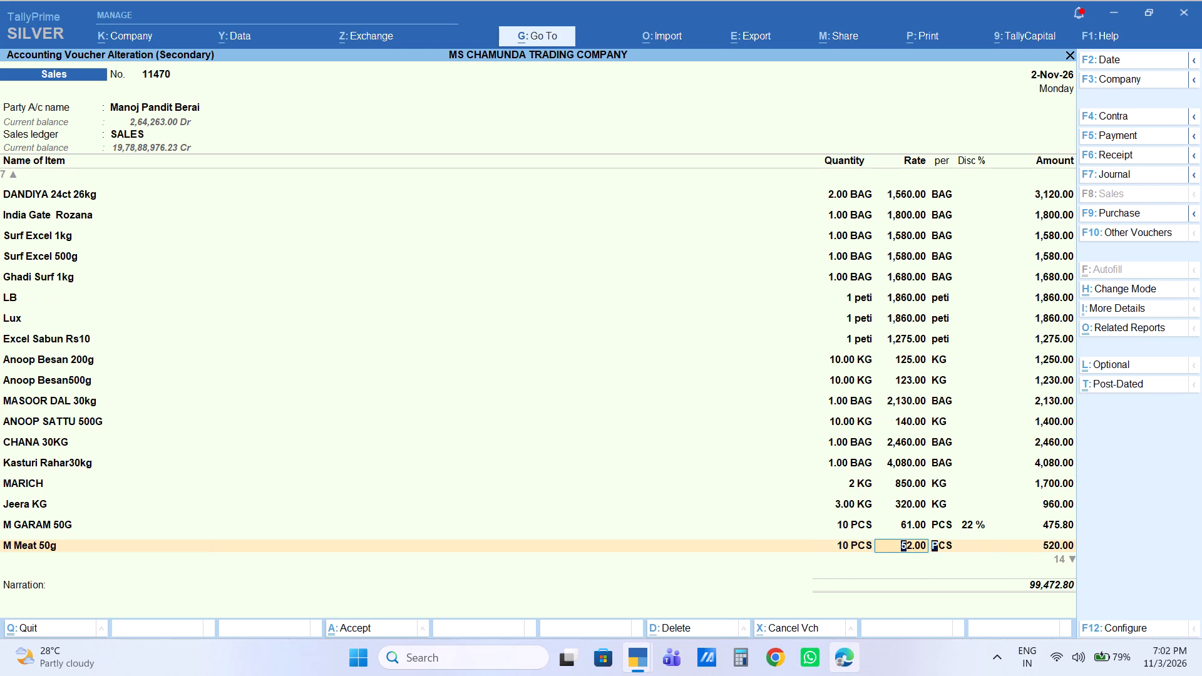
key("Return")
type("22")
key("Return")
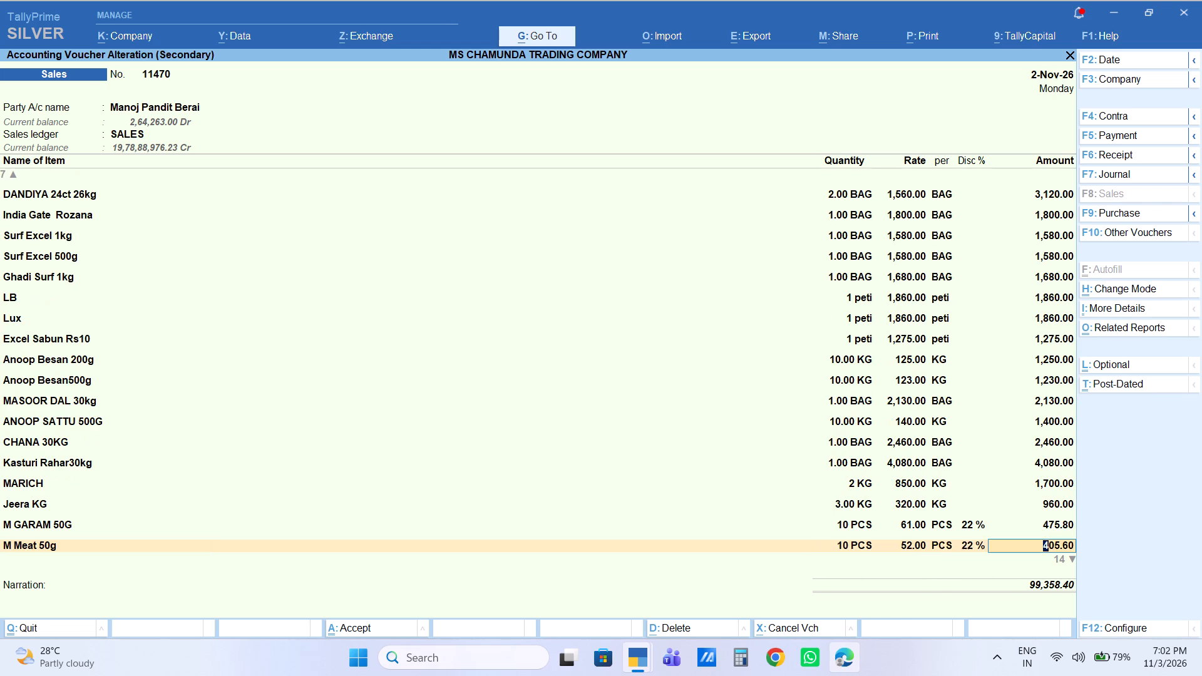
key("Return")
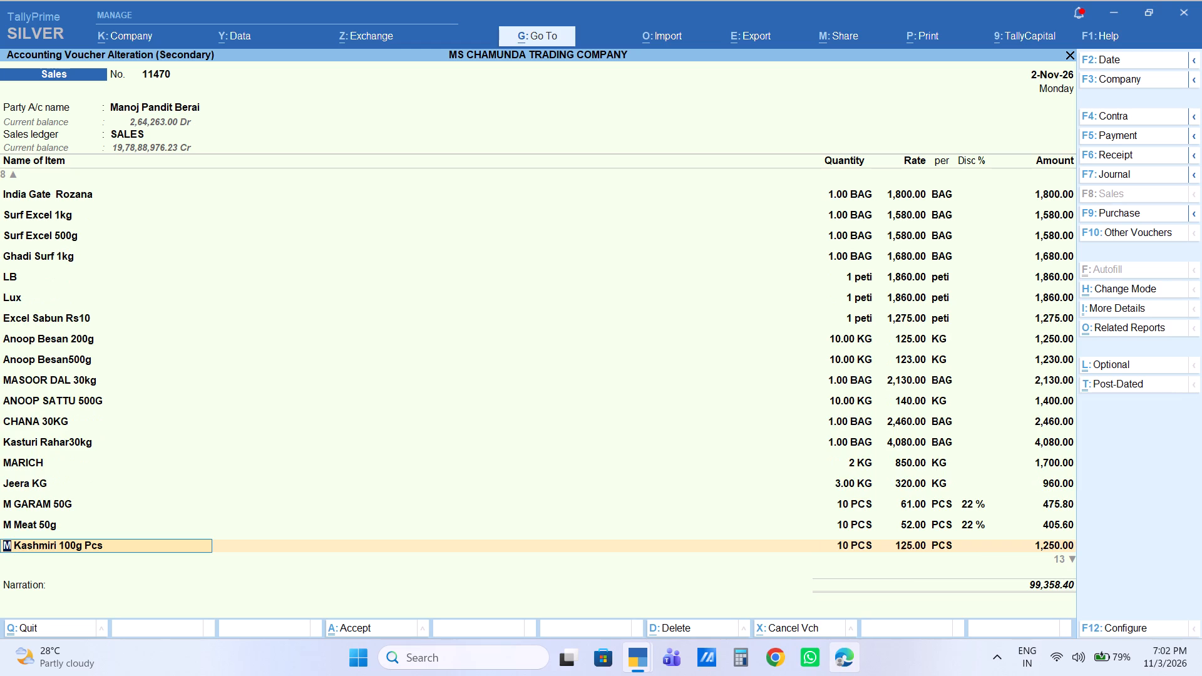
Give the M Kashmiri 100g Pcs line in sales voucher 11470 a 22% discount.
key("Return")
key("Return")
key("Return")
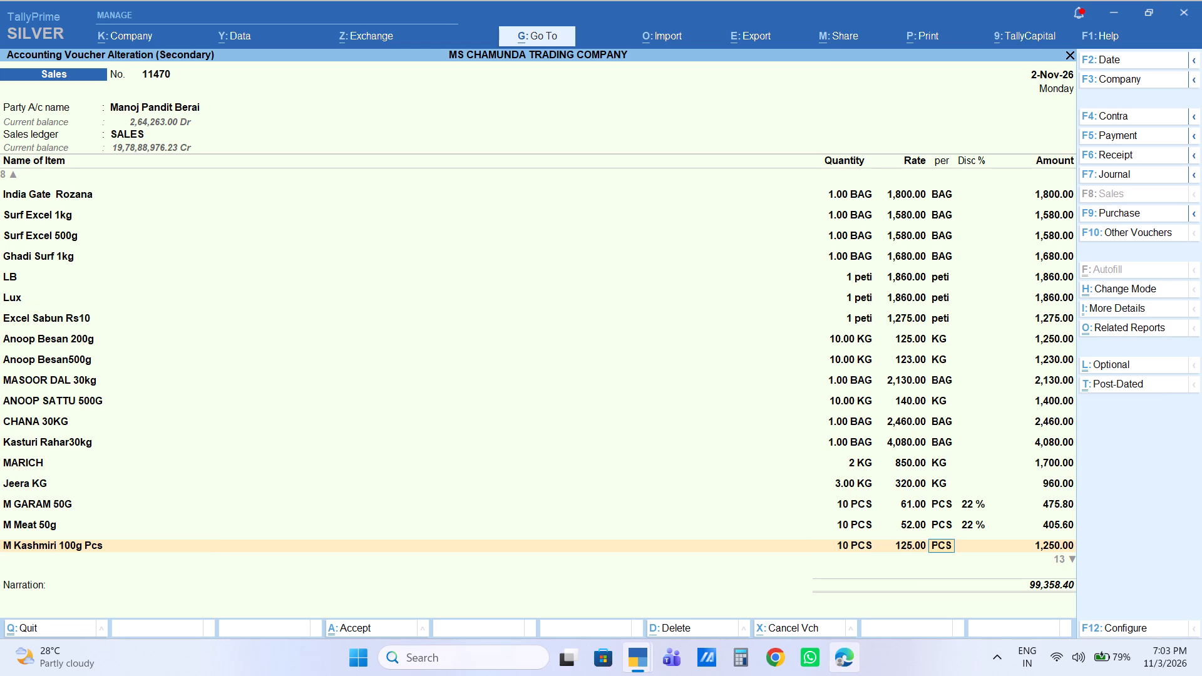
key("Return")
type("22")
key("Return")
key("Return")
Give the M Kitchen 100g Pcs line in sales voucher 11470 a 22% discount.
key("Return")
key("Return")
key("Return")
key("Return")
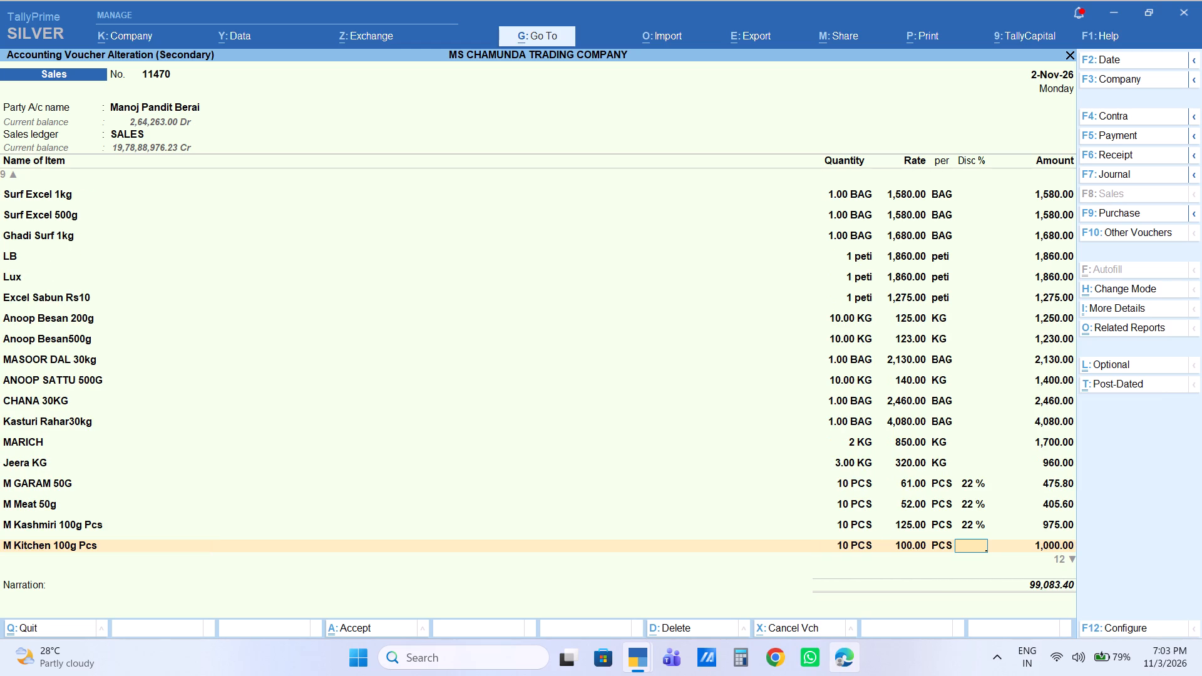
type("22")
key("Return")
key("Return")
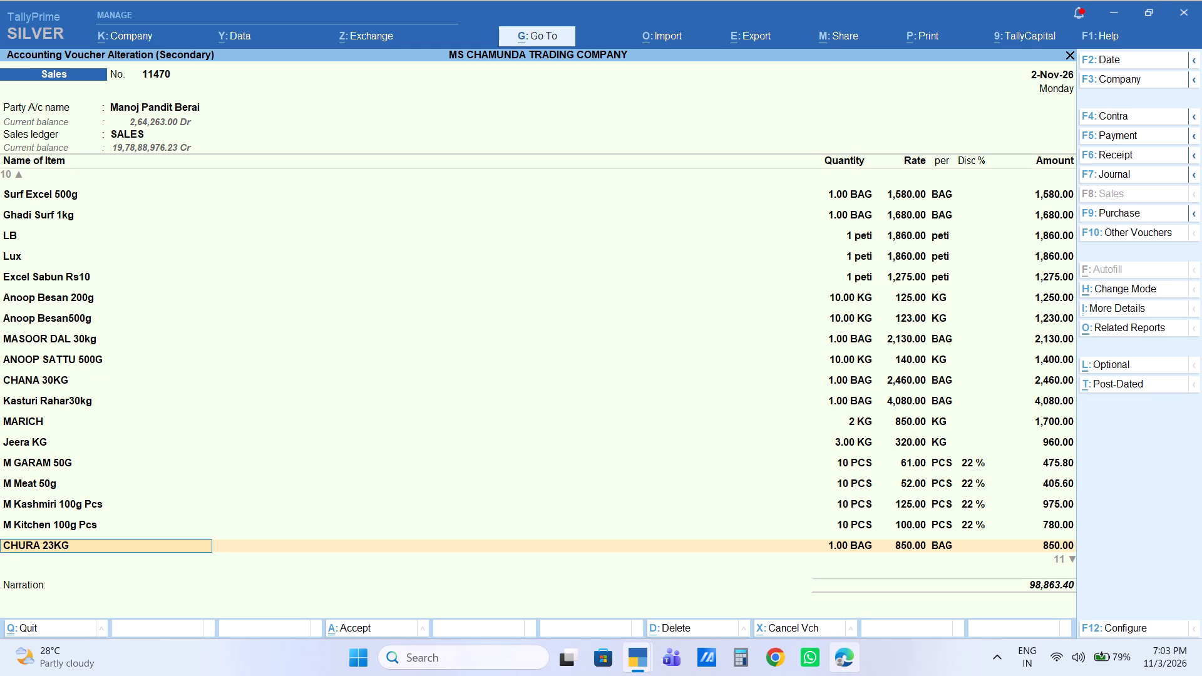
Keep the CHURA 23KG line as it is and set the rate of Best 1L to 1450 per peti.
key("Return")
key("Return")
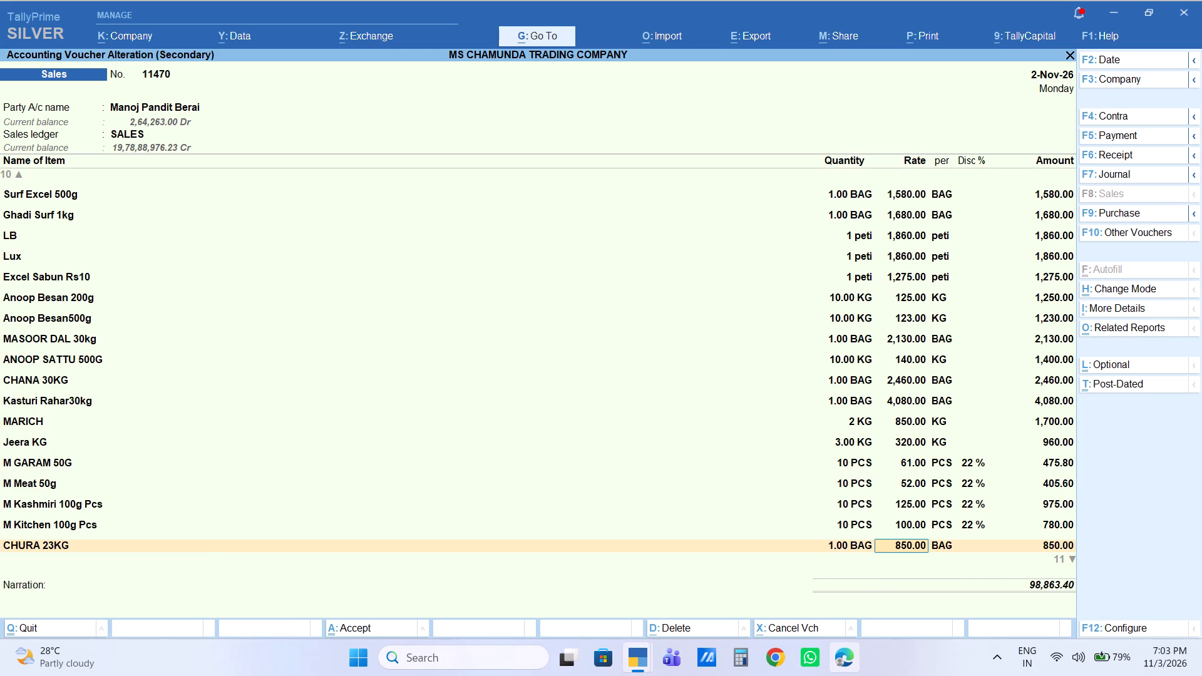
key("Return")
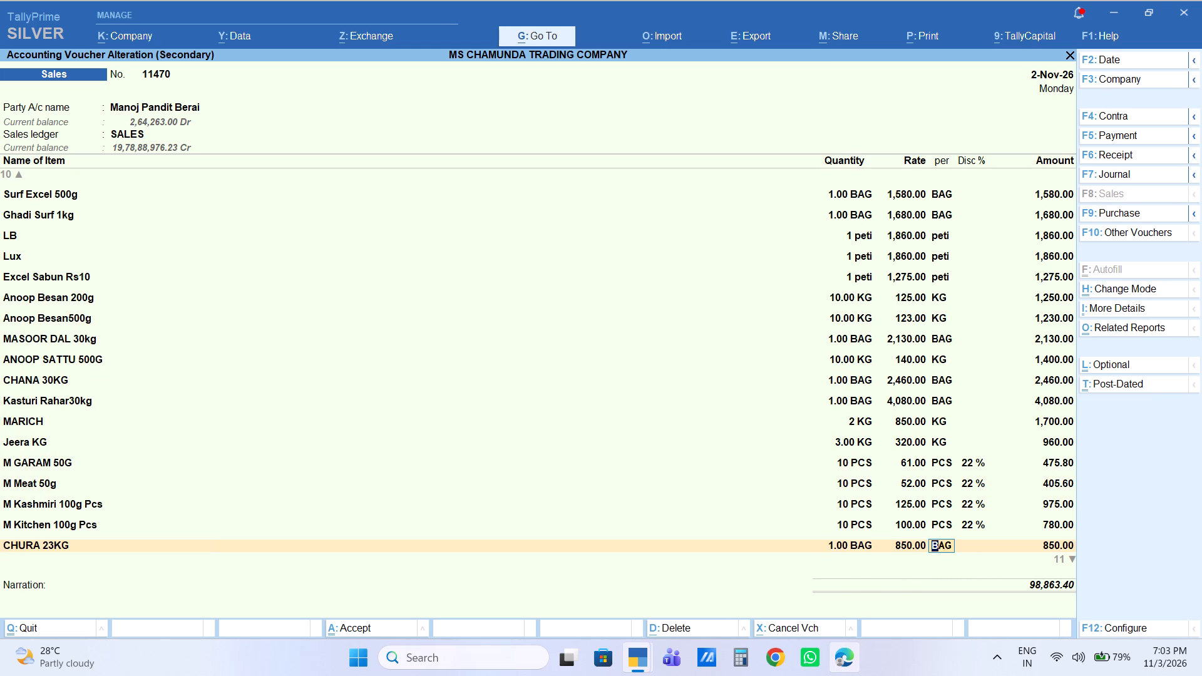
key("BackSpace")
key("Down")
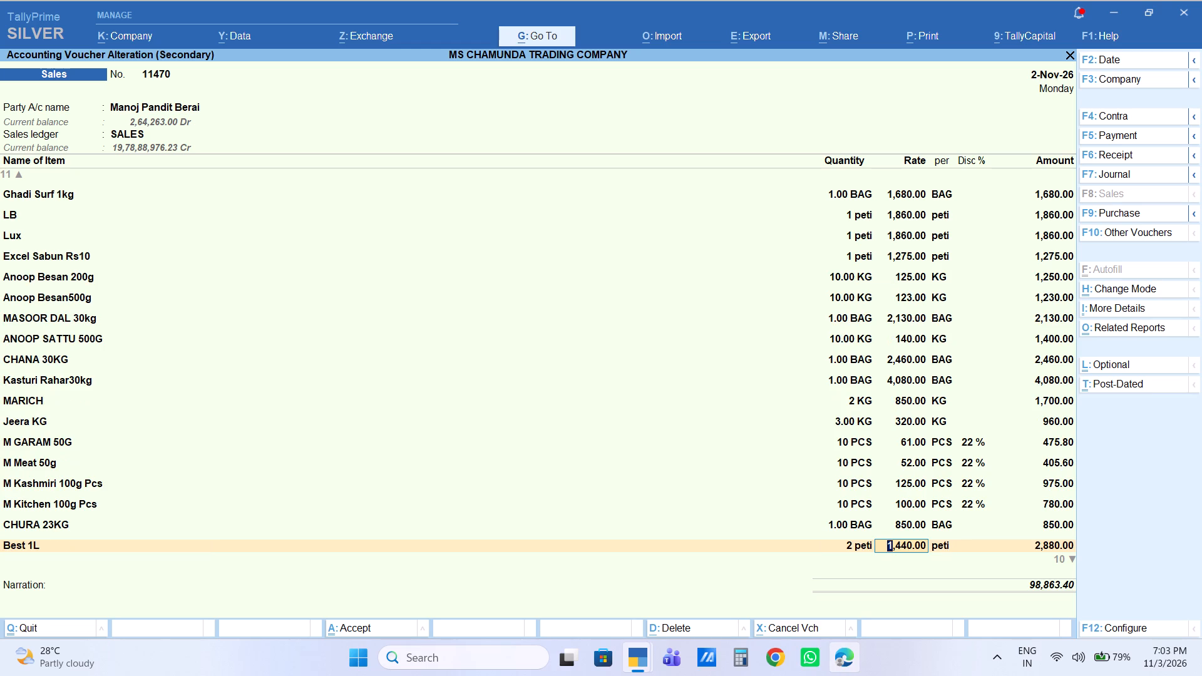
type("1450")
key("Return")
key("Return")
key("Return")
key("Return")
Check the rates of the small masala lines from M MEAT RS5 down to M CHAT RS10.
key("Return")
key("Return")
key("Return")
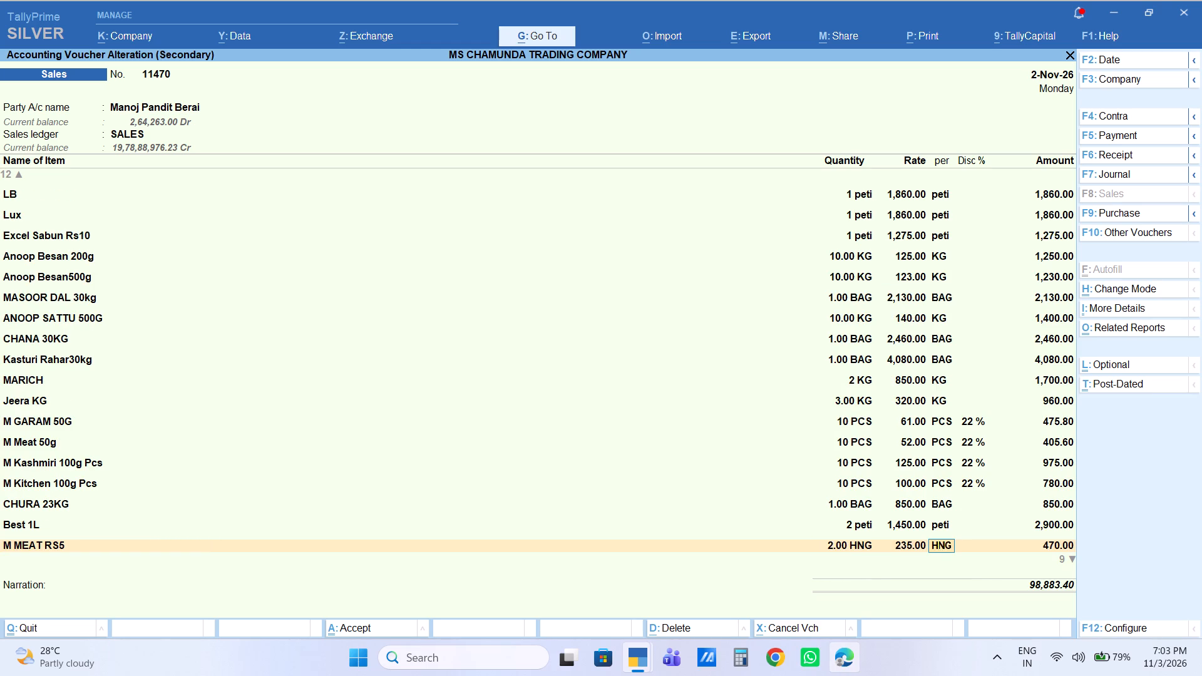
key("BackSpace")
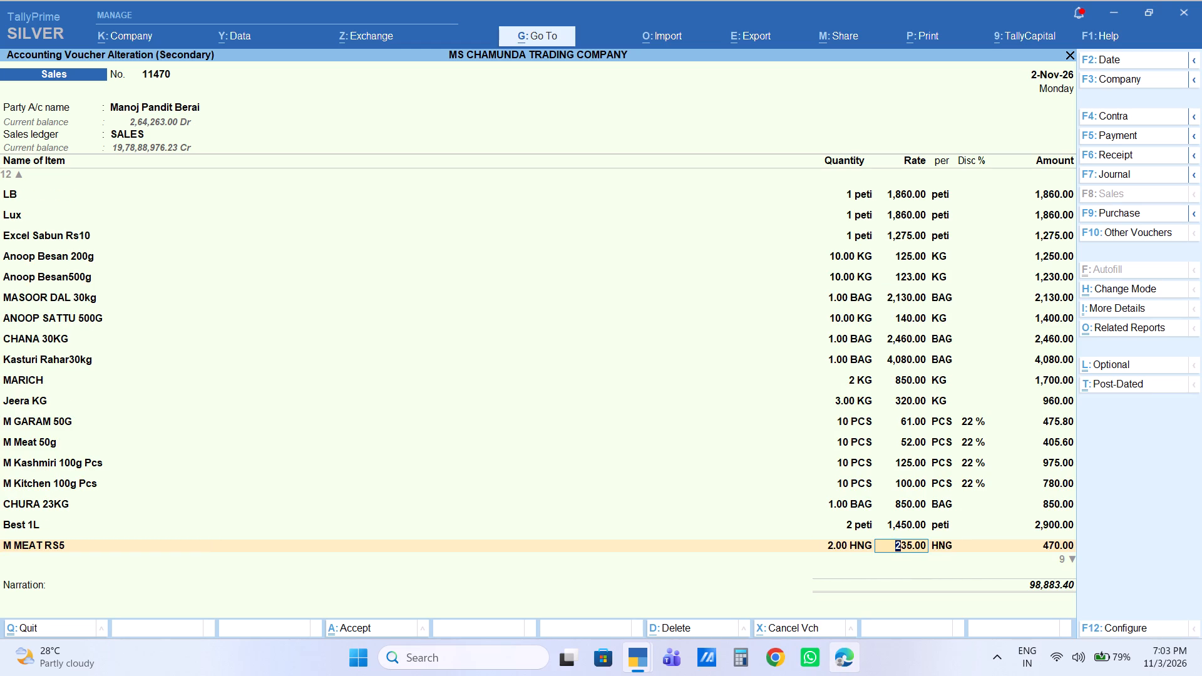
key("Down")
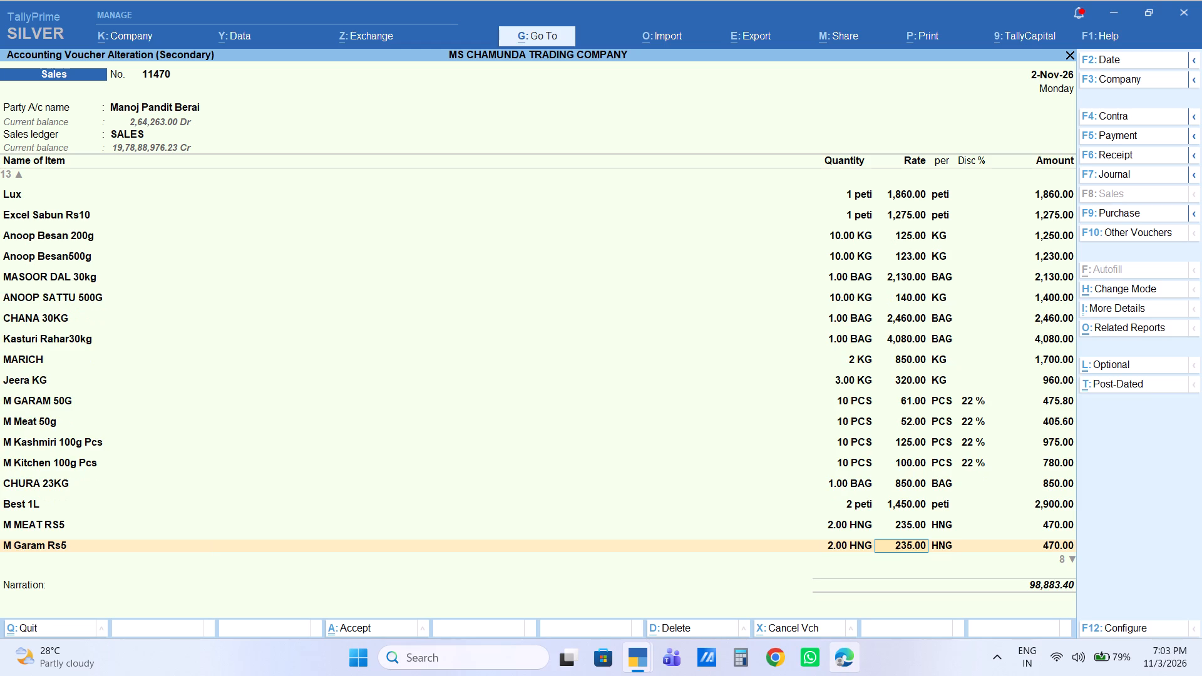
key("Down")
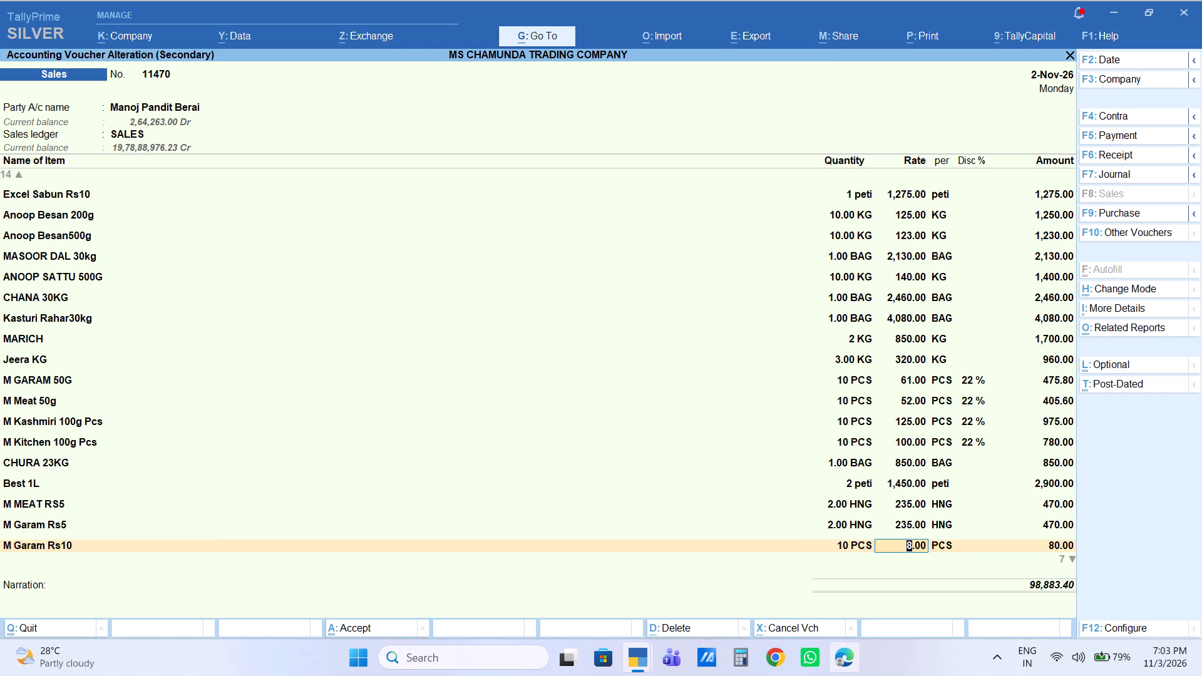
key("Down")
key("Down")
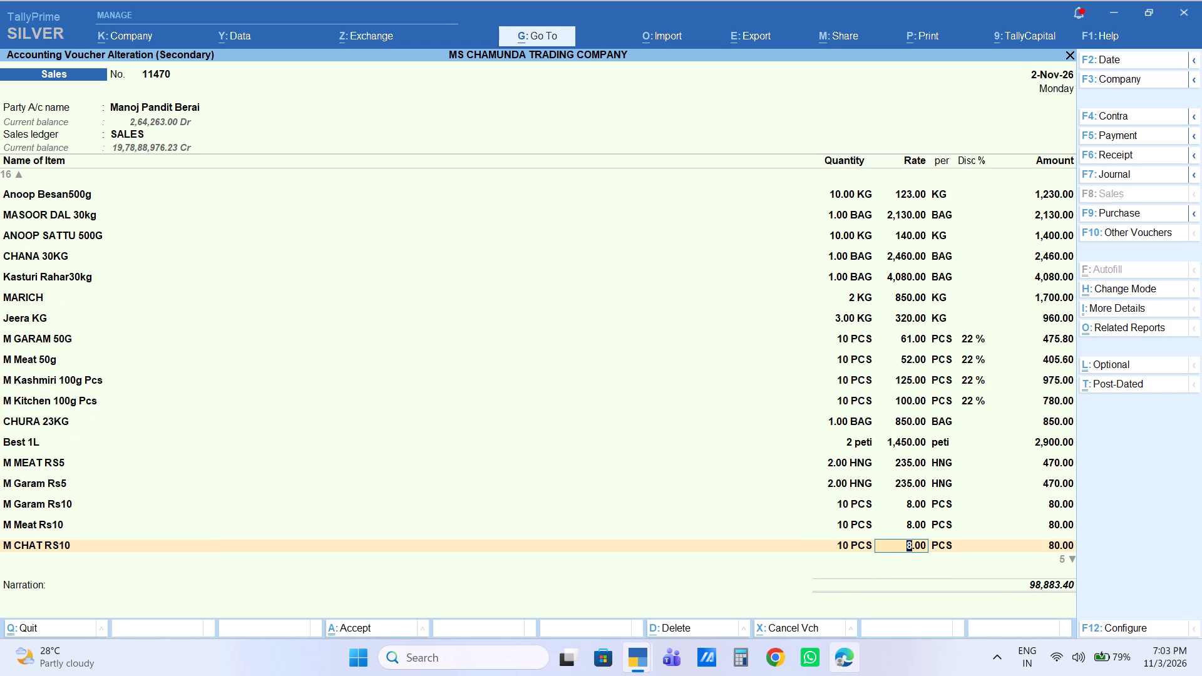
key("Down")
key("Up")
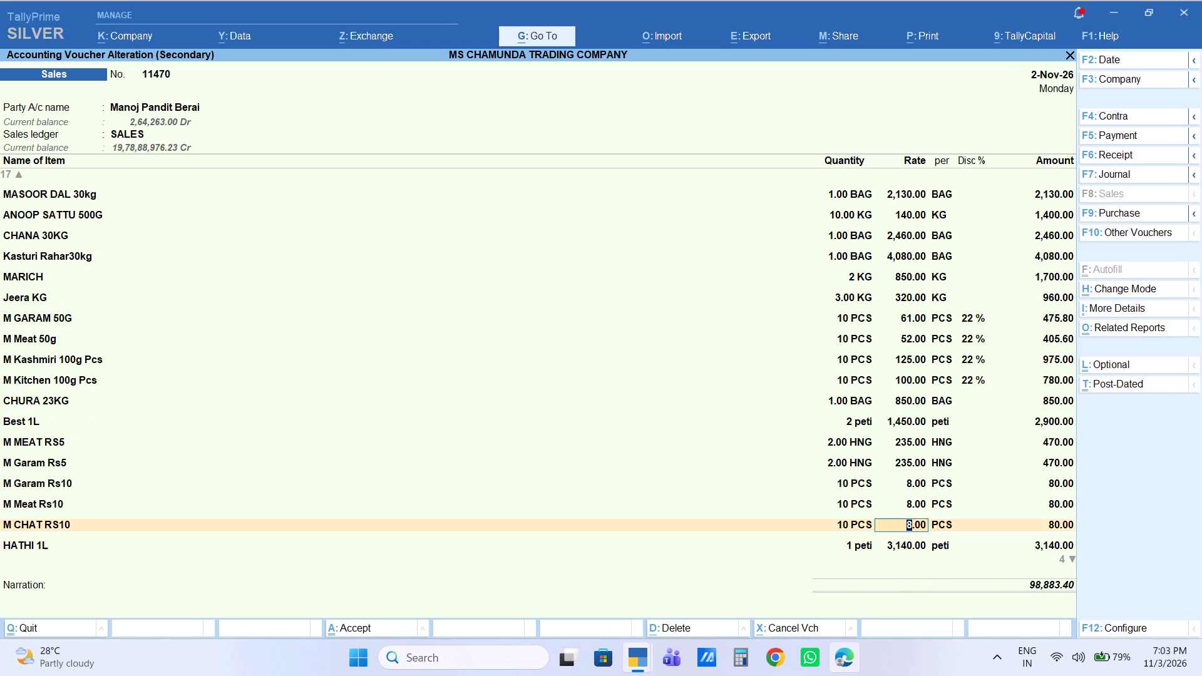
key("Up")
key("Up")
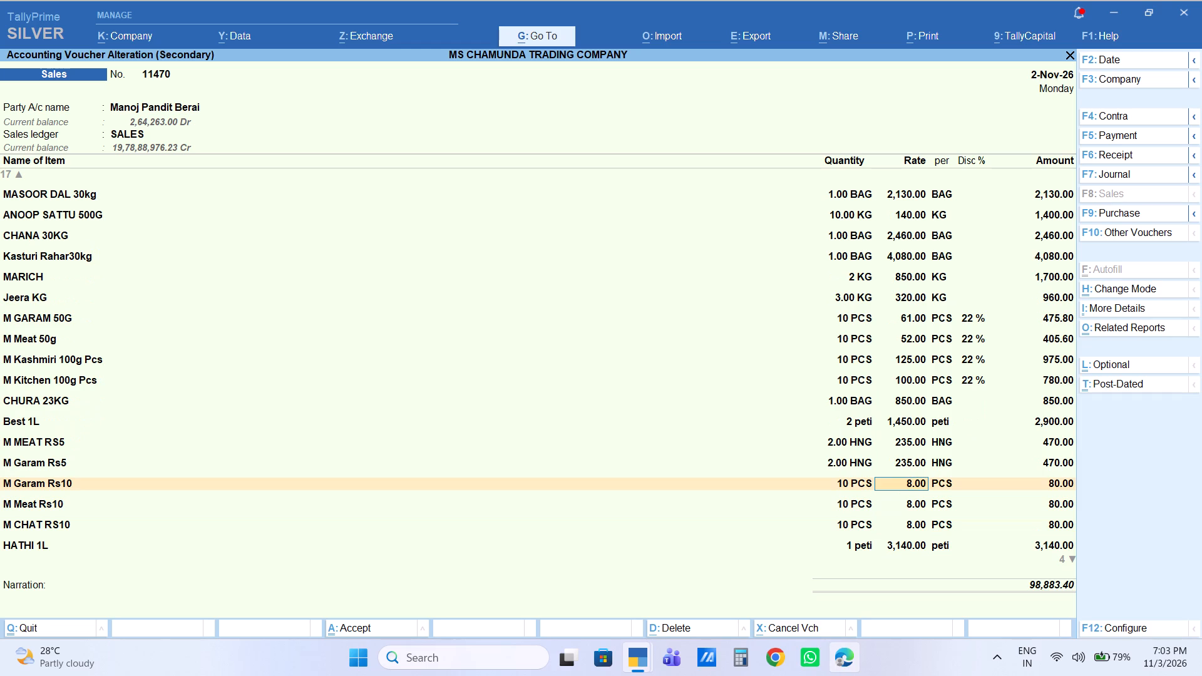
key("Down")
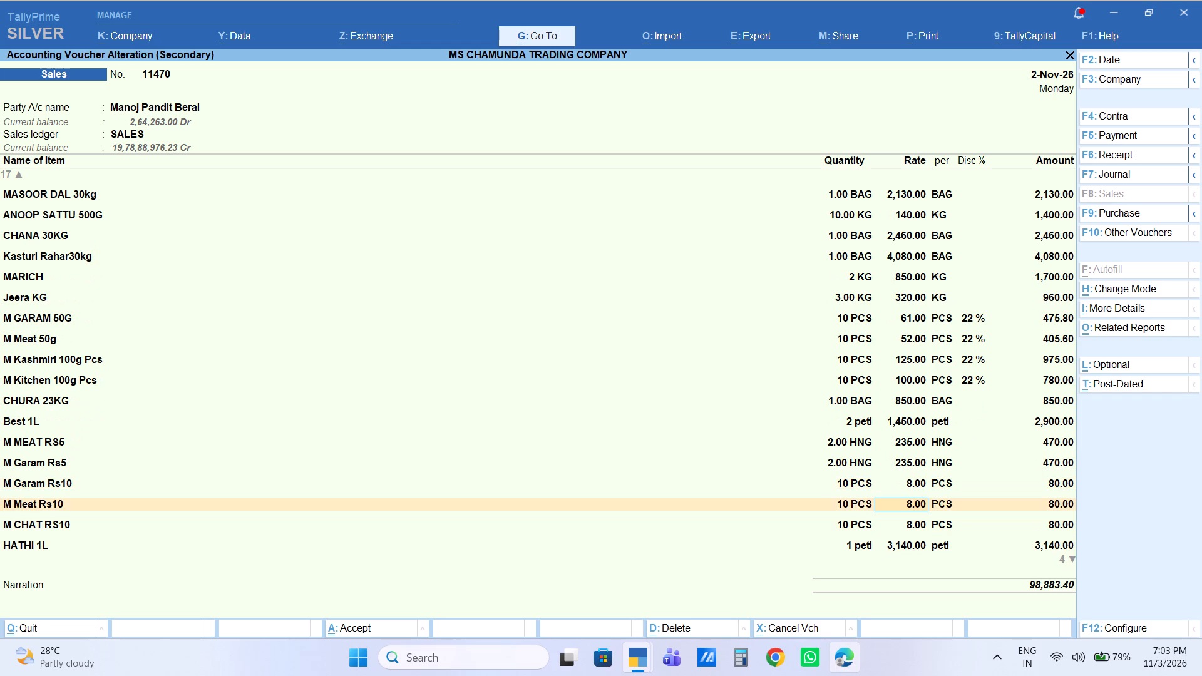
key("Down")
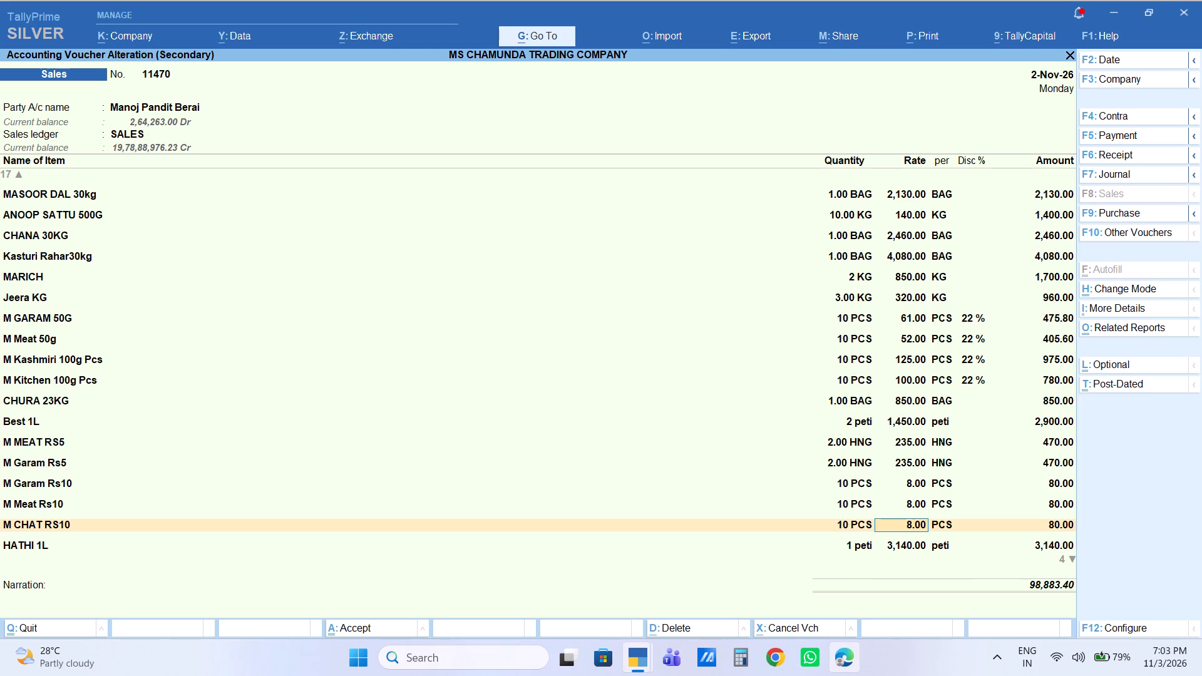
key("Up")
key("Up")
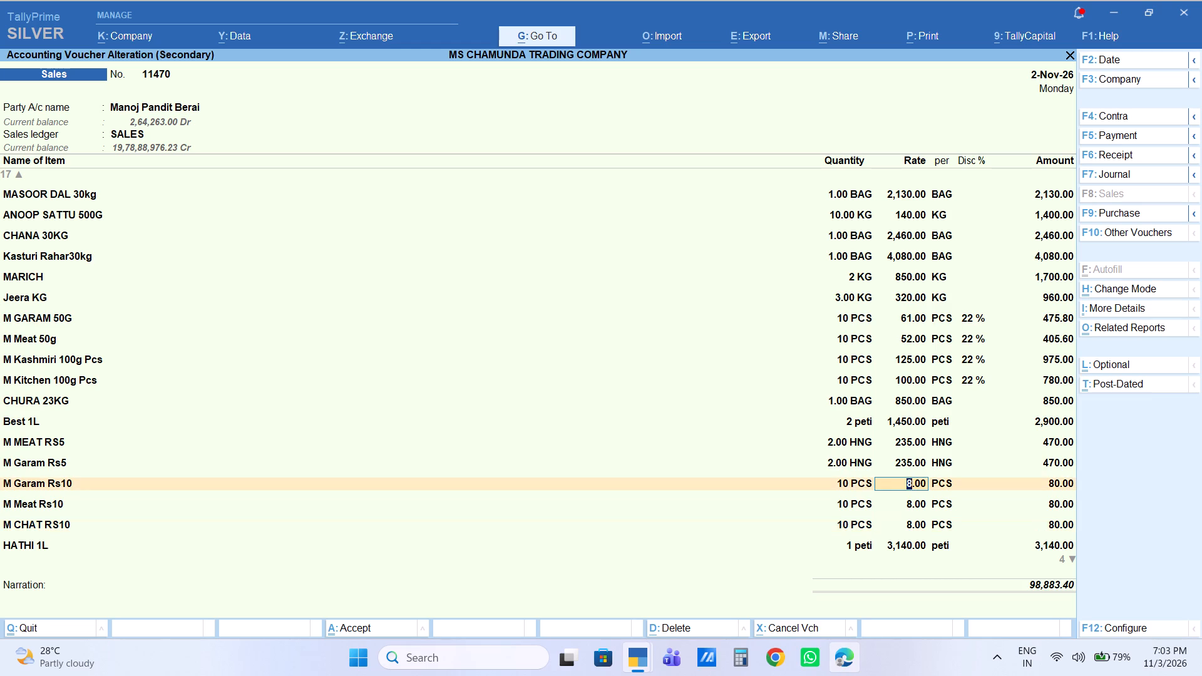
key("Down")
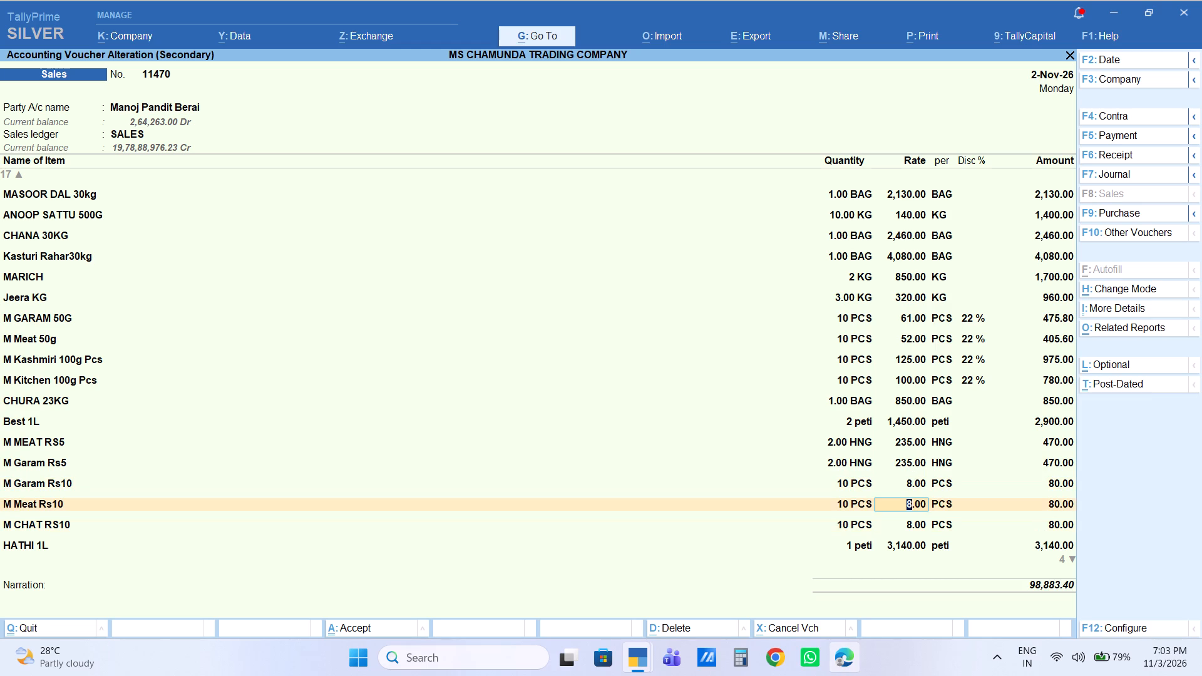
key("Down")
Set the rate of HATHI 1L in sales voucher 11470 to 3170 per peti.
key("Down")
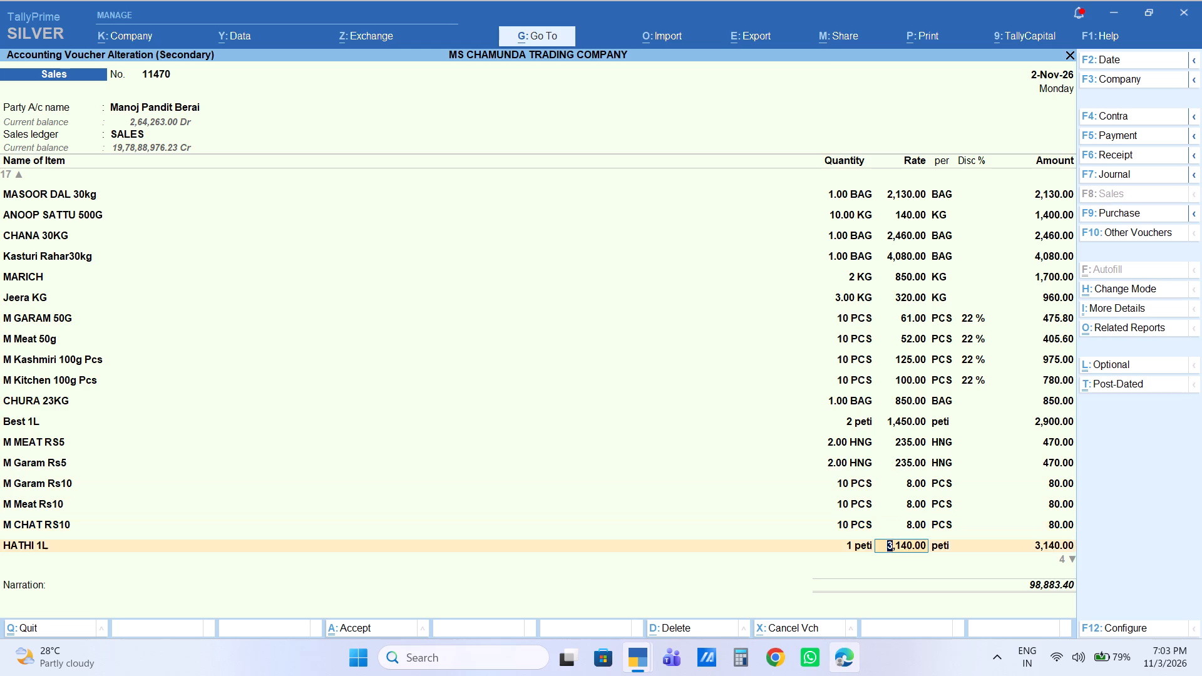
key("Down")
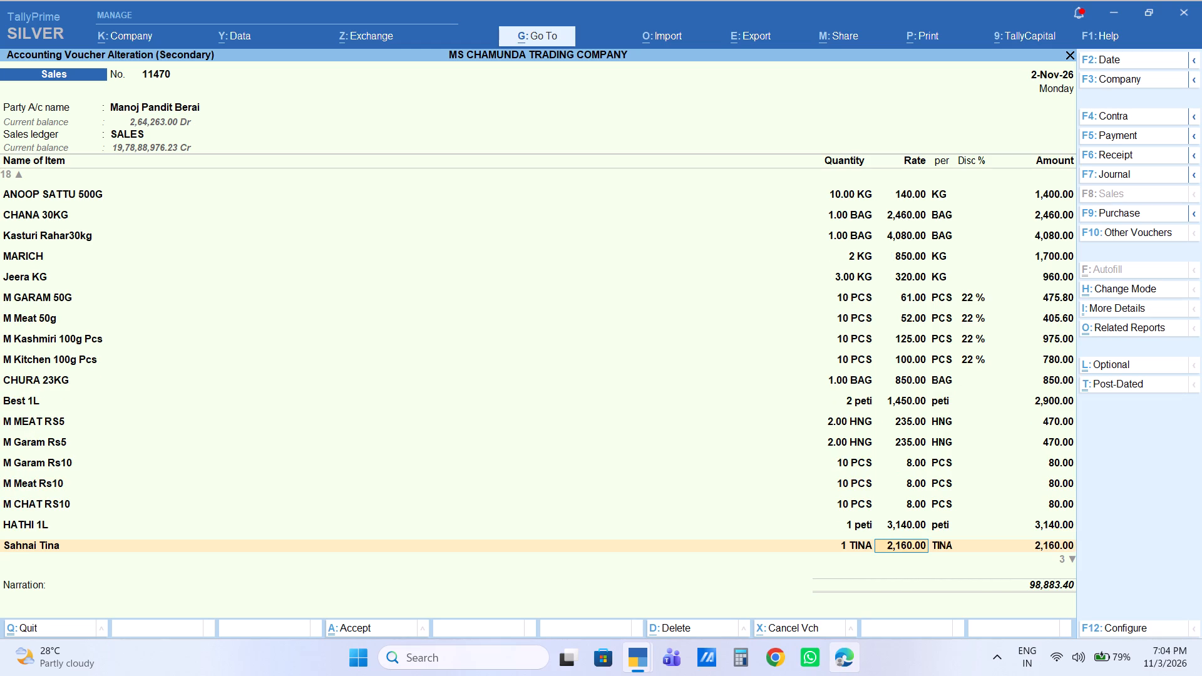
key("Up")
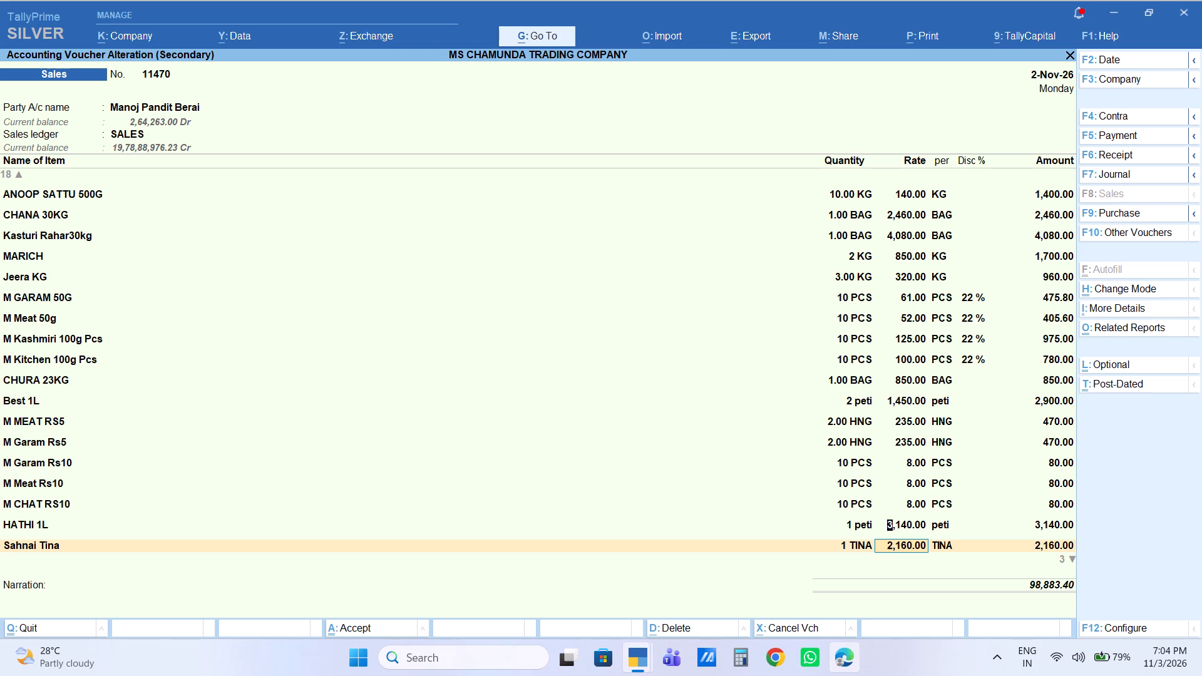
type("3170")
key("Return")
key("Return")
key("Return")
key("Return")
key("Return")
key("Return")
Check the Sahnai Tina and HATHI 500ML lines of sales voucher 11470, keeping them as they are.
key("Down")
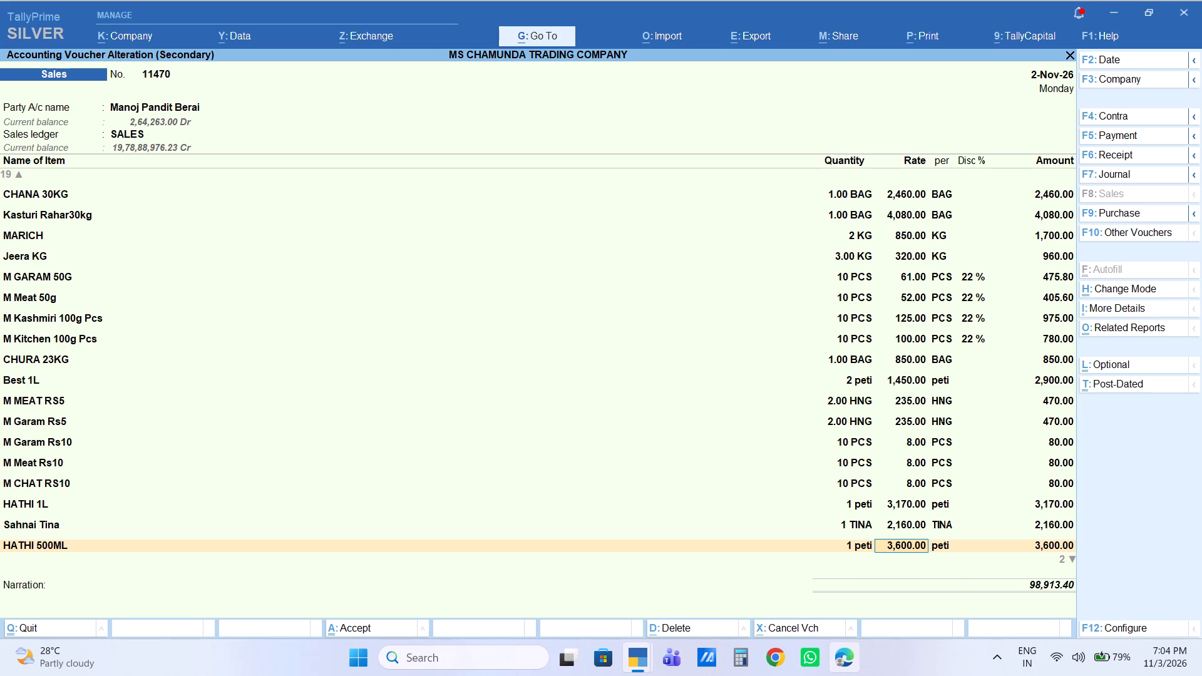
key("Return")
key("Return")
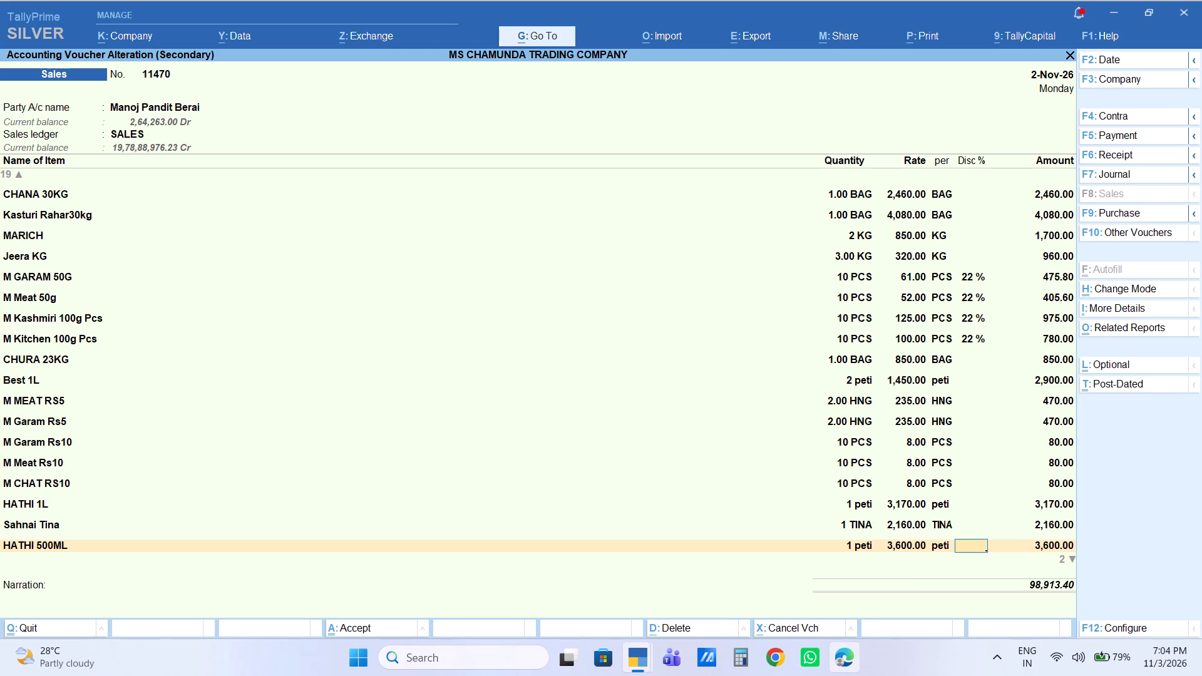
key("Return")
key("Return")
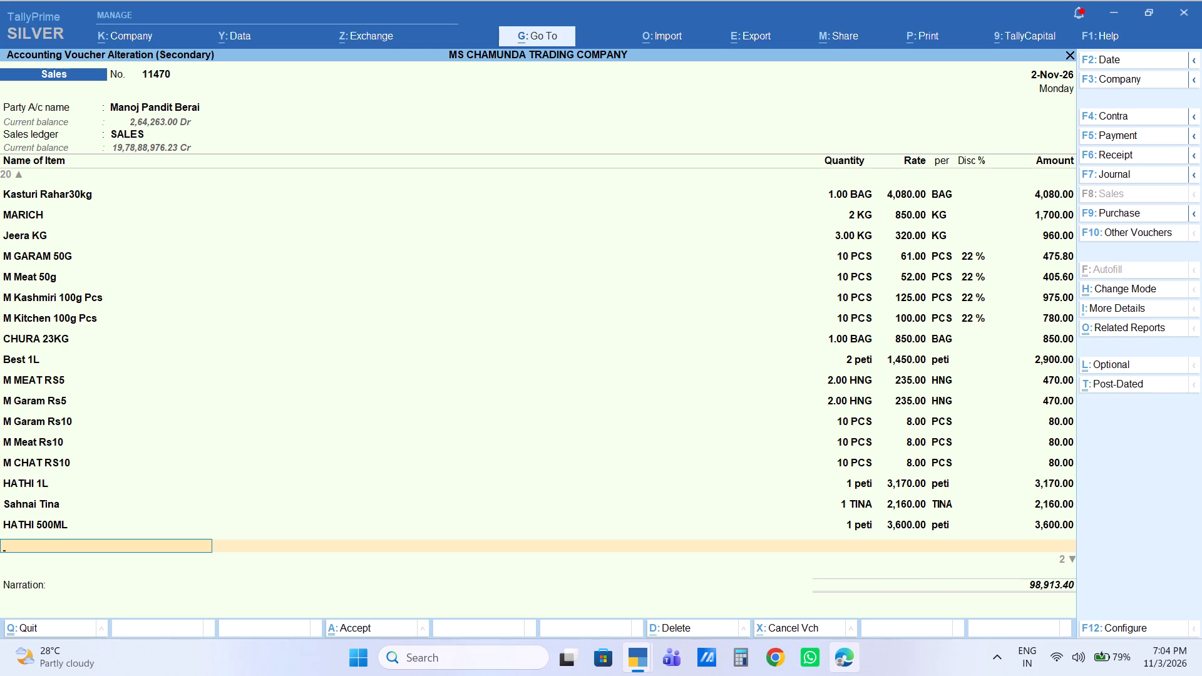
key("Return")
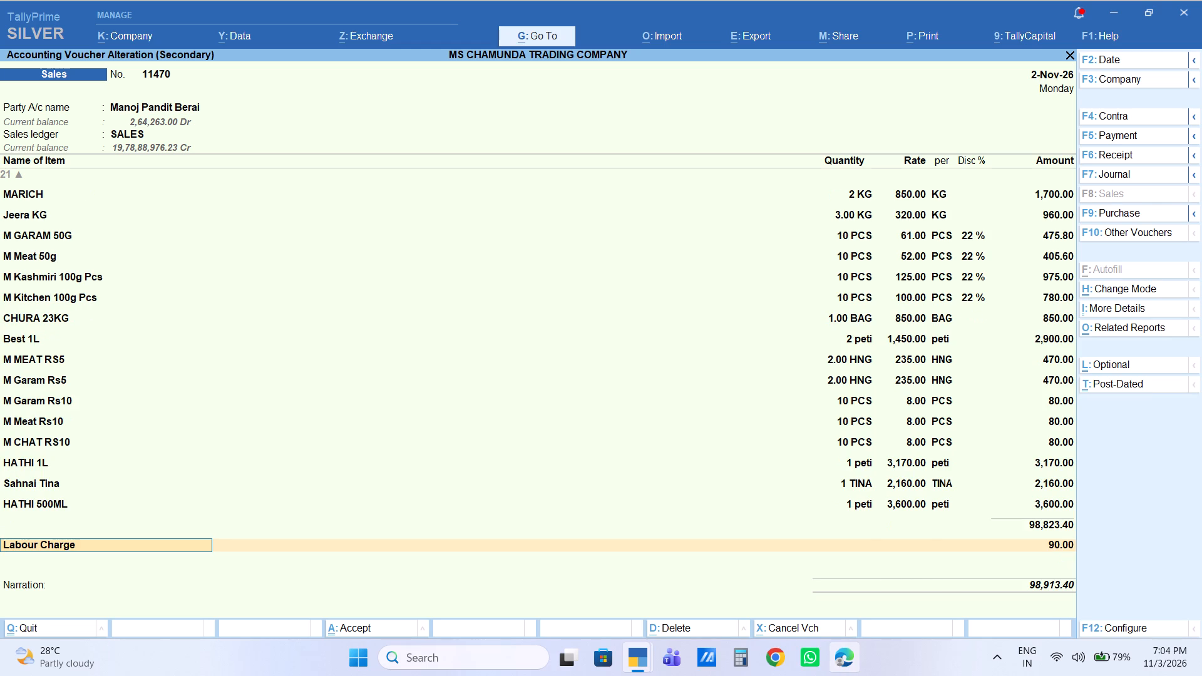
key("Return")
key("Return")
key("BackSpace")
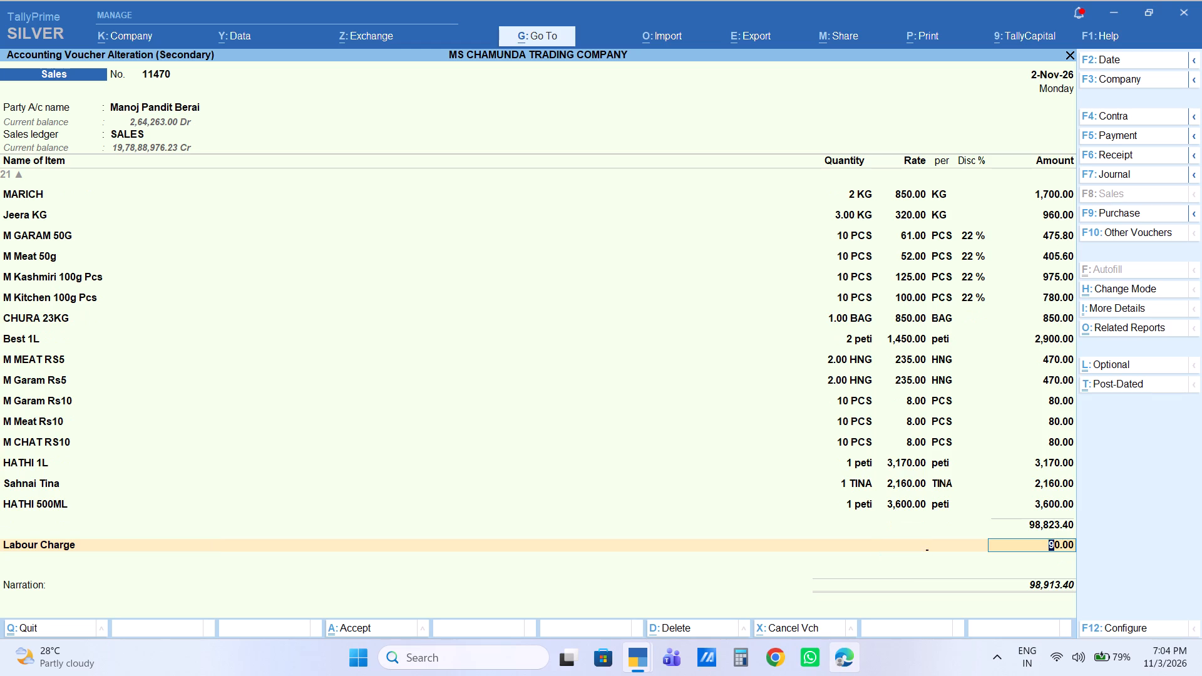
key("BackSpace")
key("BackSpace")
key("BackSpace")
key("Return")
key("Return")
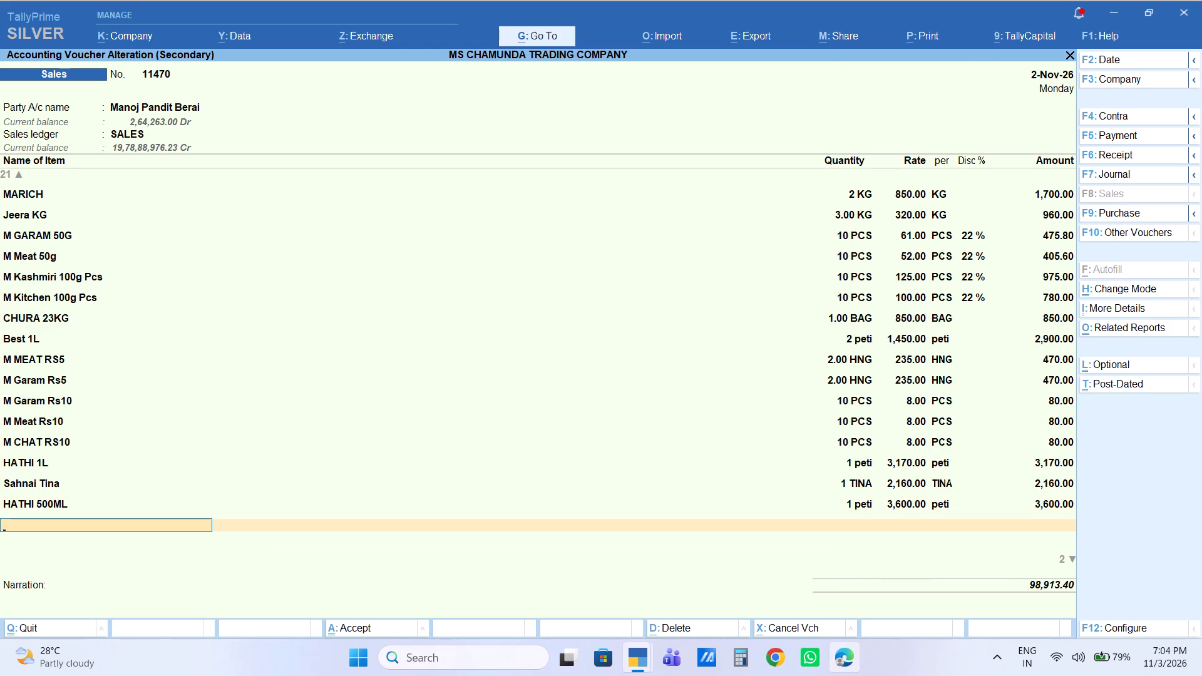
Add the item M Kitchen Rs10 below HATHI 500ML with quantity 10 PCS at 8.00 per PCS, and proceed to the Labour Charge amount.
type("m kitc")
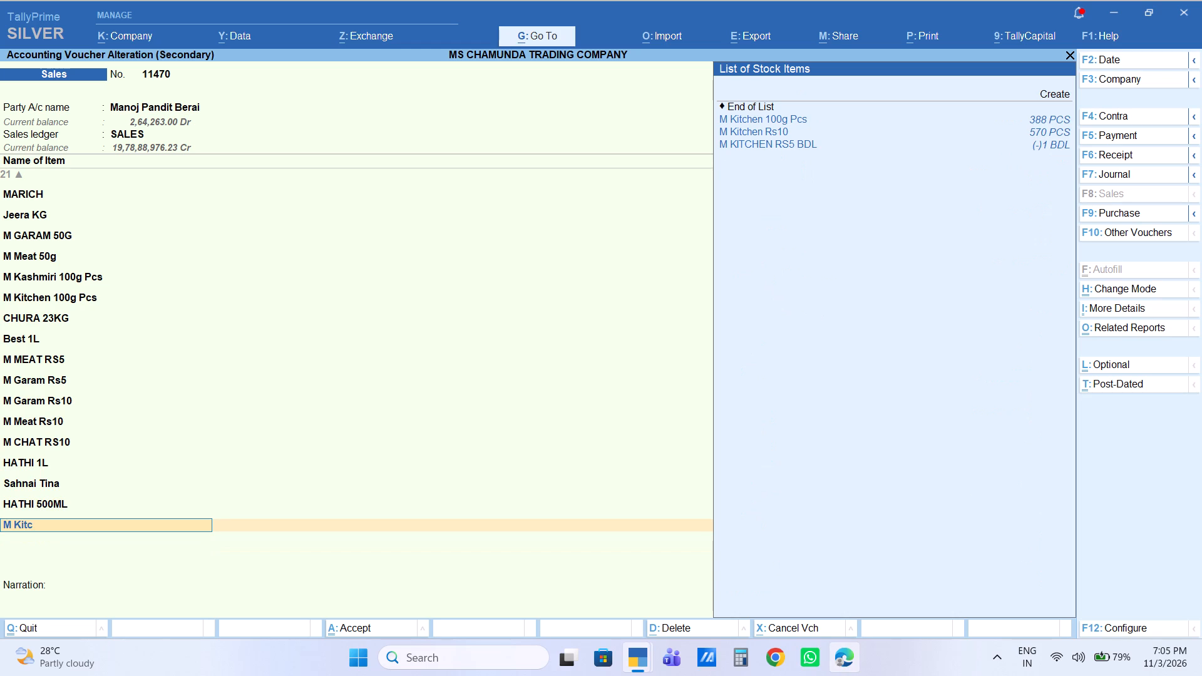
key("Down")
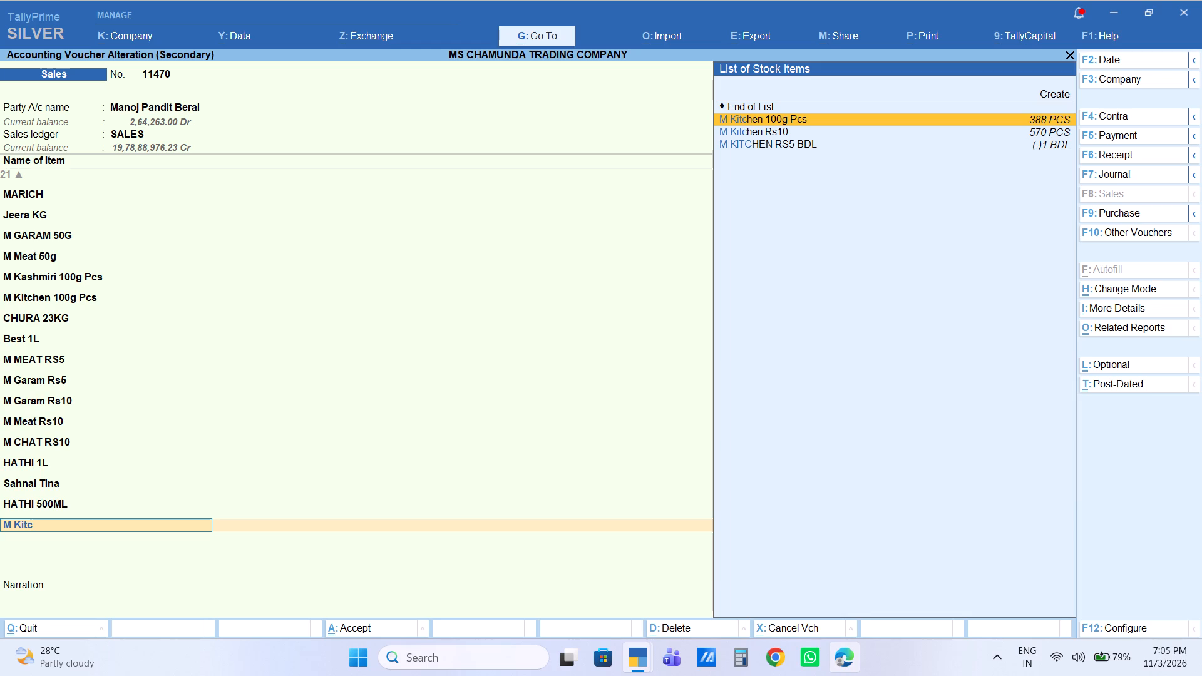
key("Down")
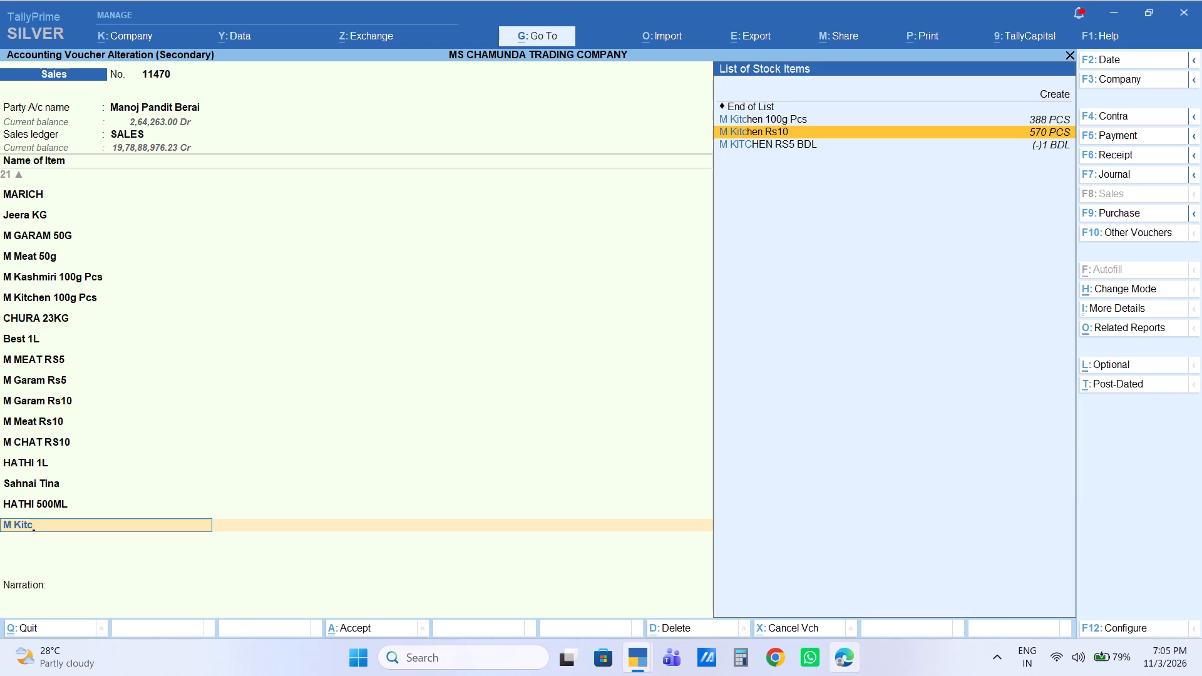
key("Return")
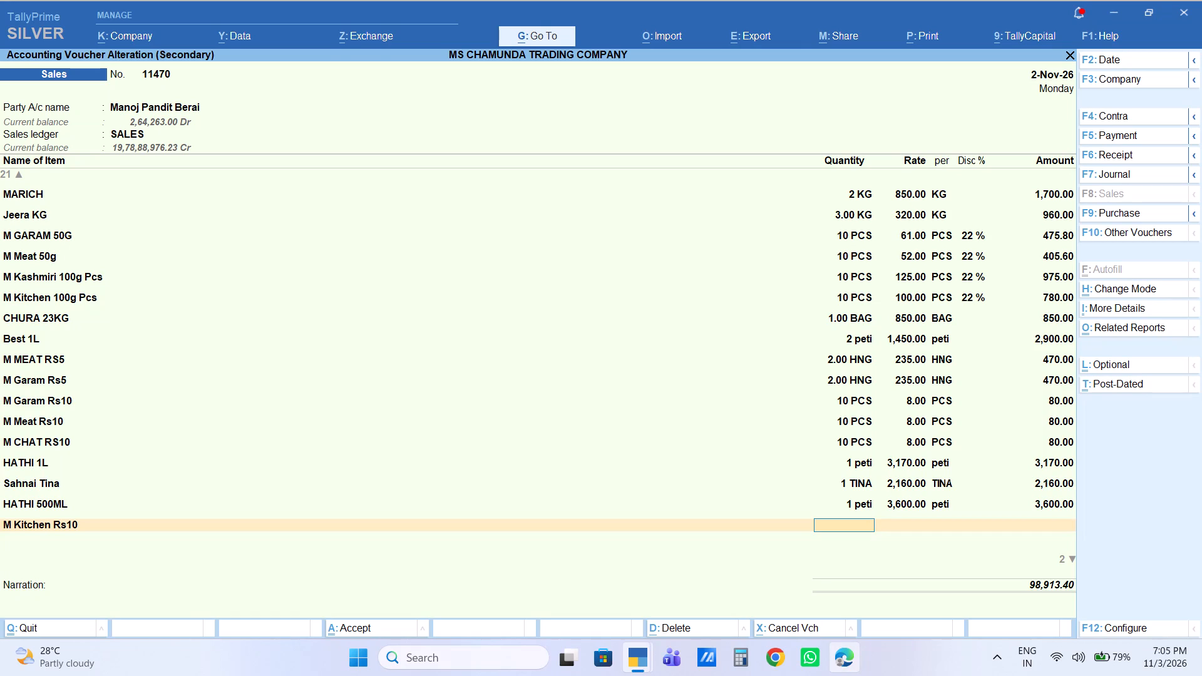
type("10")
key("Return")
key("Return")
key("Return")
key("Return")
key("Return")
key("Return")
key("Return")
key("Return")
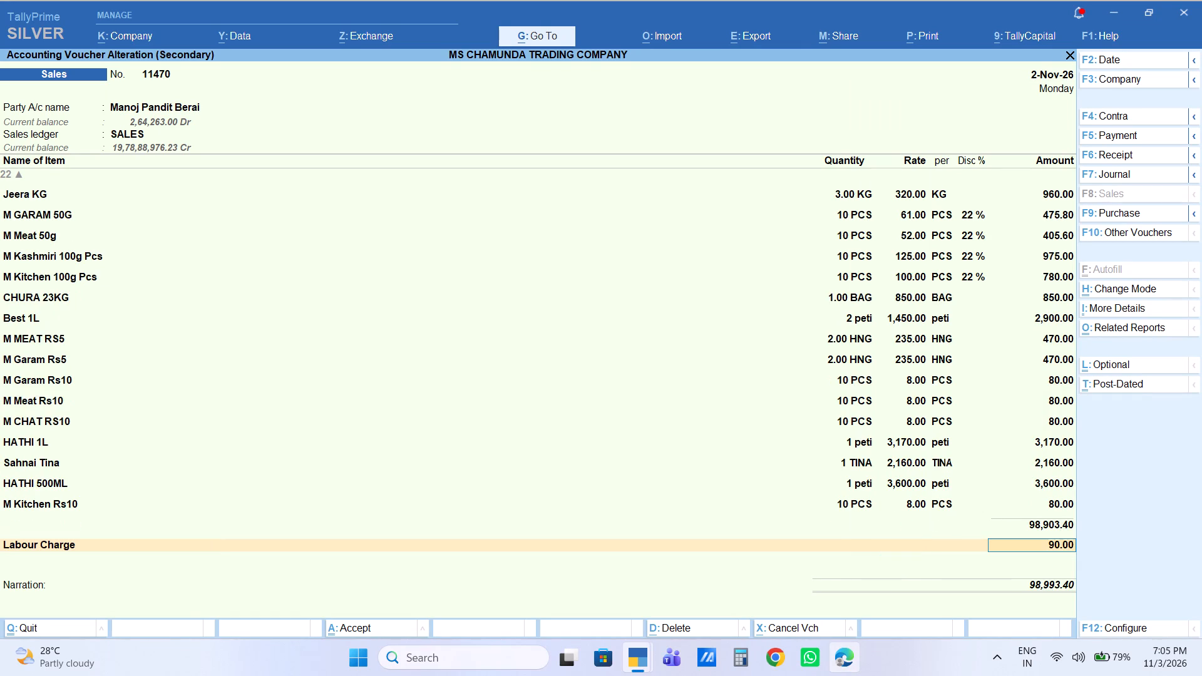
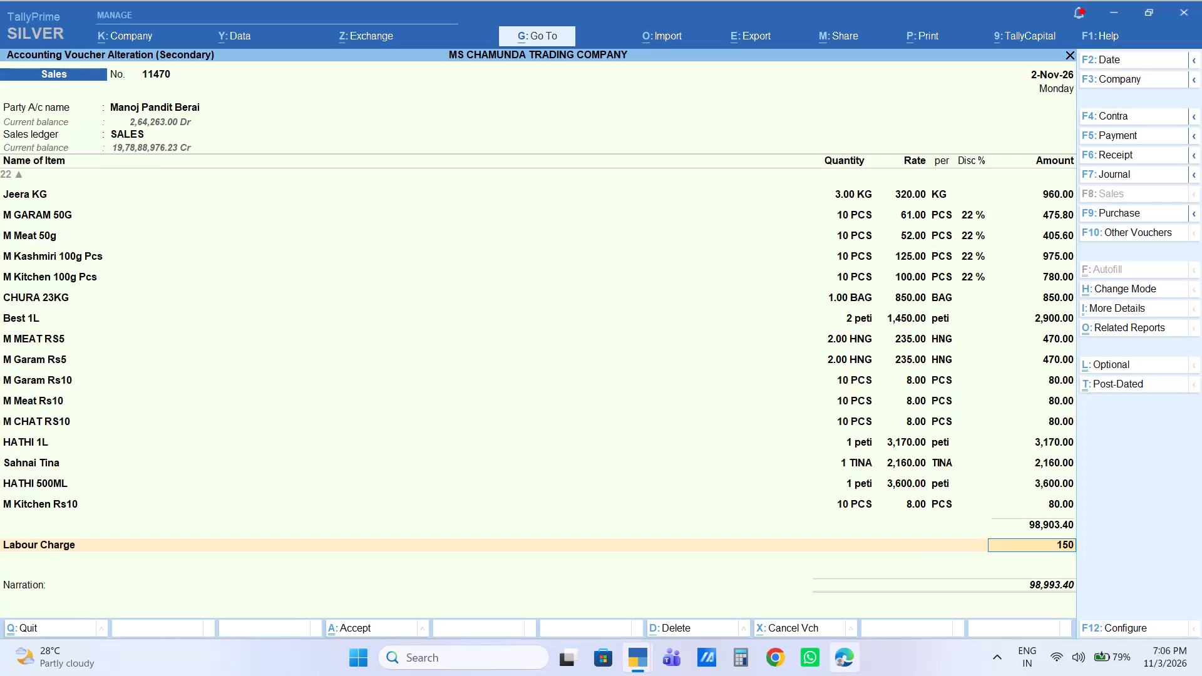
Set the Labour Charge amount of sales voucher 11470 to 147.
key("Return")
key("Return")
key("BackSpace")
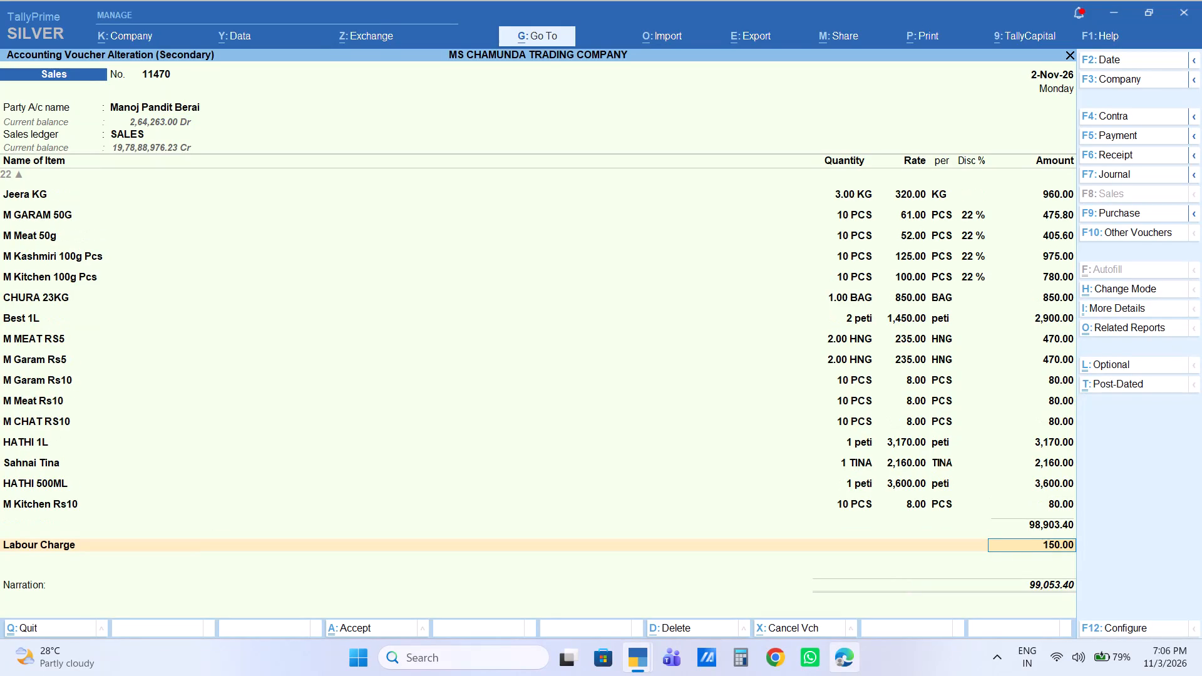
type("147")
key("Return")
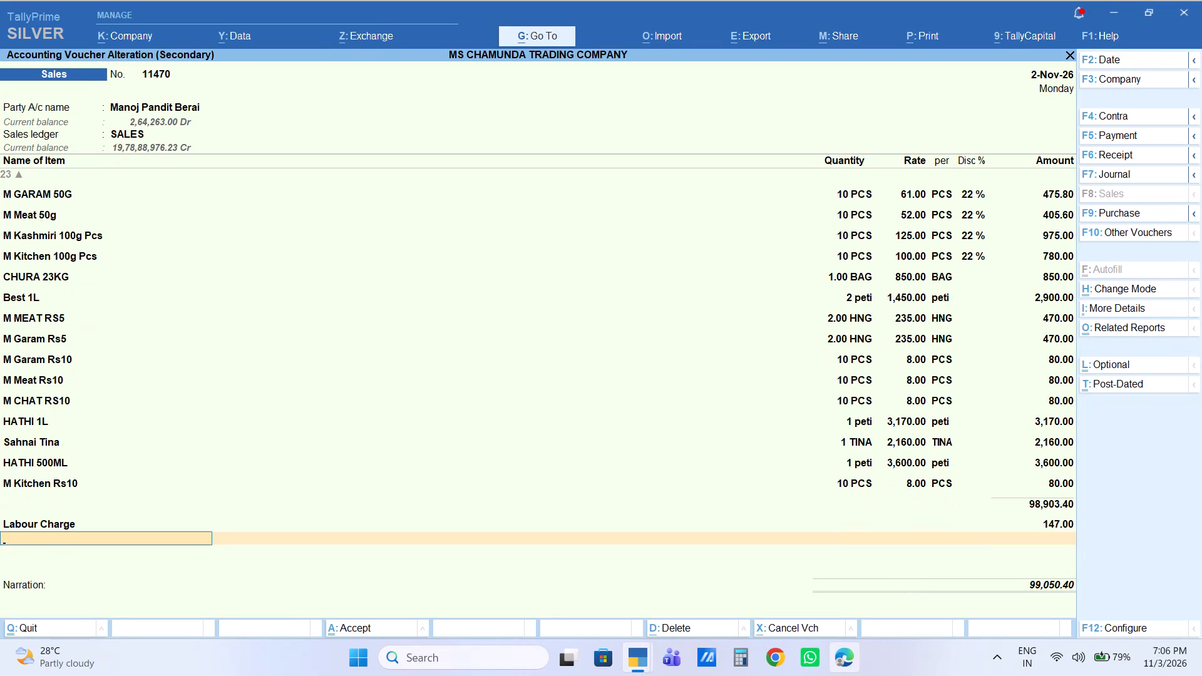
Add the R. Off ledger below Labour Charge with a rounding amount of (-)0.40.
key("r")
key("Down")
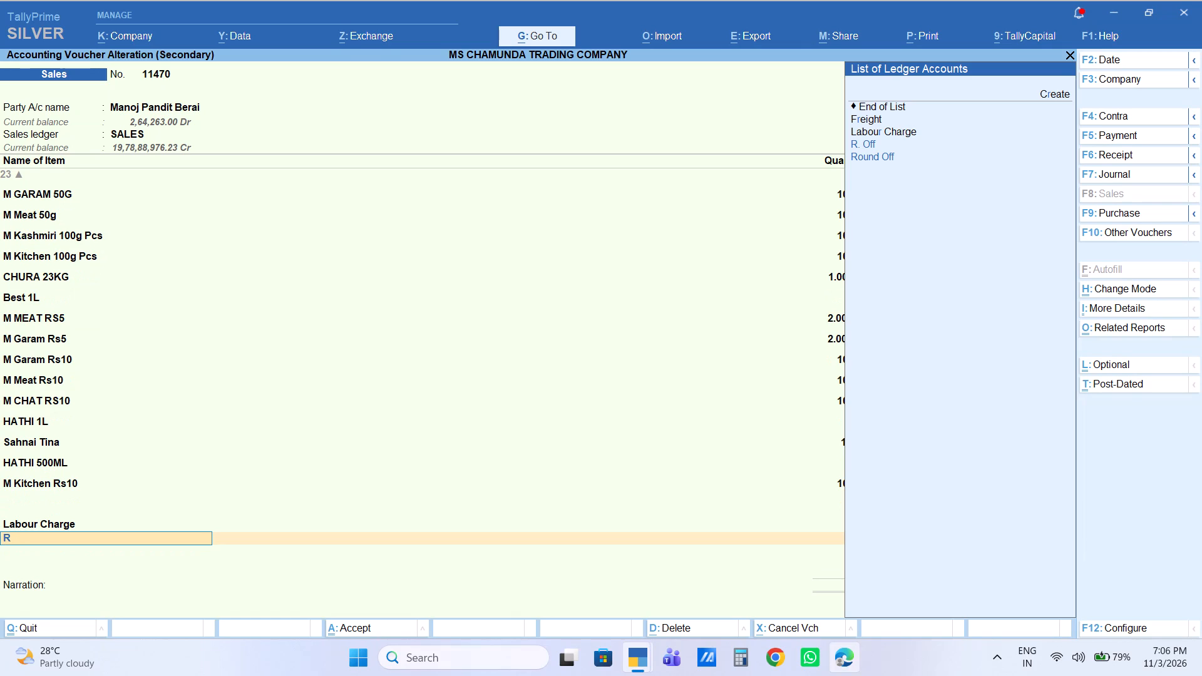
key("Return")
key("Return")
key("Return")
Keep the bill-wise New Ref 11470 for 99,050.00 Dr without a due date, leave the narration empty, and save the voucher.
key("Return")
key("Return")
key("Return")
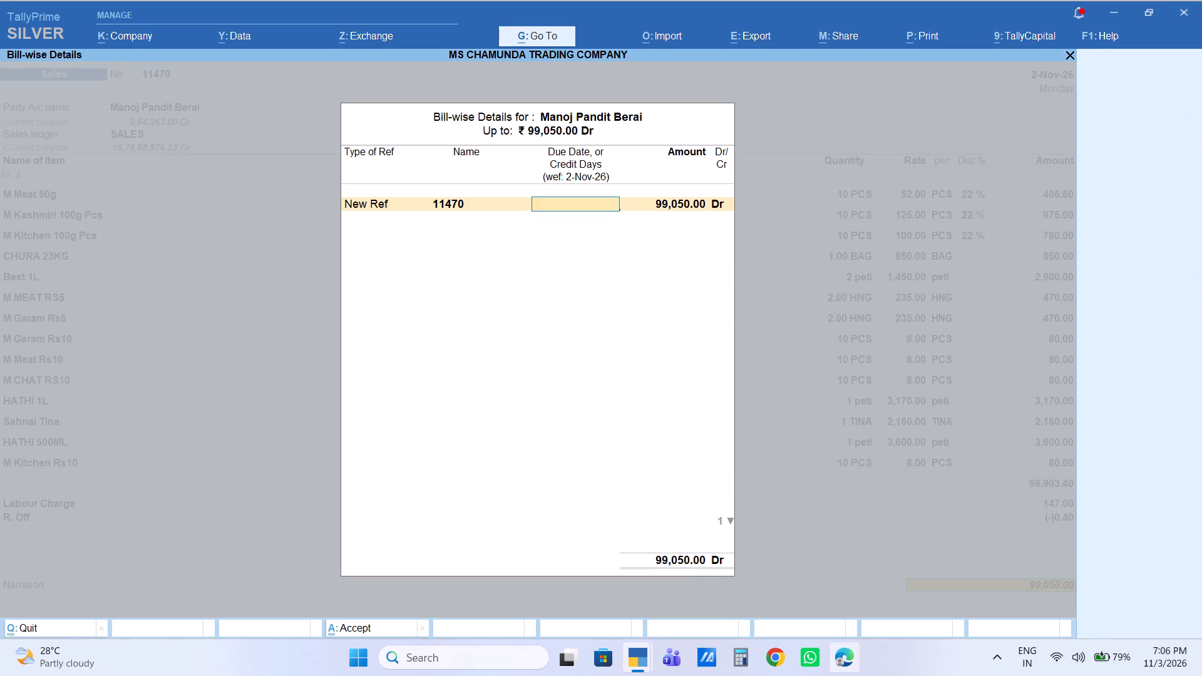
key("Return")
key("Return")
key("Return")
key("Return")
key("Return")
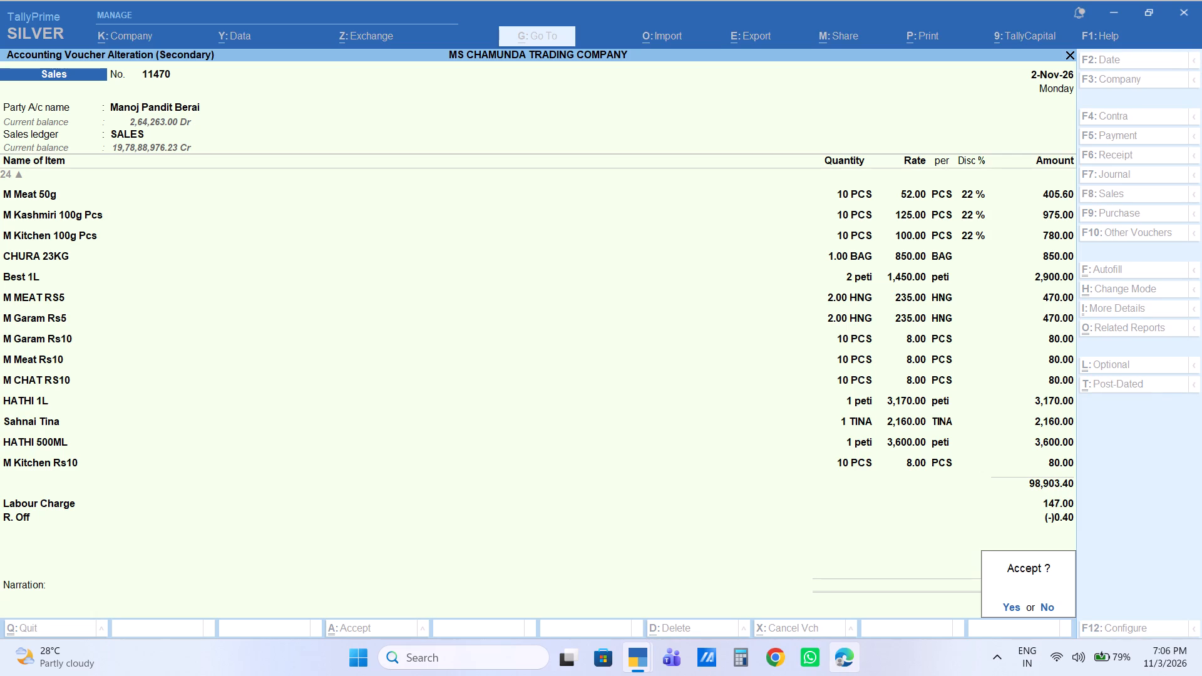
key("Return")
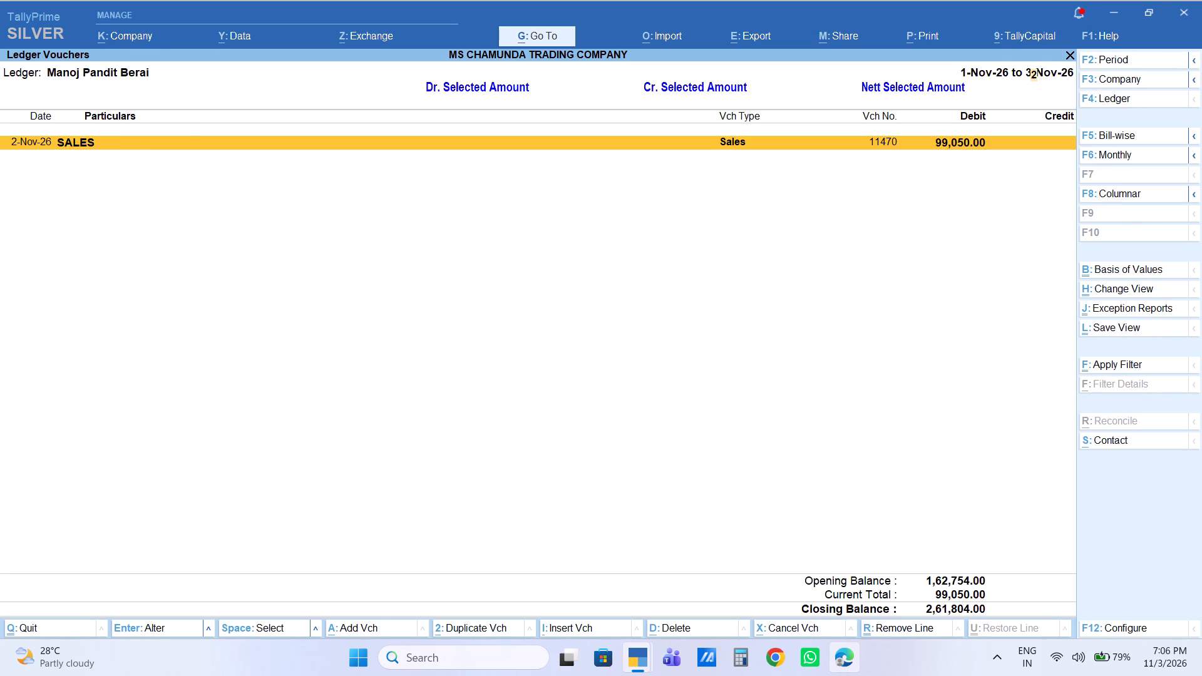
Print one copy of the invoice for sales voucher 11470 on the TVS-E RP 3230 (Copy 1) printer.
key("ctrl+p")
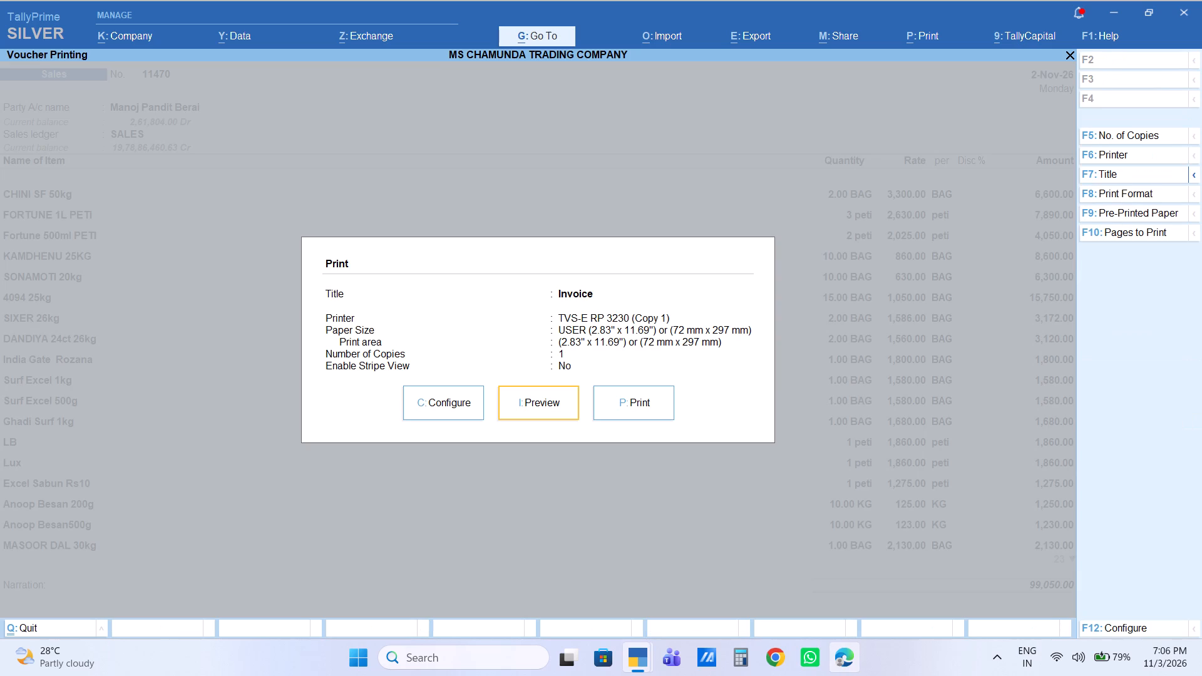
key("Right")
key("Return")
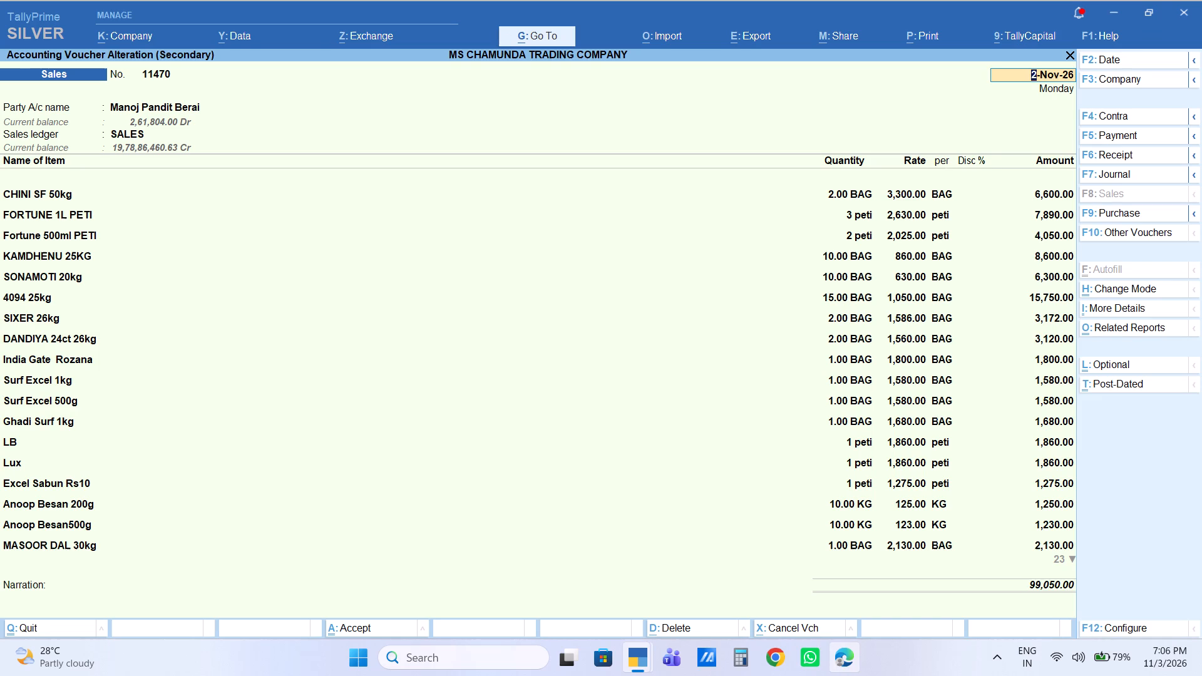
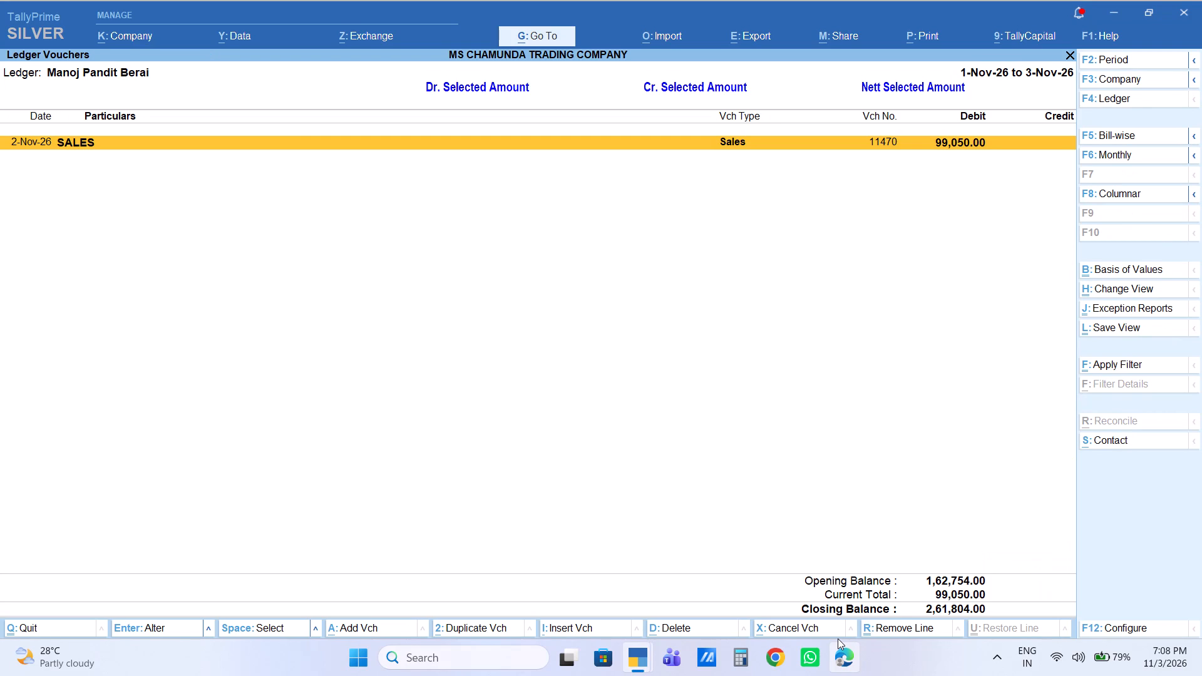
Open sales voucher 11471 for alteration from the ledger vouchers of the Sarvag Kirana party.
key("Escape")
key("Escape")
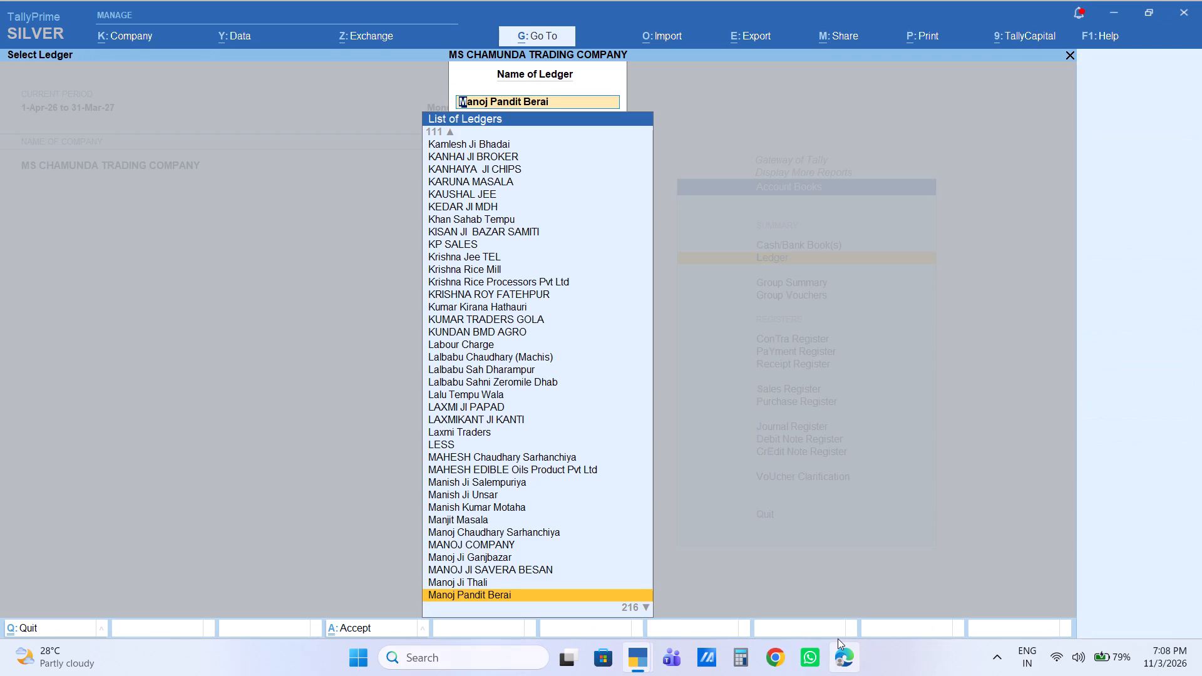
type("sarva")
key("Return")
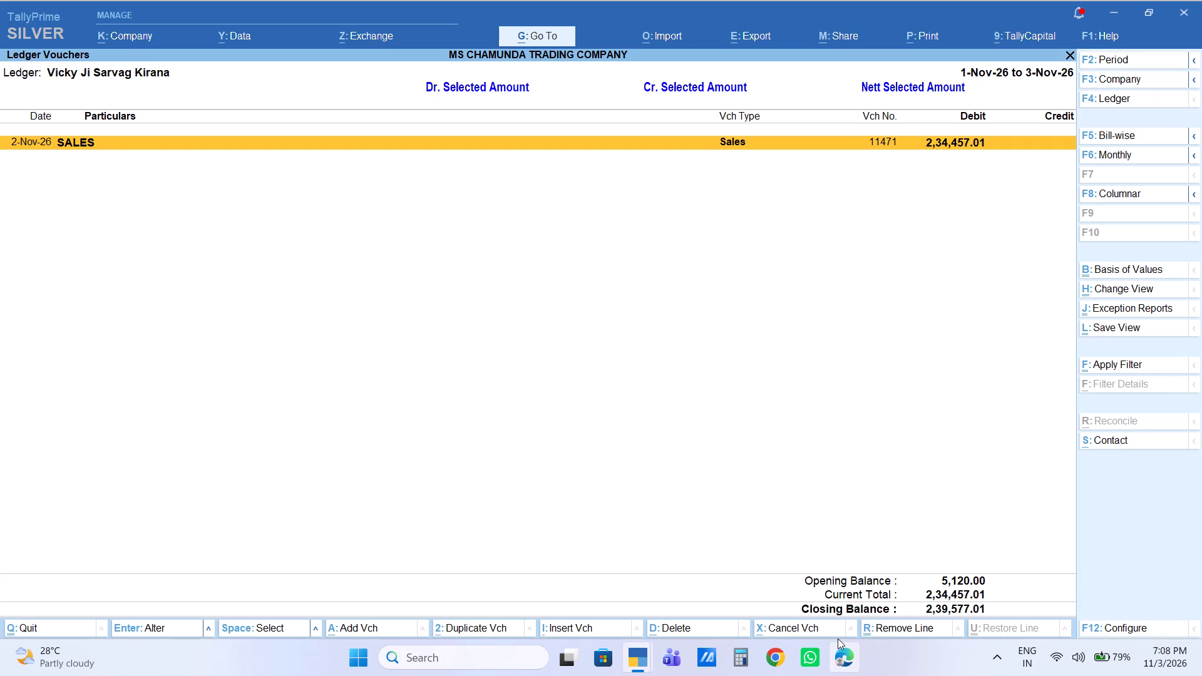
key("Return")
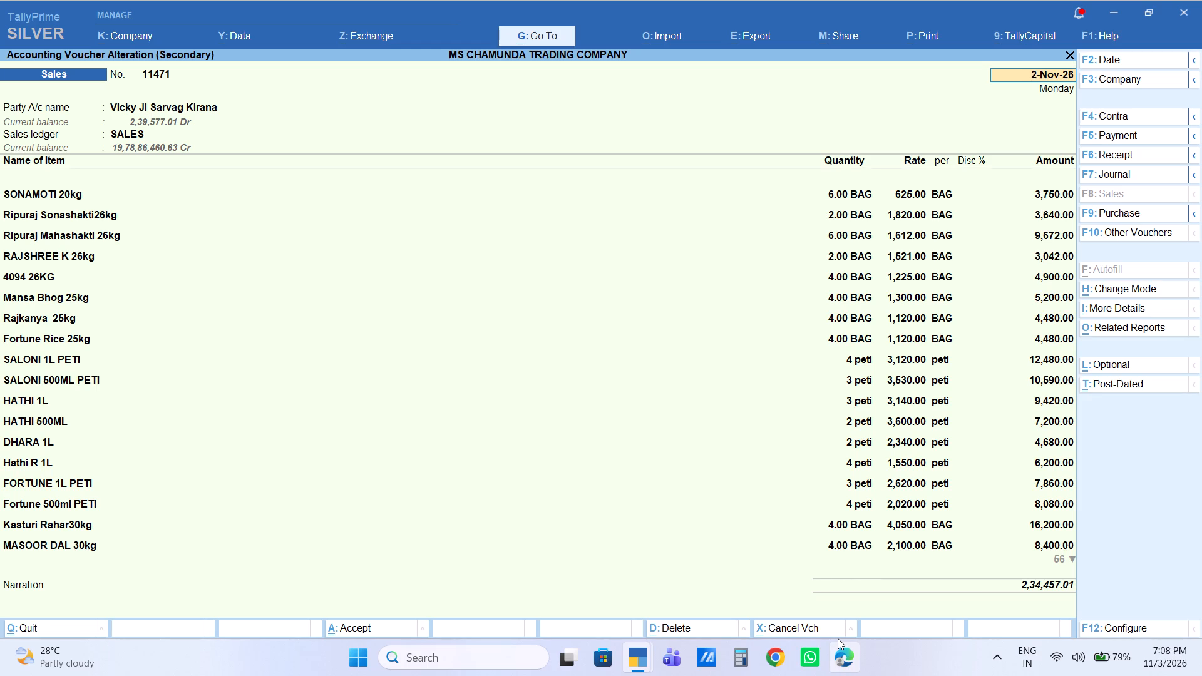
Keep the date, party details and sales ledger, and set the SONAMOTI 20kg rate to 630 per BAG.
key("Return")
key("Return")
key("Return")
key("Return")
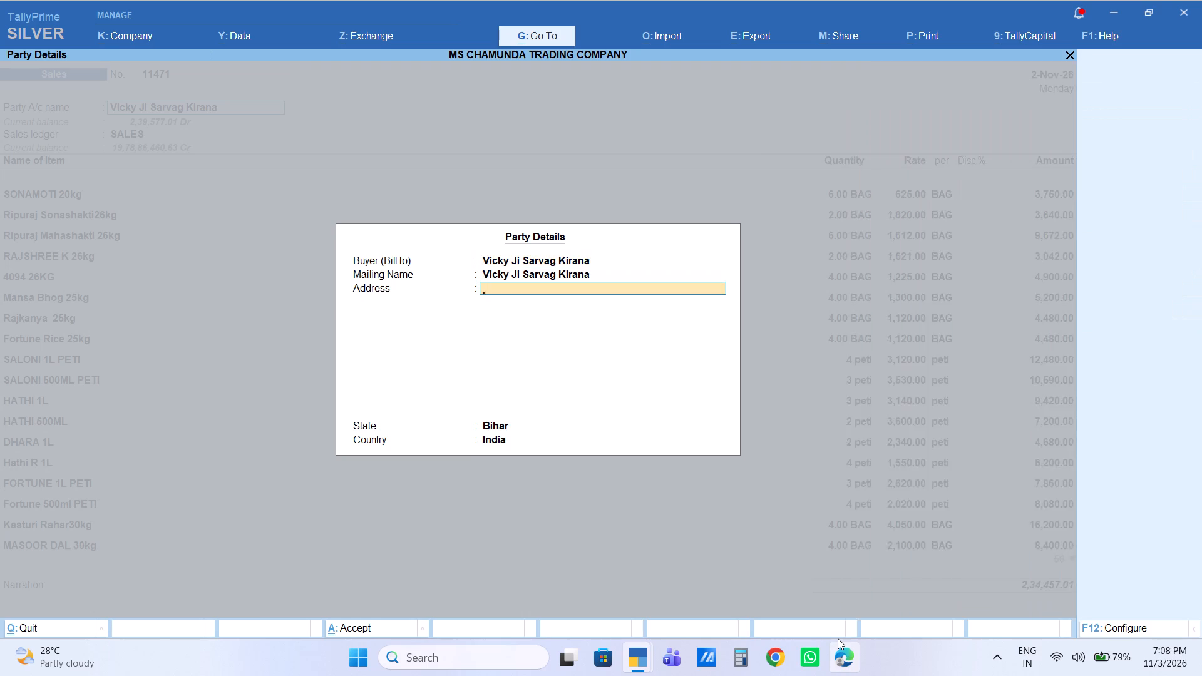
key("Return")
key("Return")
key("Return")
key("Return")
key("Return")
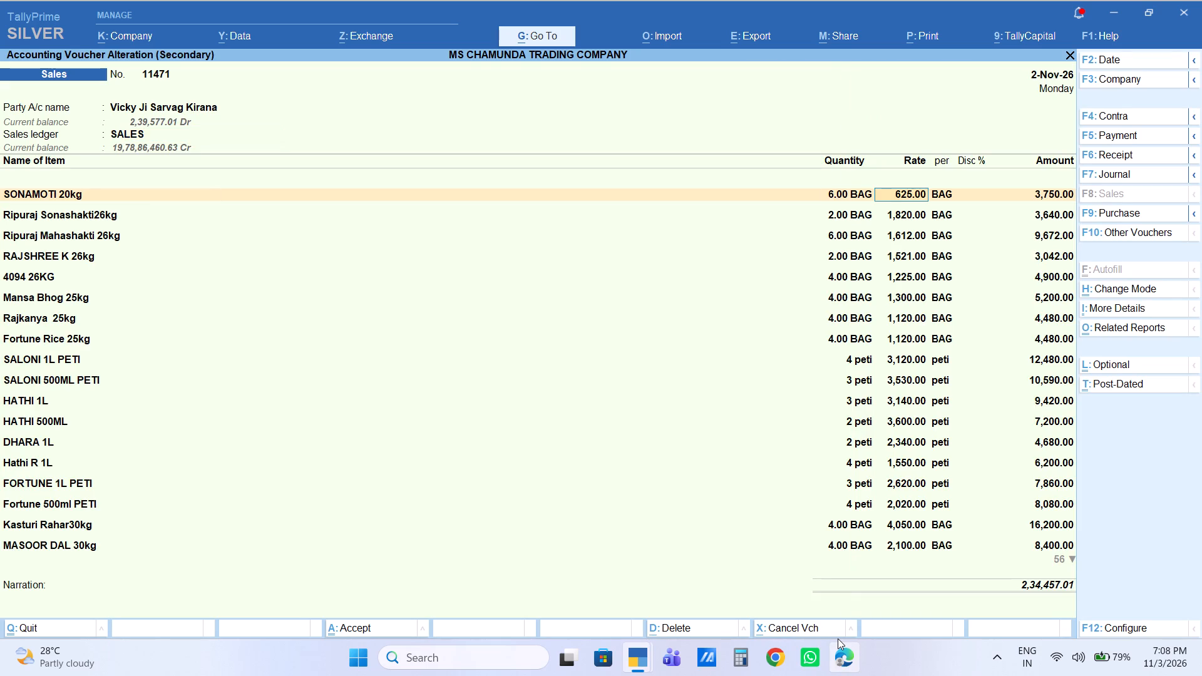
type("630")
key("Return")
key("Return")
key("Return")
key("Return")
Set the rate of Ripuraj Sonashakti26kg to 1,900 per BAG.
key("Return")
key("Return")
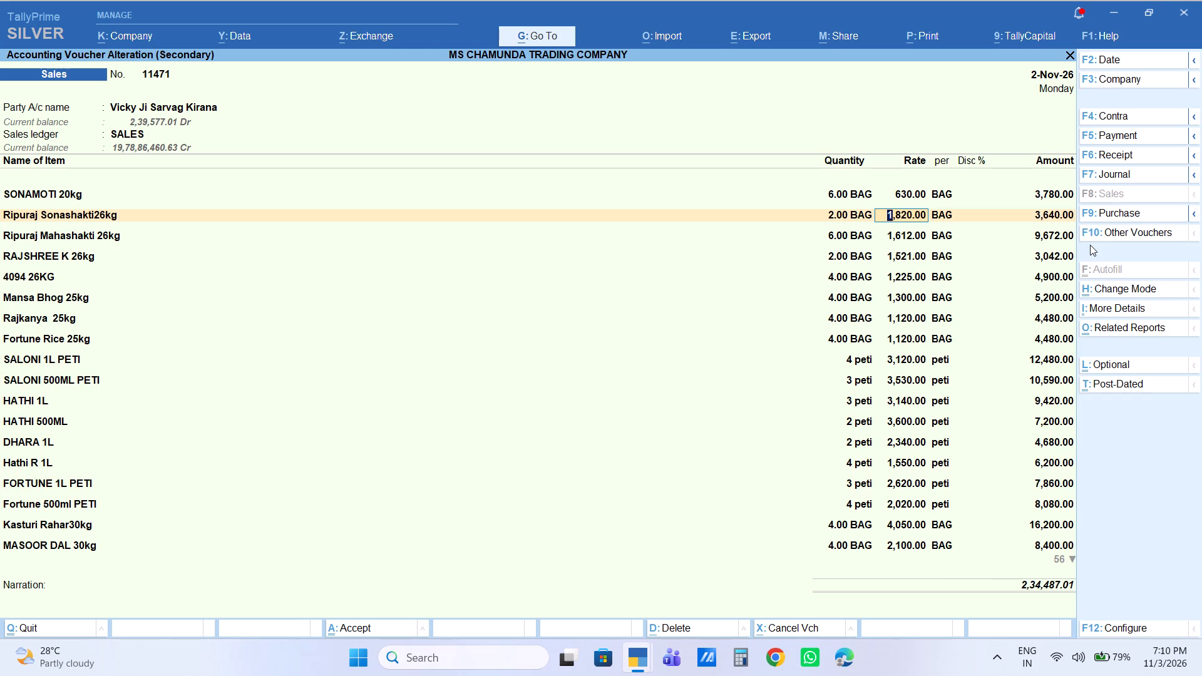
type("1900")
key("Return")
key("Return")
key("Return")
key("Return")
Leave Ripuraj Mahashakti 26kg as it is and set the rate of RAJSHREE K 26kg to 1,535 per BAG.
key("Return")
key("Return")
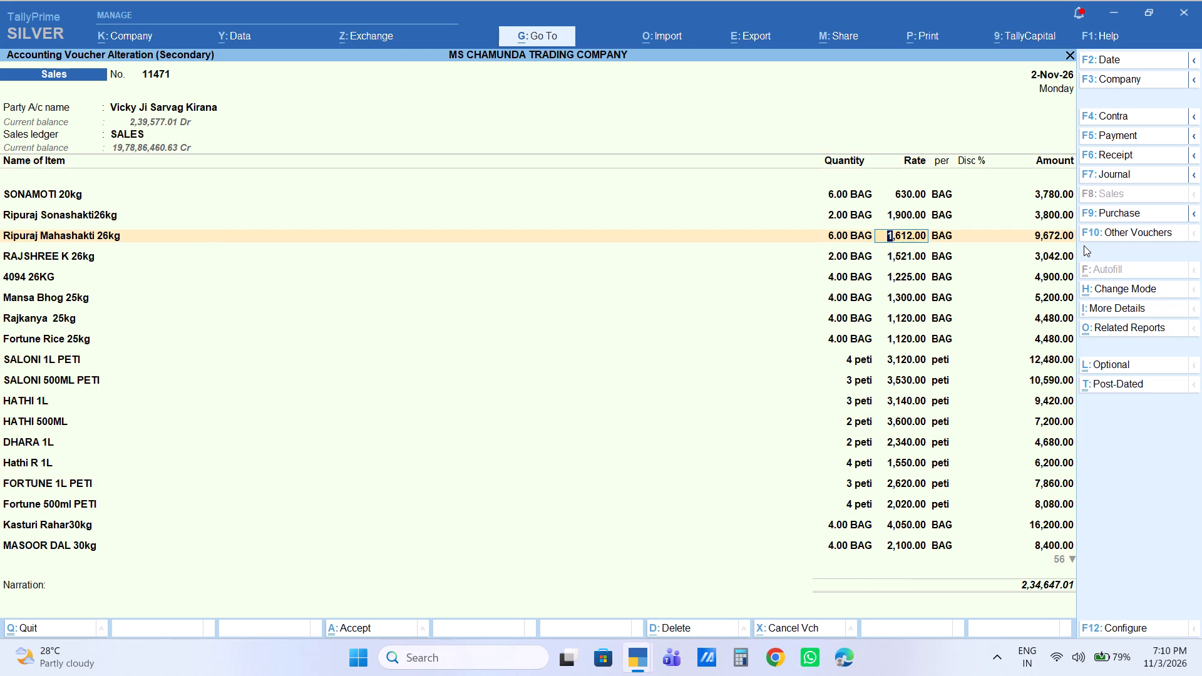
key("Down")
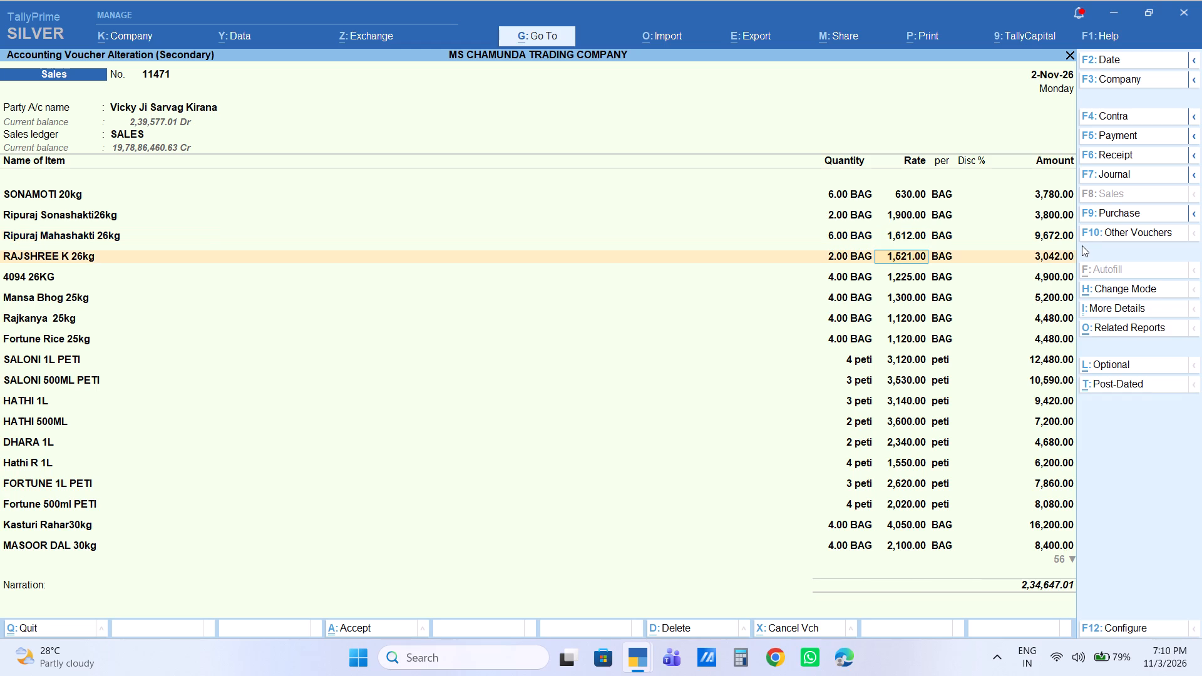
type("1535")
key("Return")
key("Return")
key("Return")
key("Return")
Set the rate of the 4094 26KG item to 1,235 per BAG.
key("Return")
key("Return")
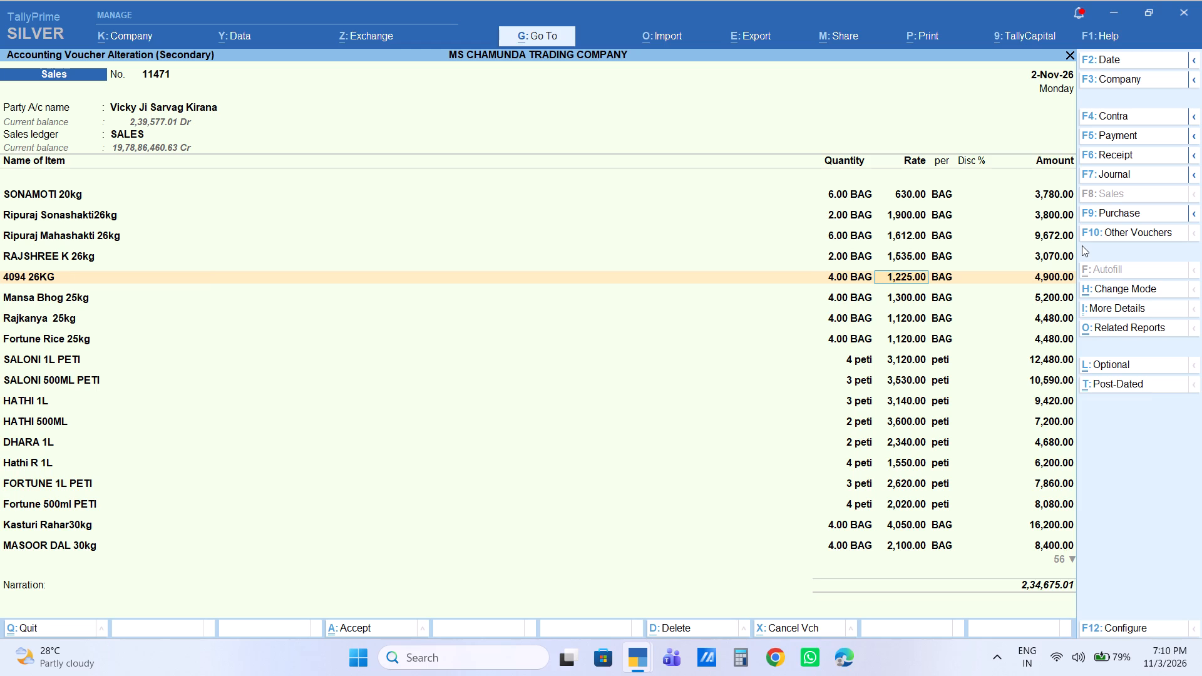
type("1235")
key("Return")
key("Return")
key("Return")
key("Return")
Set the rate of Mansa Bhog 25kg to 1,200 per BAG.
key("Return")
key("Return")
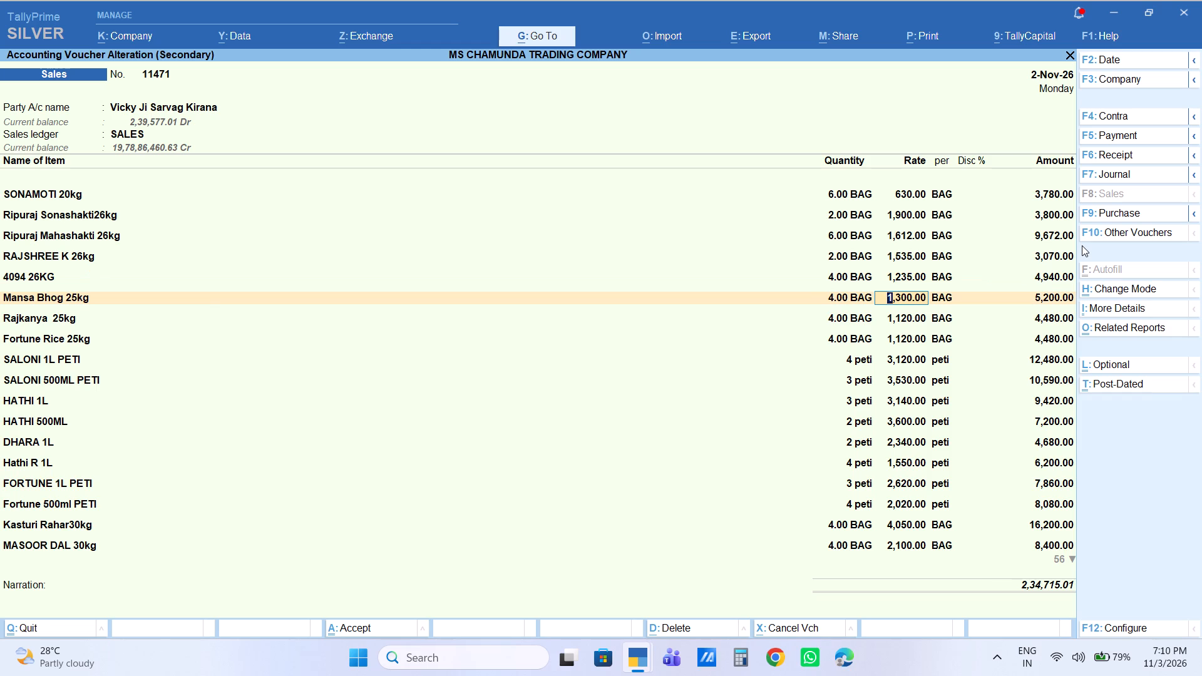
type("1200")
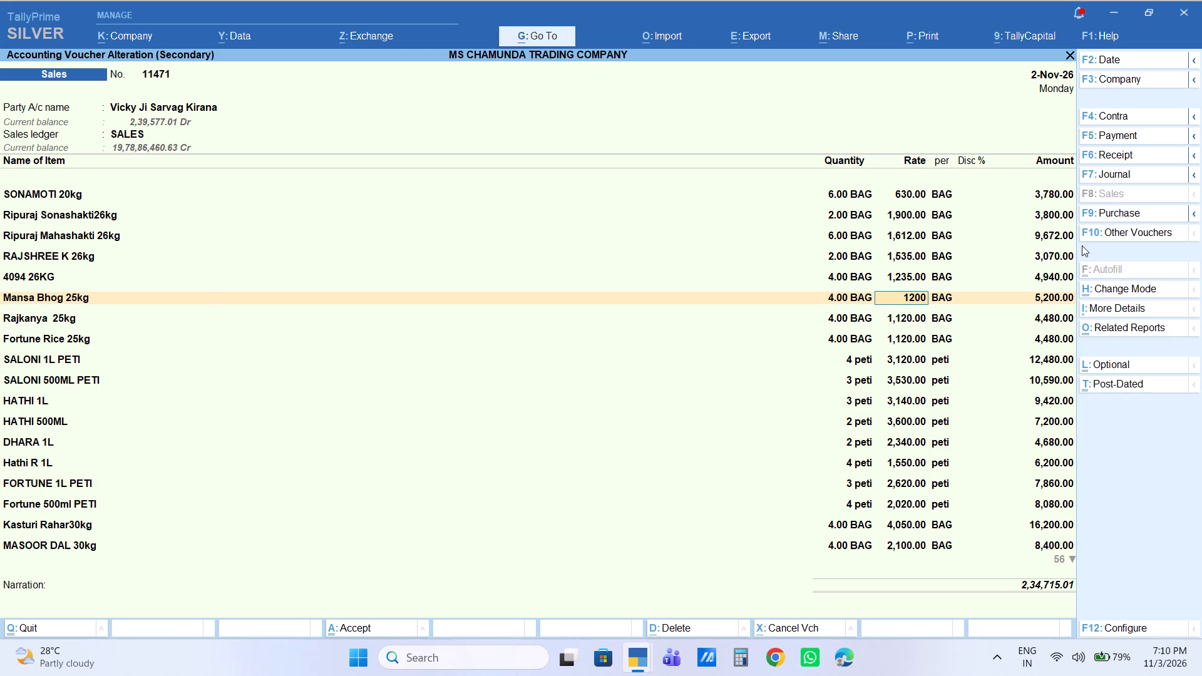
key("Return")
key("Return")
key("Return")
key("Return")
Leave Rajkanya 25kg and Fortune Rice 25kg as they are and set the SALONI 1L PETI rate to 3,140 per peti.
key("Return")
key("Return")
key("Return")
key("BackSpace")
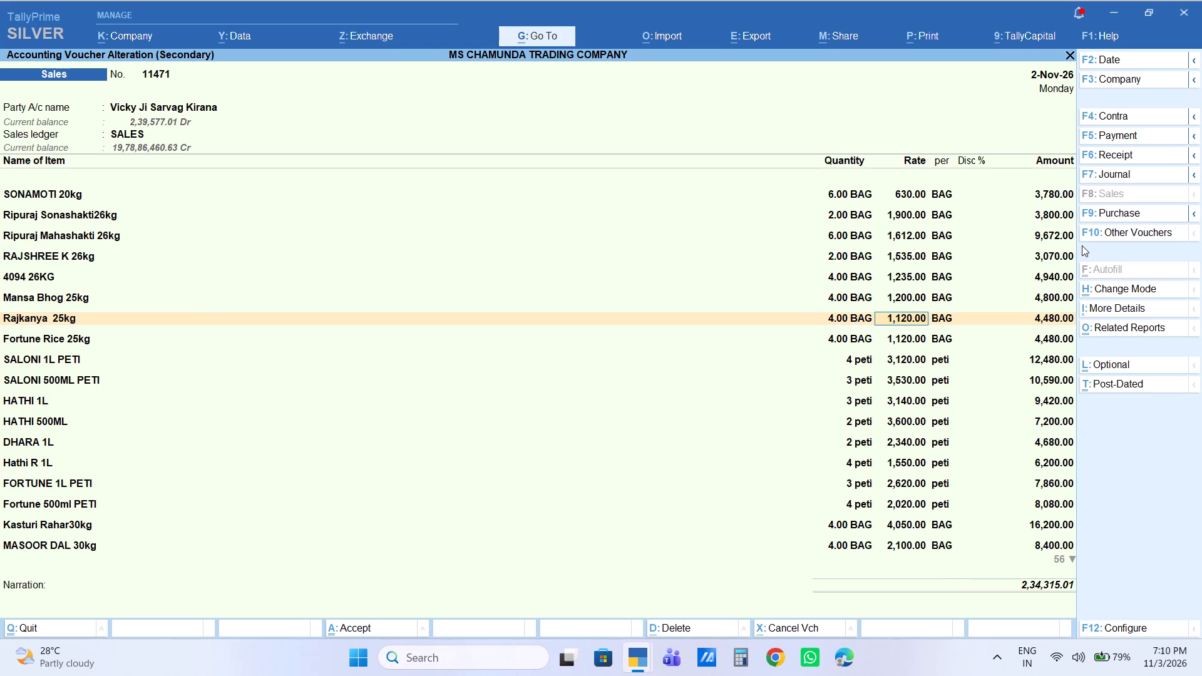
key("Down")
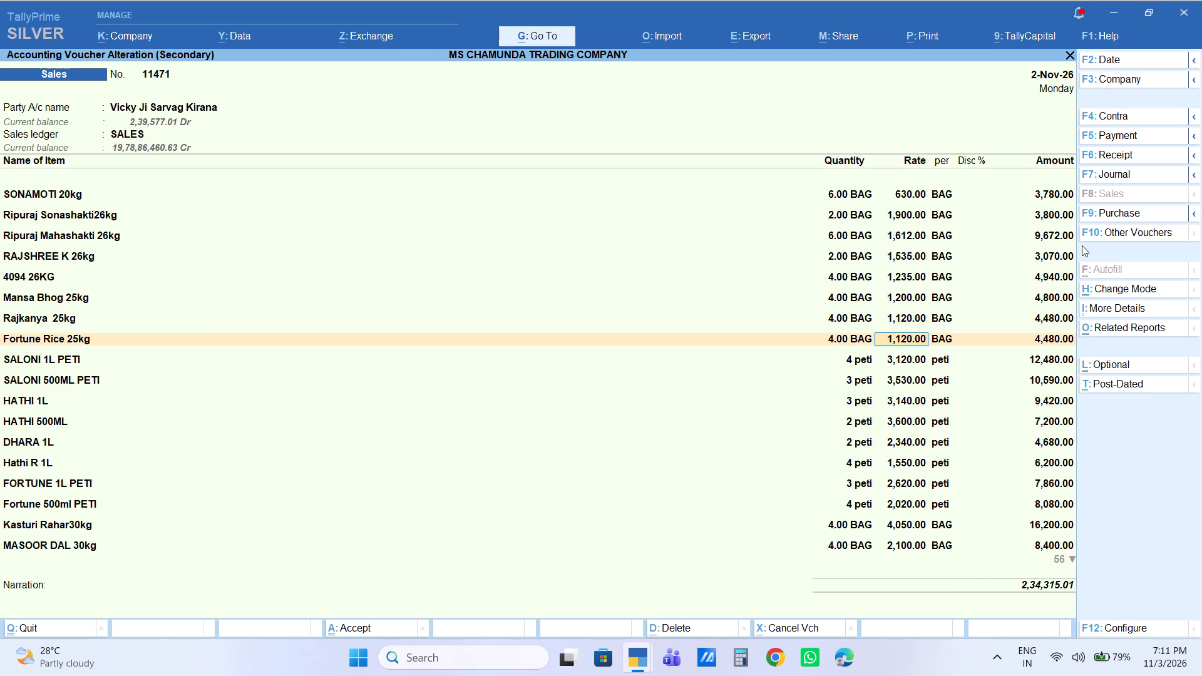
key("Down")
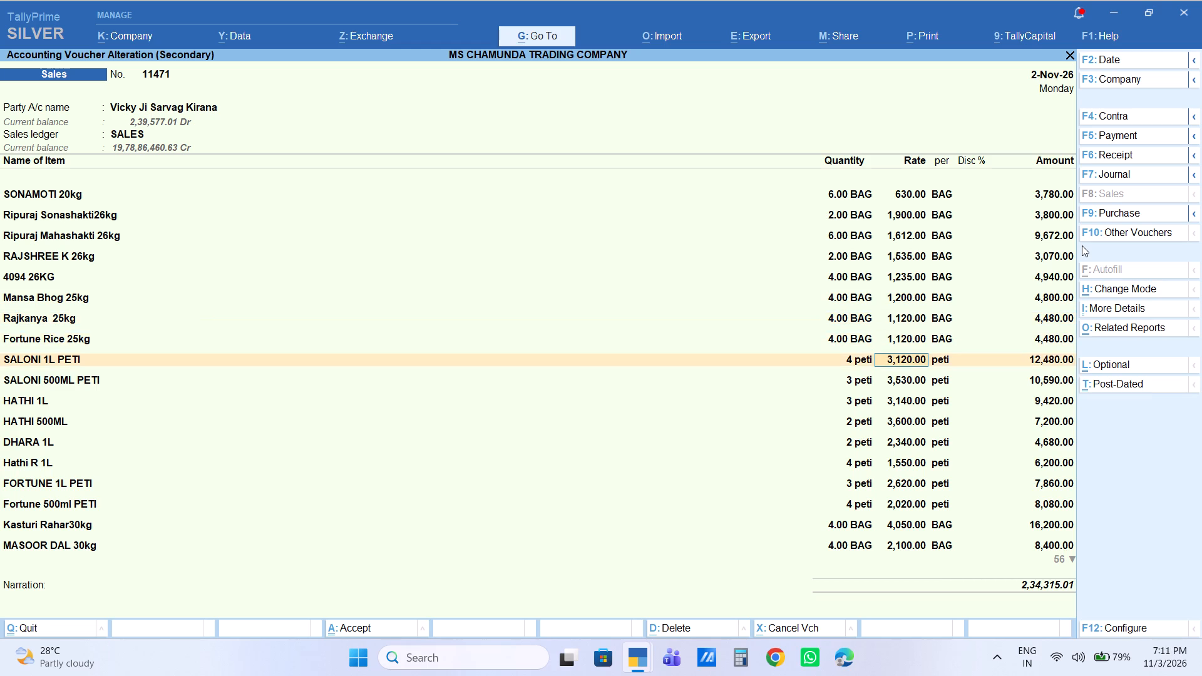
type("3140")
key("Return")
key("Return")
key("Return")
key("Return")
Set the rate of SALONI 500ML PETI to 3,550 per peti.
key("Return")
key("Return")
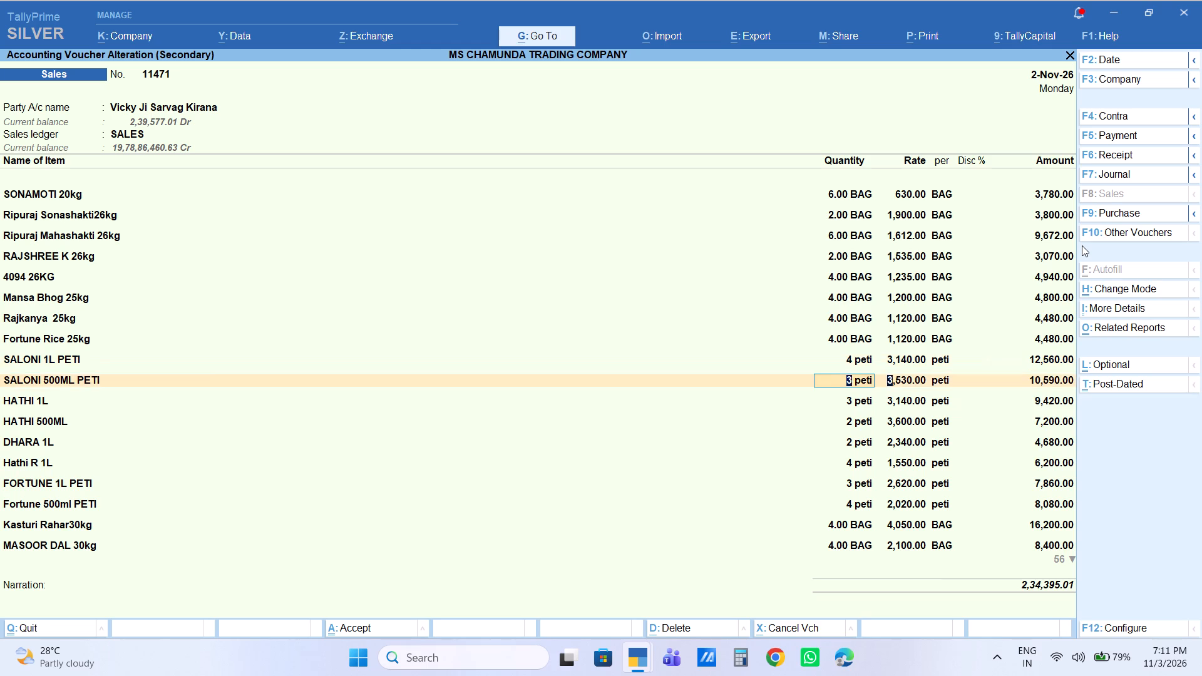
type("3550")
key("Return")
key("Return")
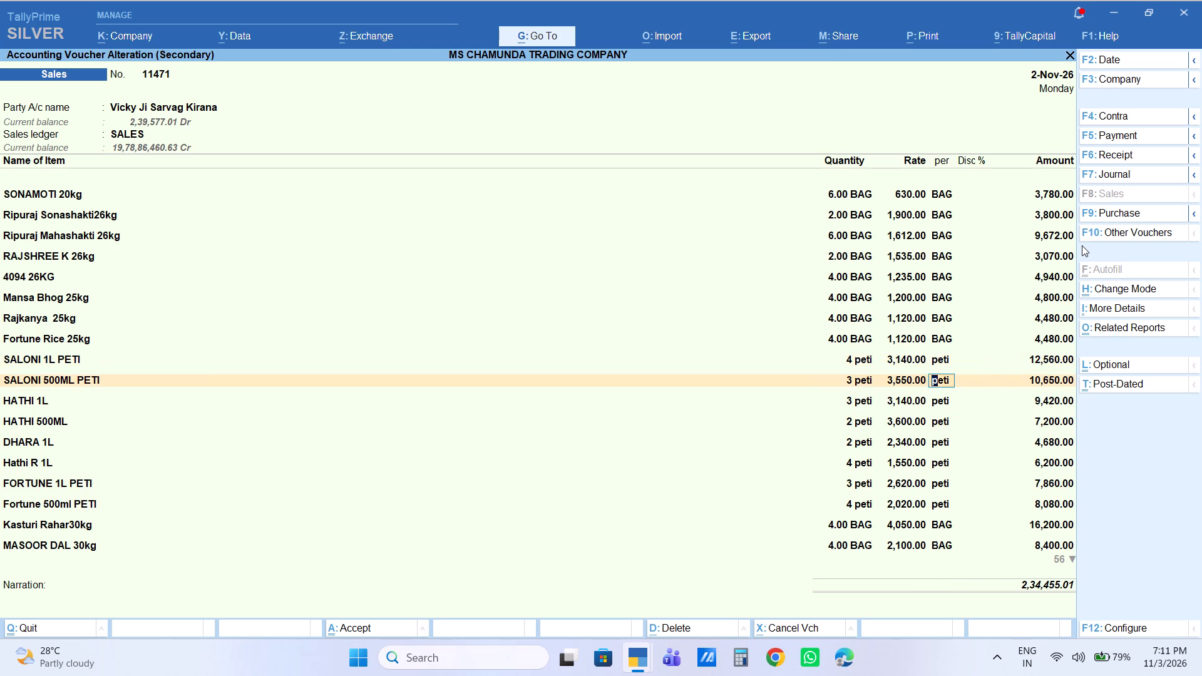
key("Return")
key("Return")
Set the rate of HATHI 1L, the 3 peti line, to 3,170 per peti.
key("Return")
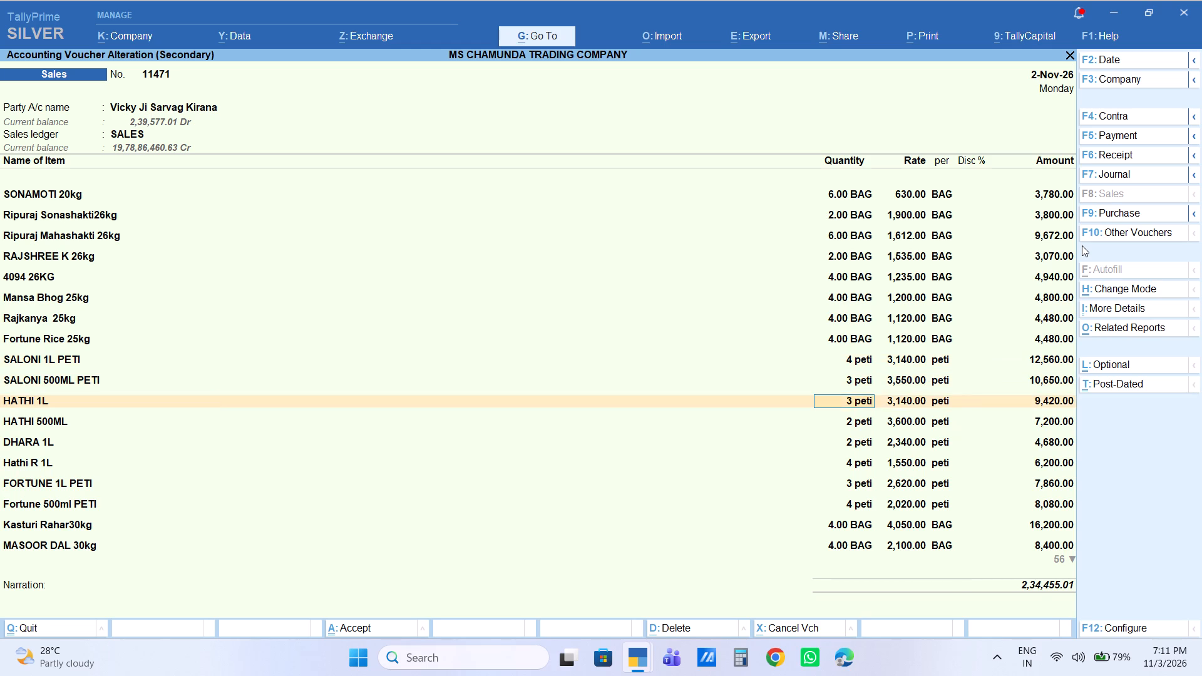
key("Return")
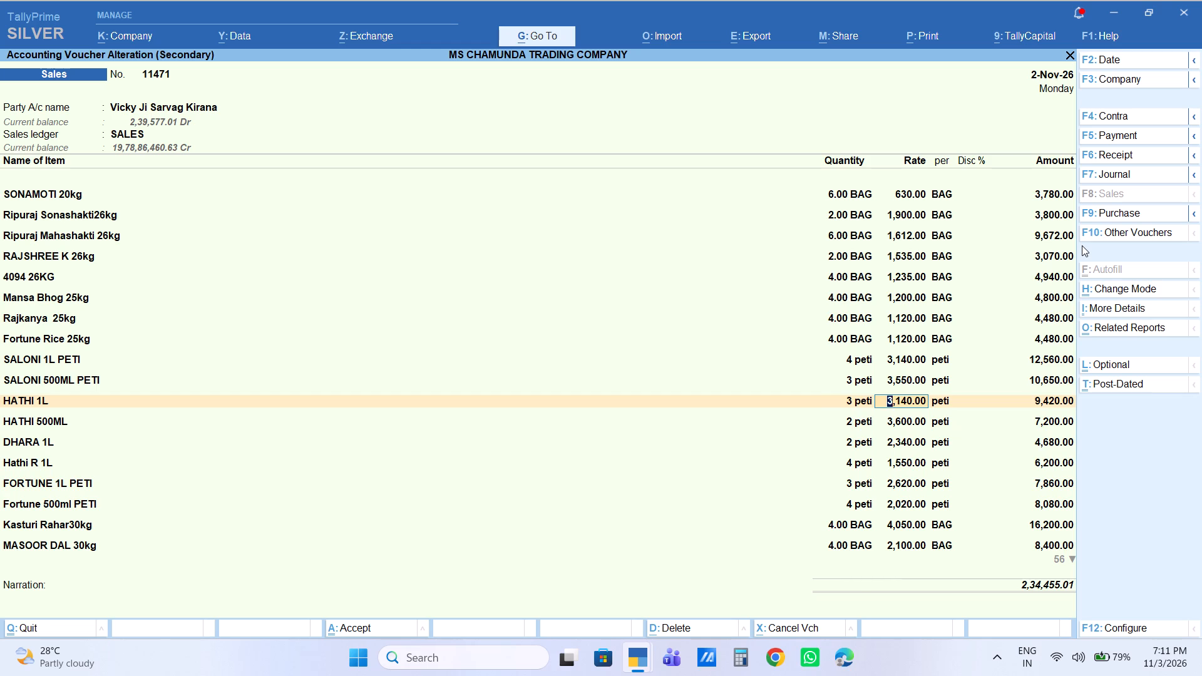
type("3170")
key("Return")
key("Return")
key("Return")
key("Return")
Leave HATHI 500ML as it is and set the rate of DHARA 1L to 2,380 per peti.
key("Return")
key("Return")
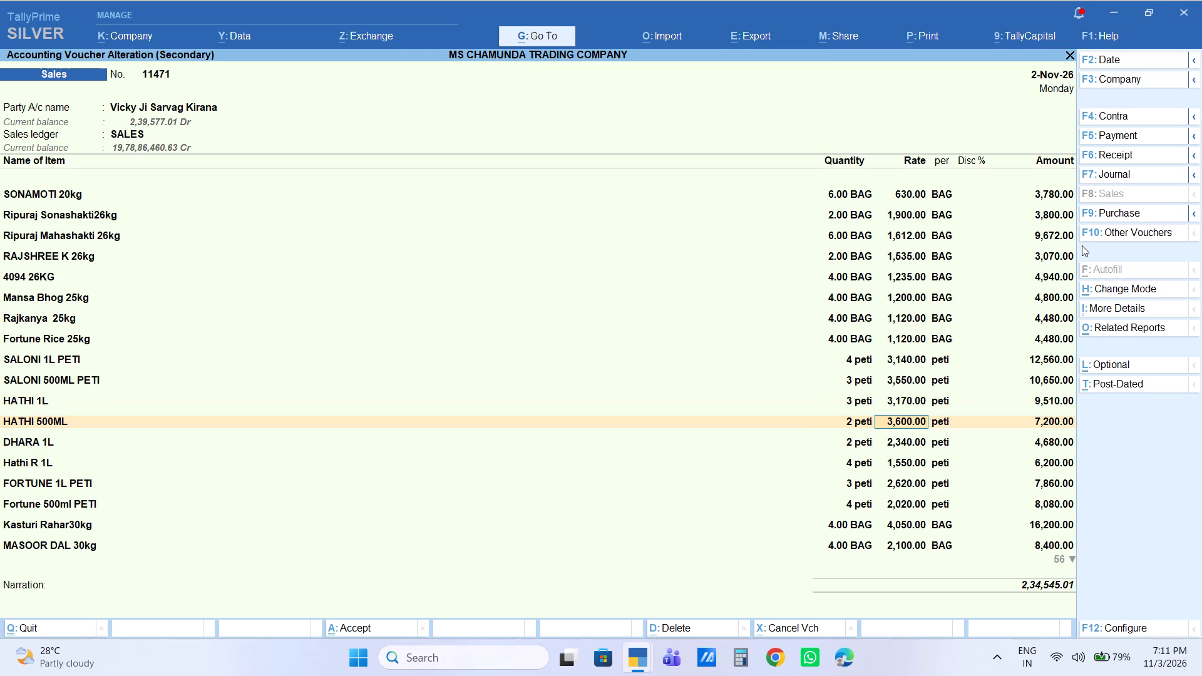
key("Down")
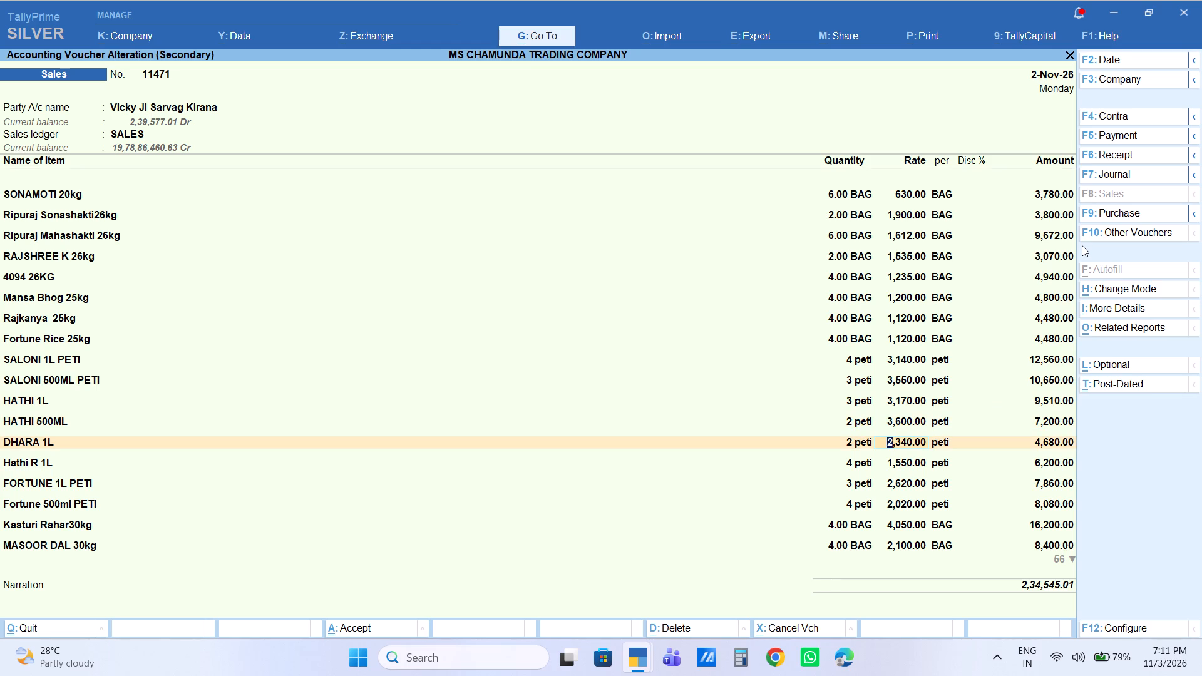
type("2380")
key("Return")
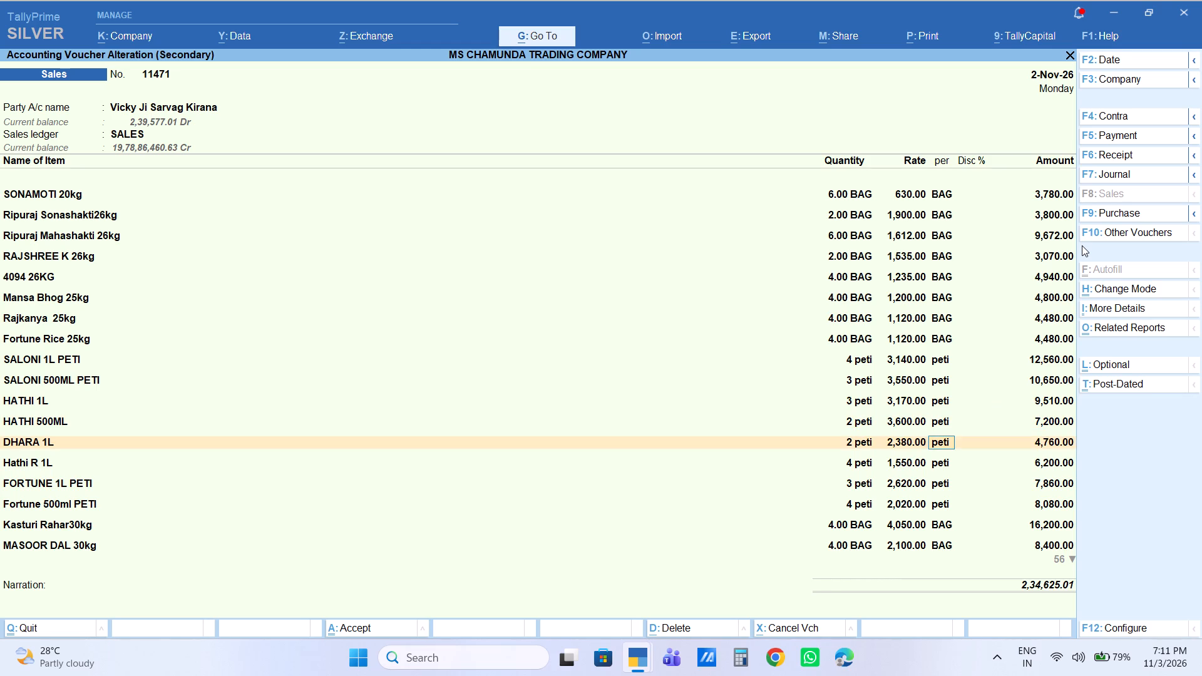
key("Return")
key("Return")
key("Return")
Set the rate of Hathi R 1L to 1,620 per peti.
key("Return")
key("Return")
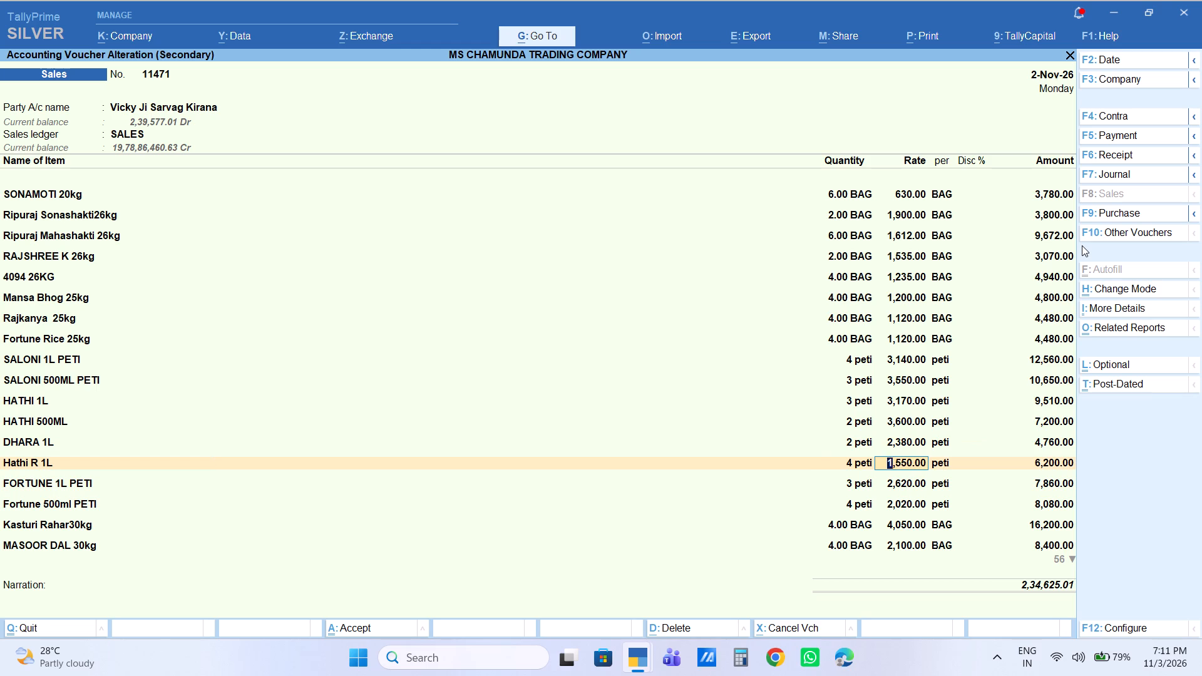
type("1620")
key("Return")
key("Return")
key("Return")
key("Return")
Set the rate of FORTUNE 1L PETI to 2,840 per peti.
key("Return")
key("Return")
key("Return")
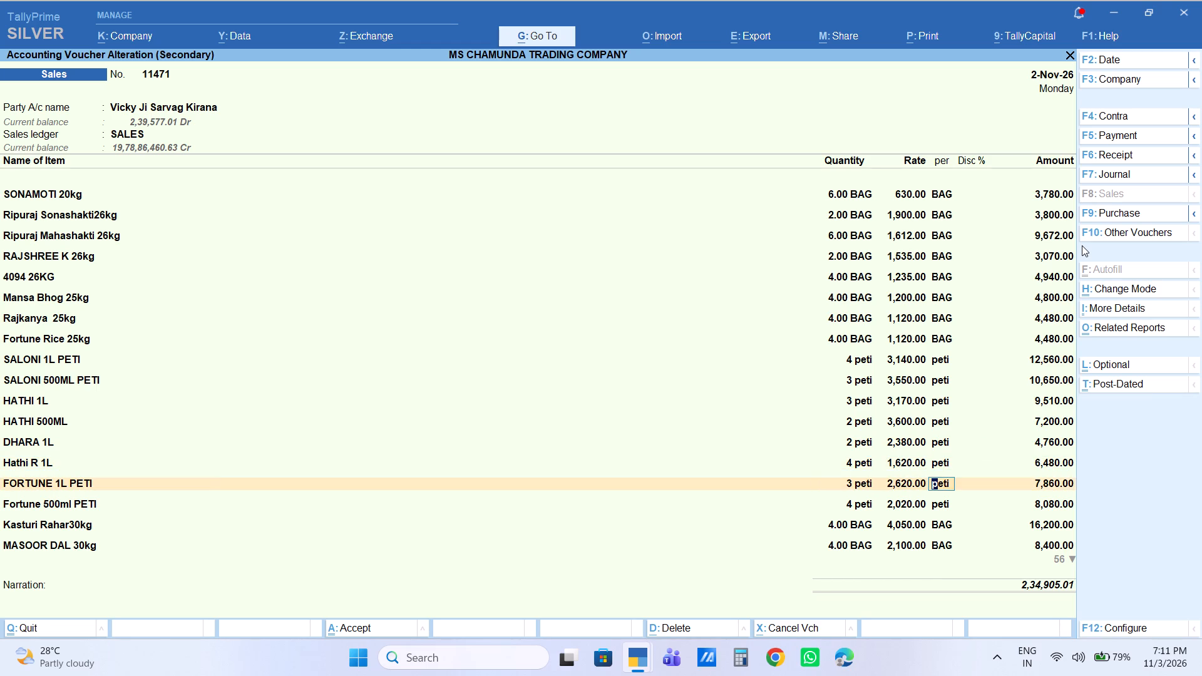
key("BackSpace")
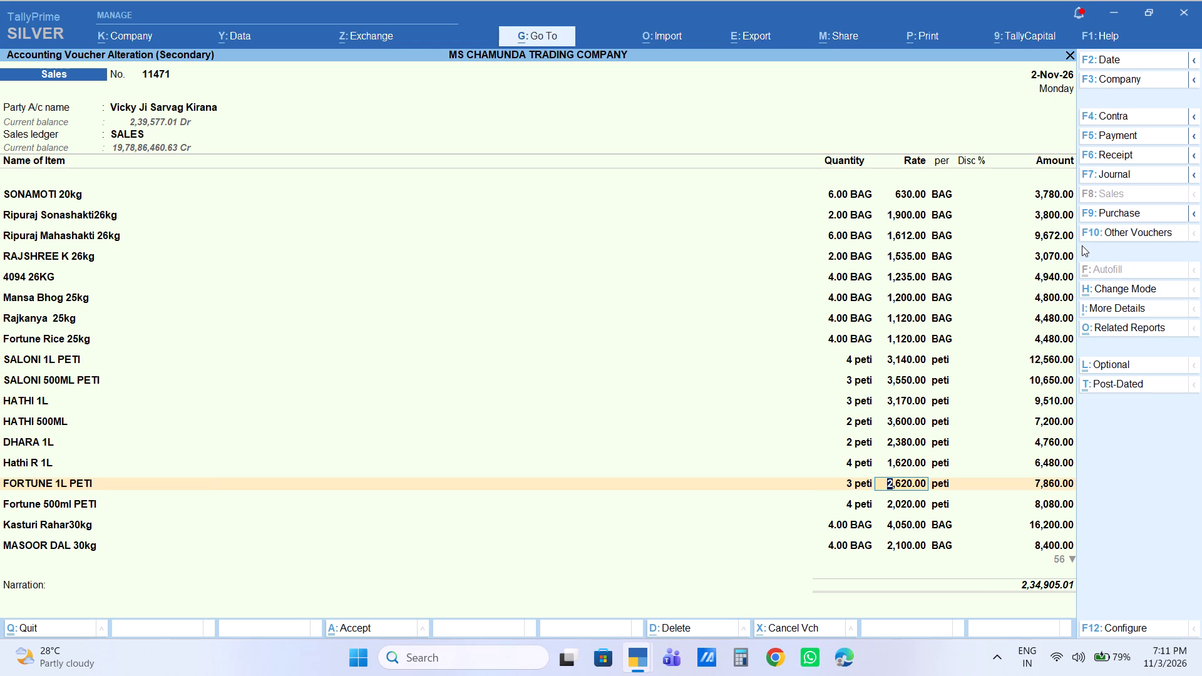
type("2840")
key("Return")
key("Return")
key("Return")
key("Return")
Set the rate of Fortune 500ml PETI to 2,040 per peti.
key("Return")
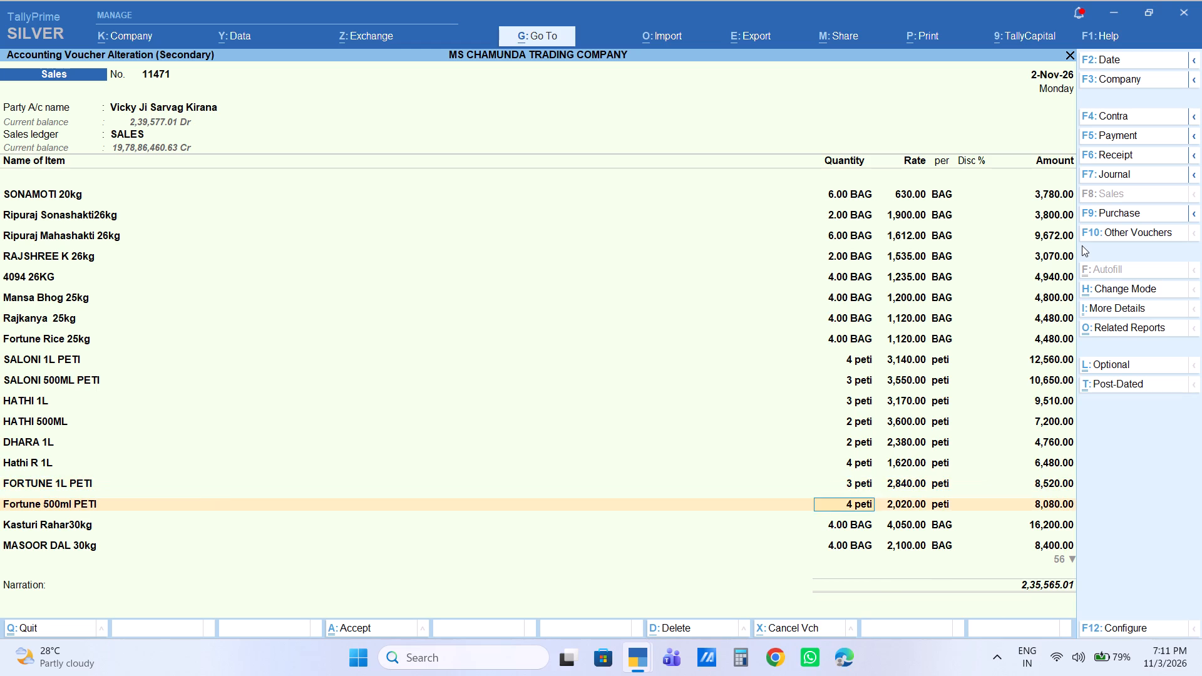
key("Return")
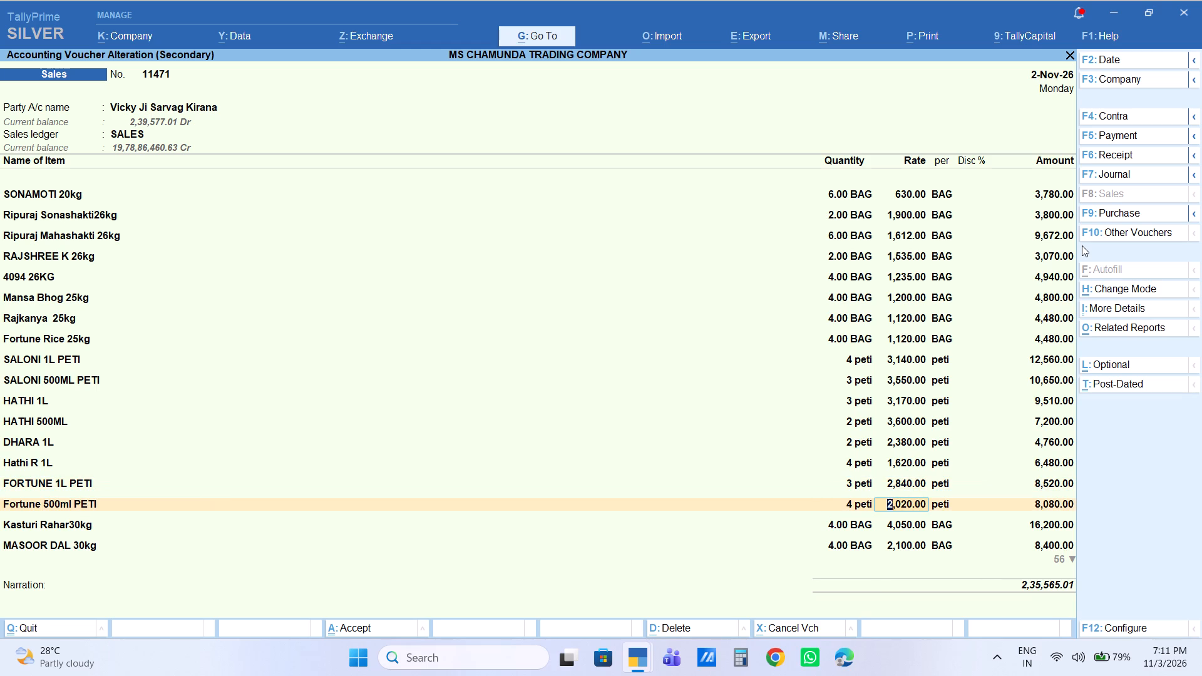
type("2040")
key("Return")
key("Return")
key("Return")
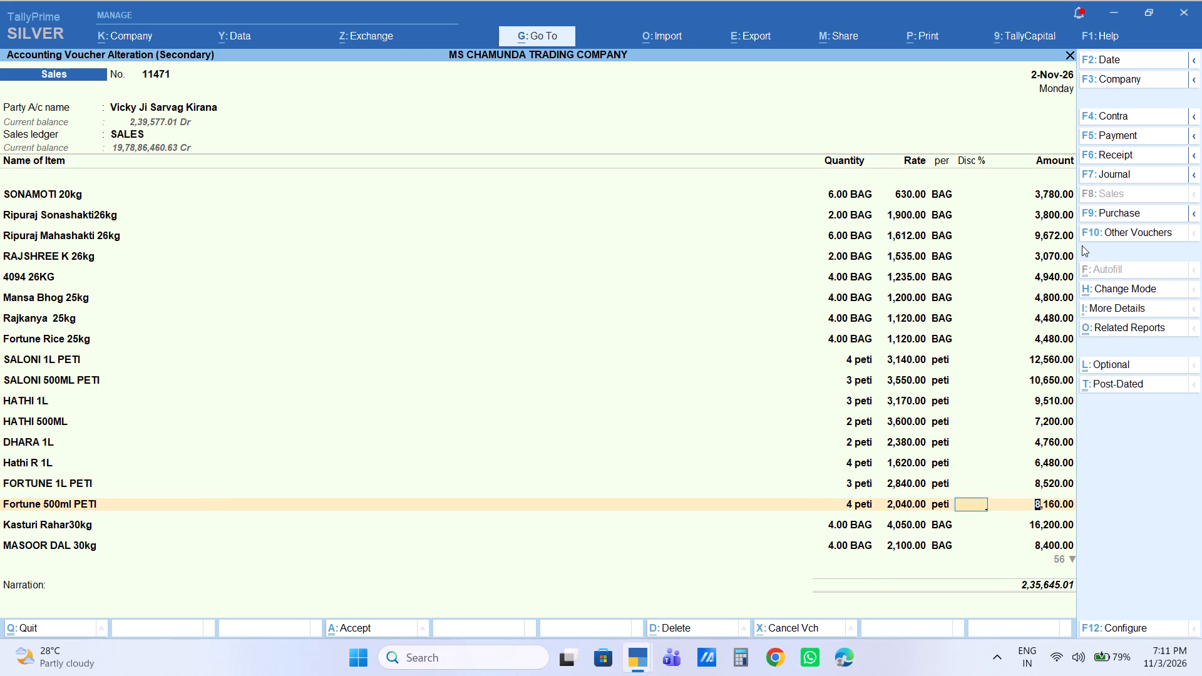
key("Return")
Set the rate of Kasturi Rahar30kg to 4,200 per BAG.
key("Return")
key("Return")
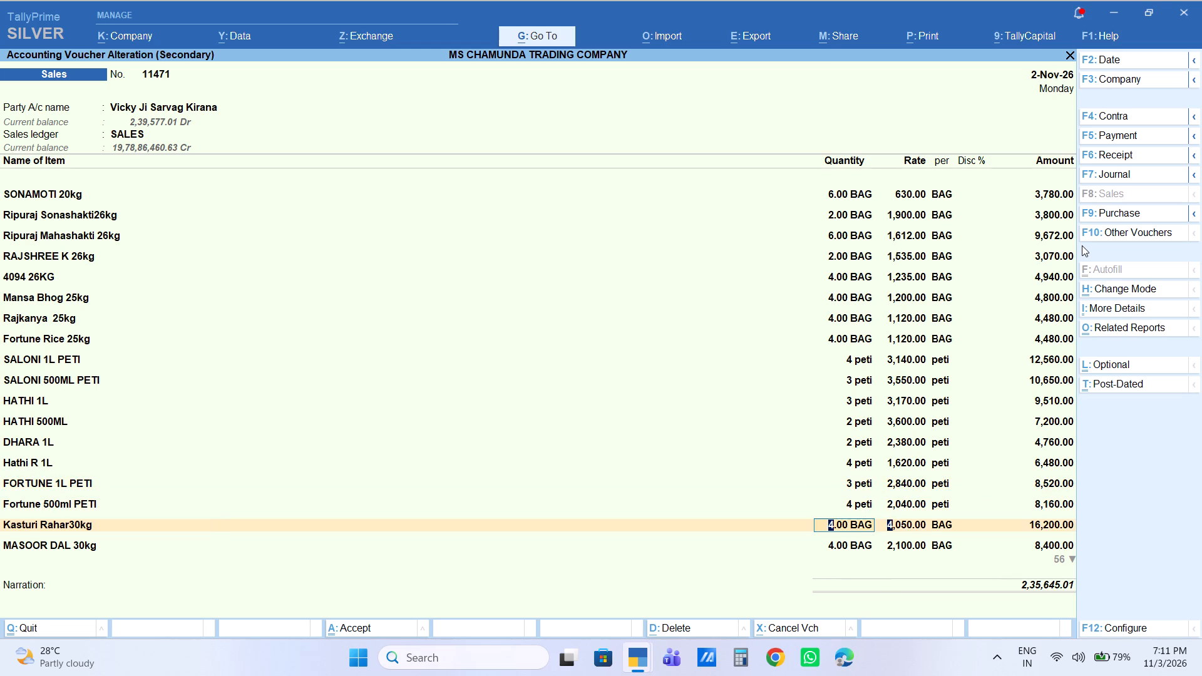
type("4200")
key("Return")
key("Return")
key("Return")
key("Return")
Set the rate of MASOOR DAL 30kg to 2,130 per BAG.
key("Return")
key("Return")
key("Return")
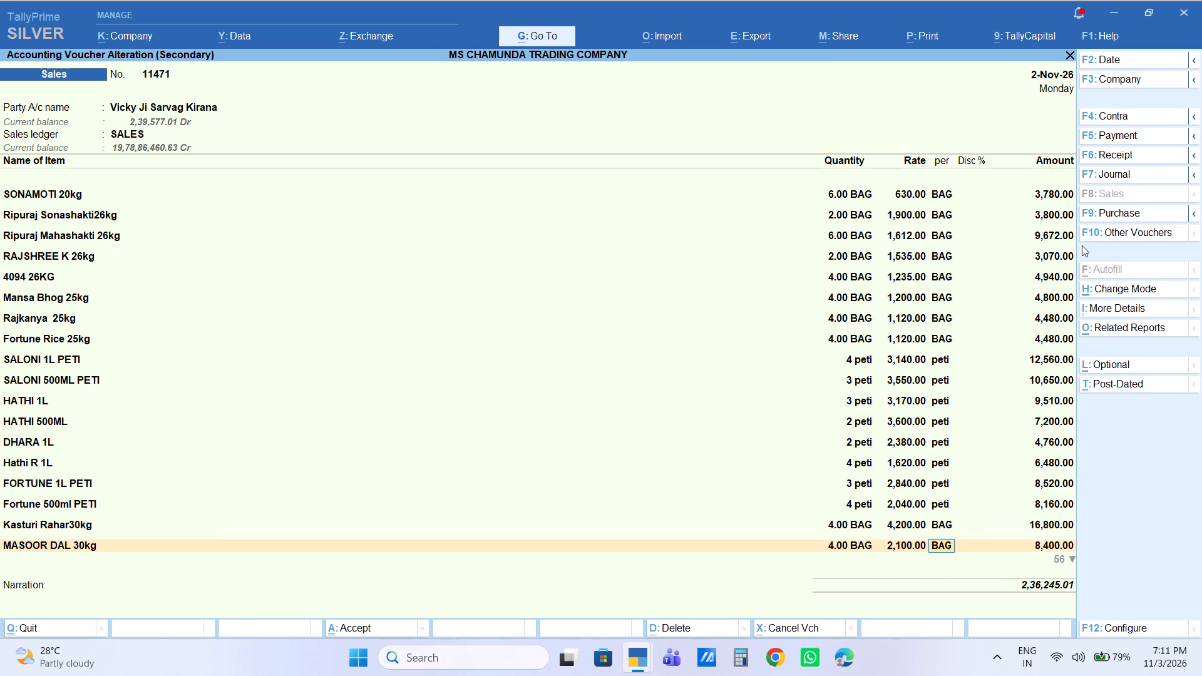
key("BackSpace")
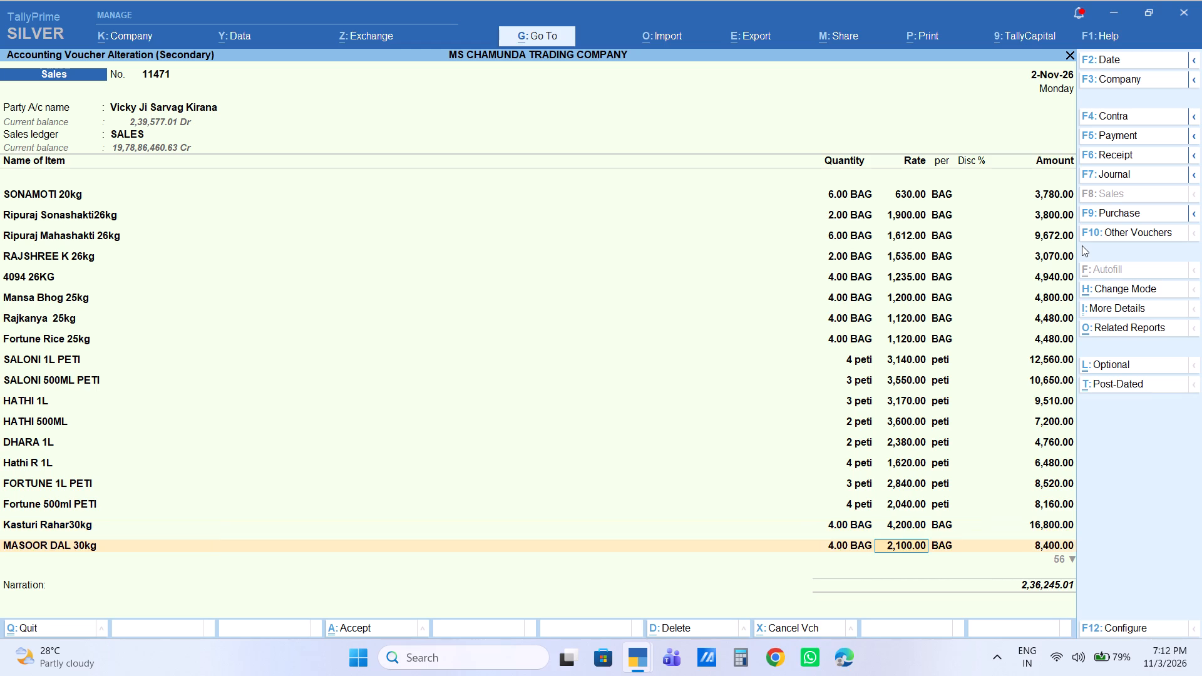
type("2130")
key("Return")
key("Return")
key("Return")
key("Return")
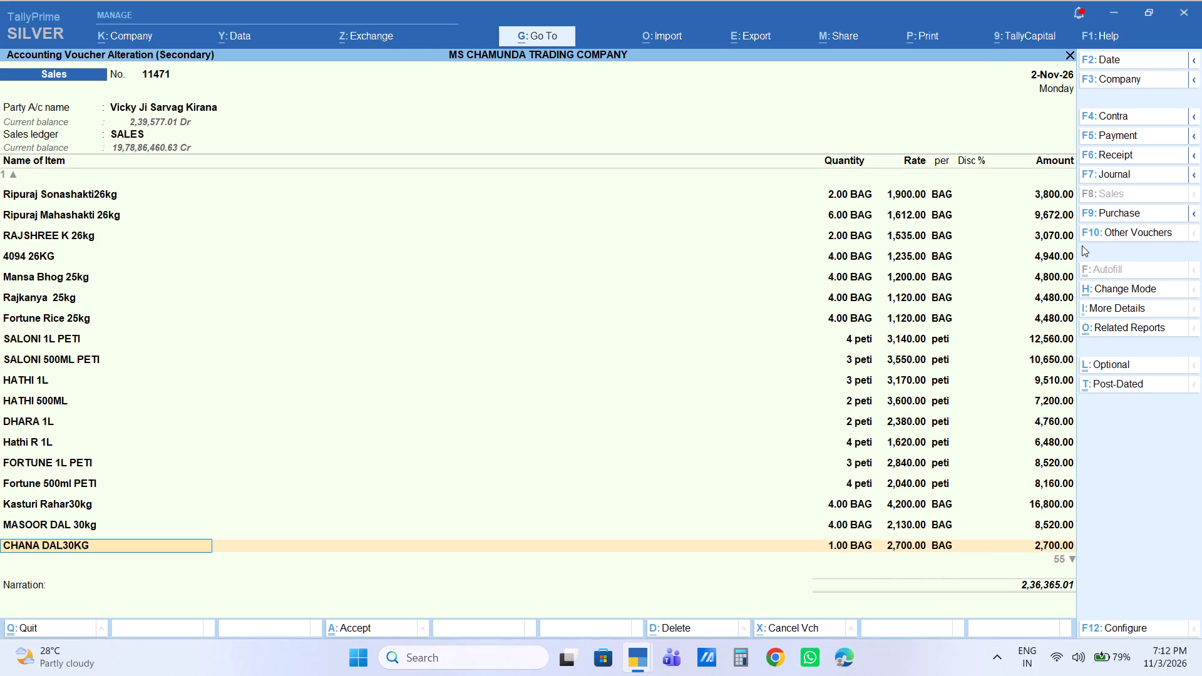
Set the rate of the first CHANA DAL30KG line to 2,760 per BAG.
key("Return")
key("Return")
key("Return")
key("BackSpace")
type("2760")
key("Return")
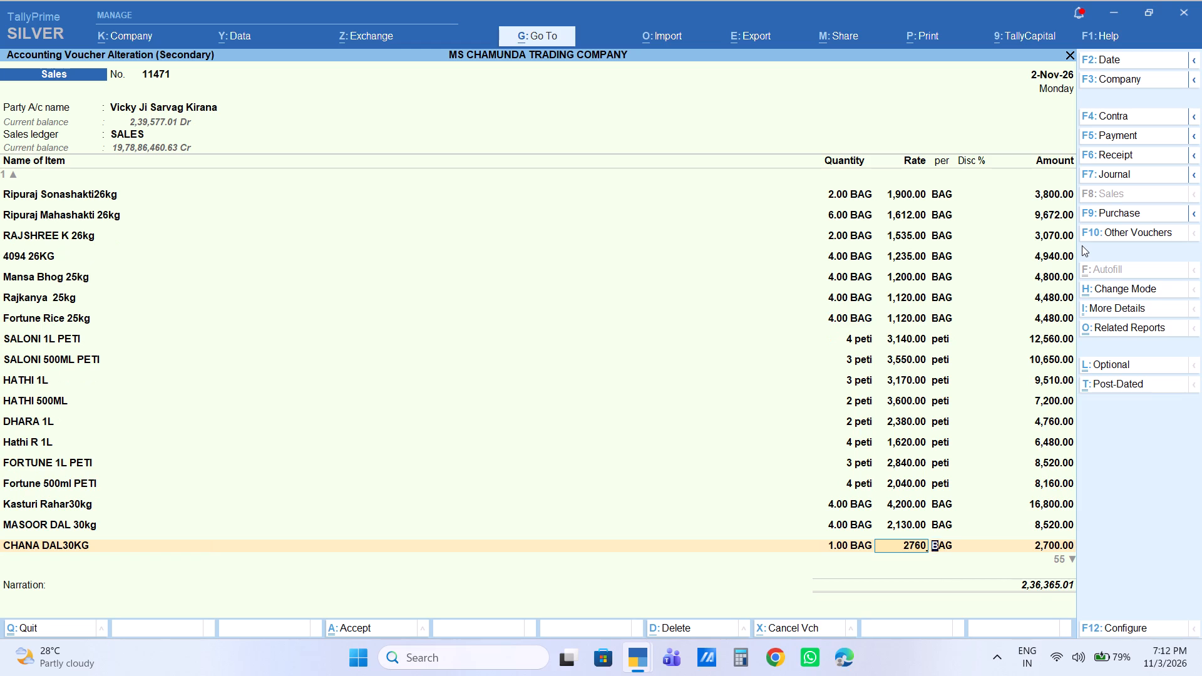
key("Return")
key("Return")
key("Return")
Set the rate of the second CHANA DAL30KG line to 2,760 per BAG.
key("Return")
key("Return")
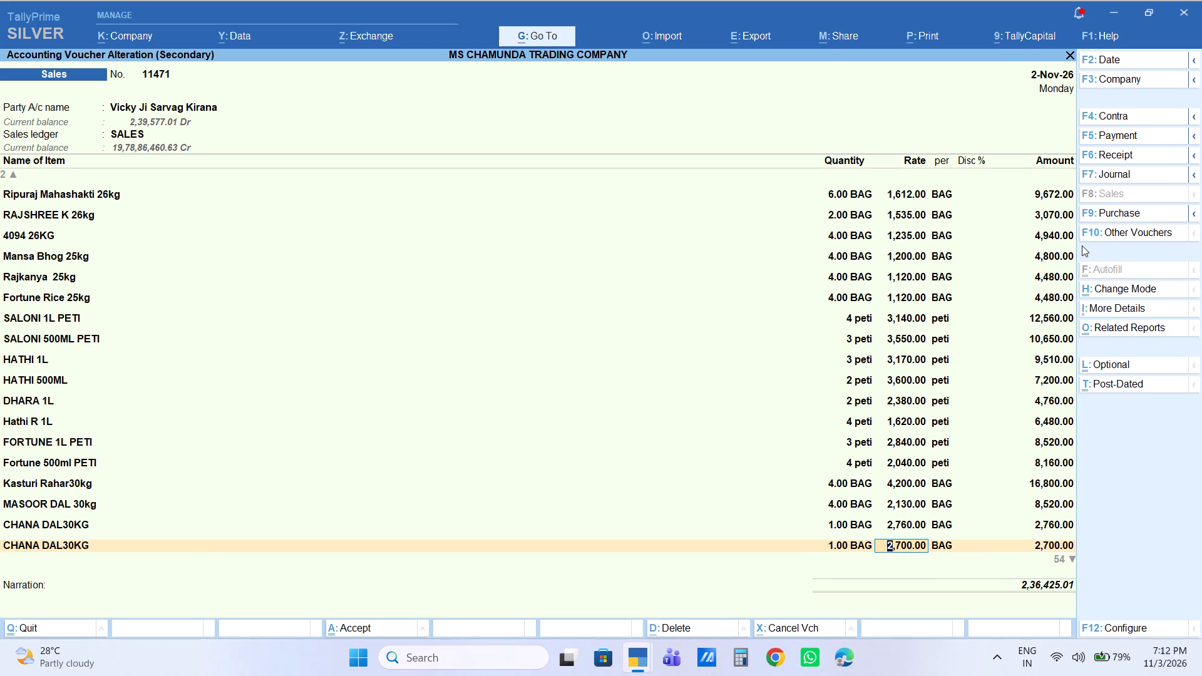
type("2760")
key("Return")
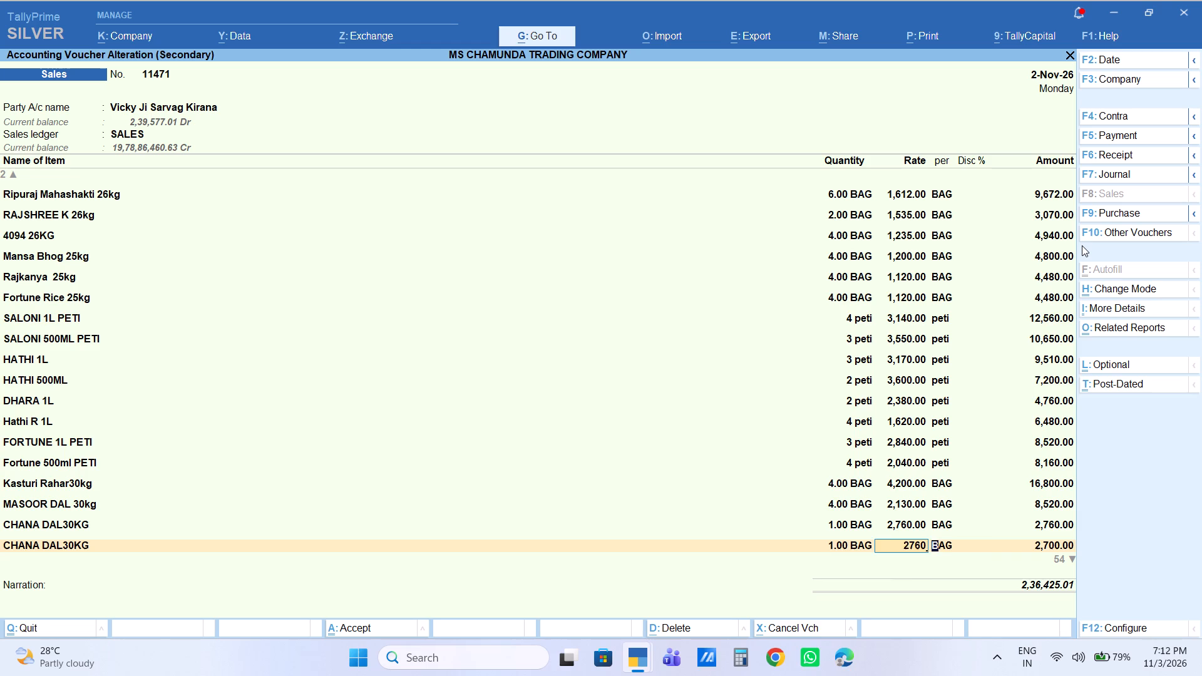
key("Return")
key("Return")
key("Return")
Set the rate of TEJPATTA KG to 80 per KG.
key("Return")
key("Return")
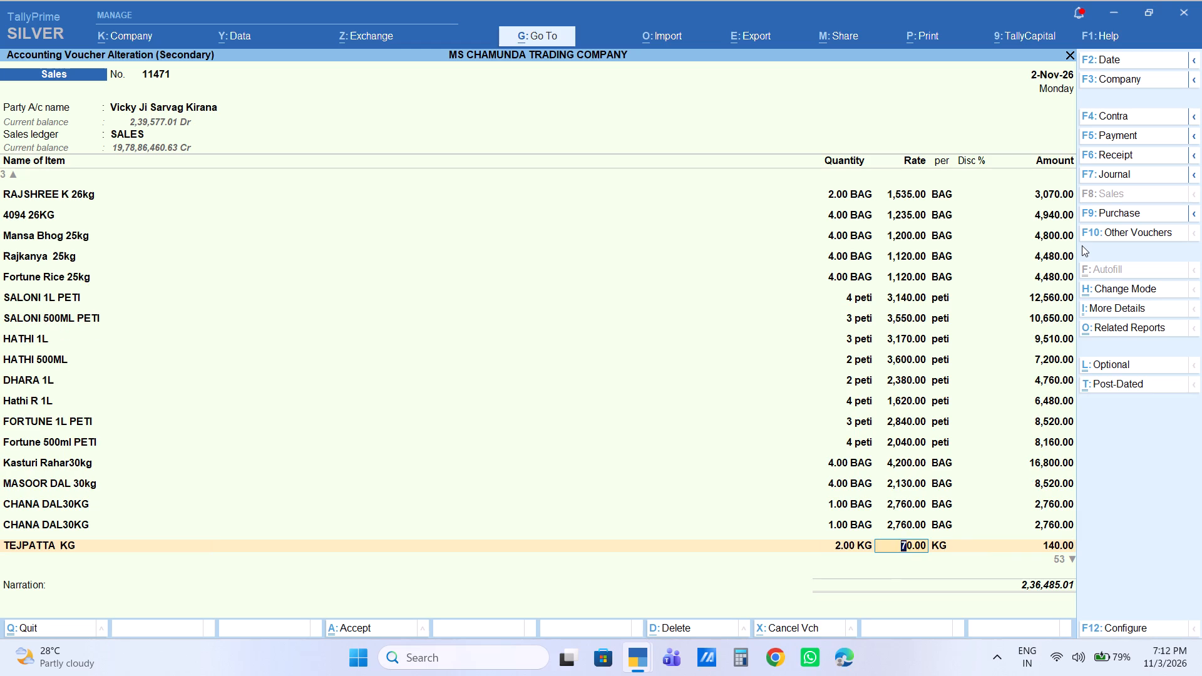
key("8")
key("0")
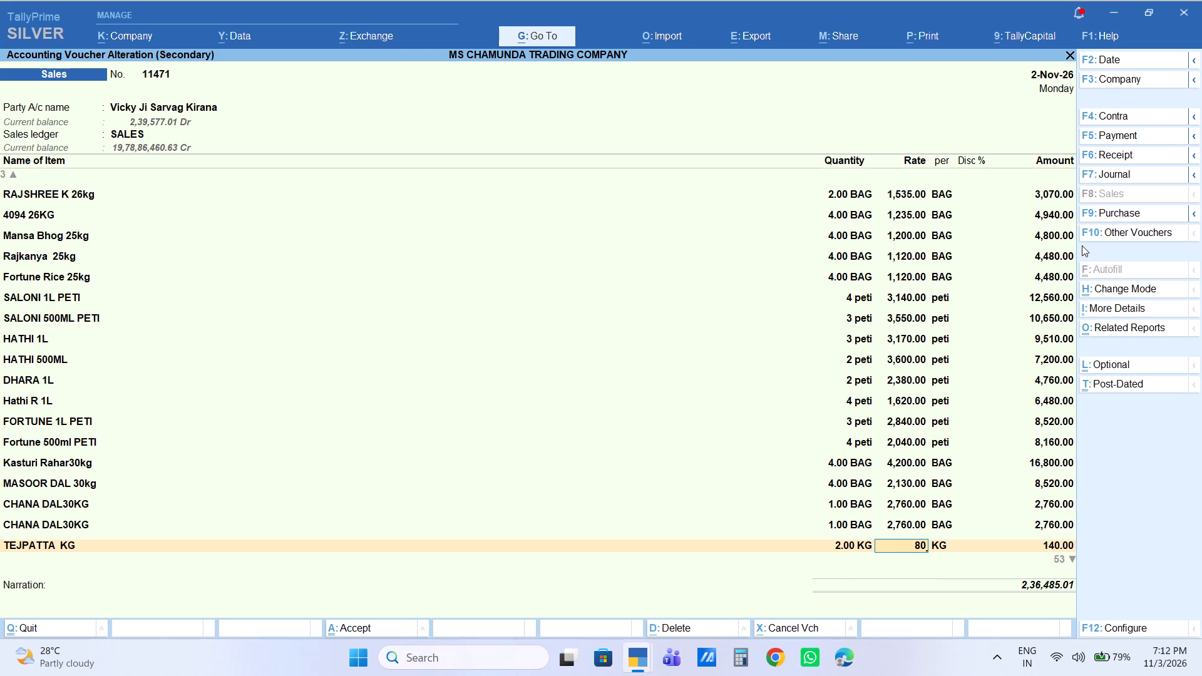
key("Return")
key("Return")
key("Return")
key("Return")
Set the rate of Machis Rs 2, further down the item list, to 425 per peti.
key("Return")
key("Return")
key("Return")
key("BackSpace")
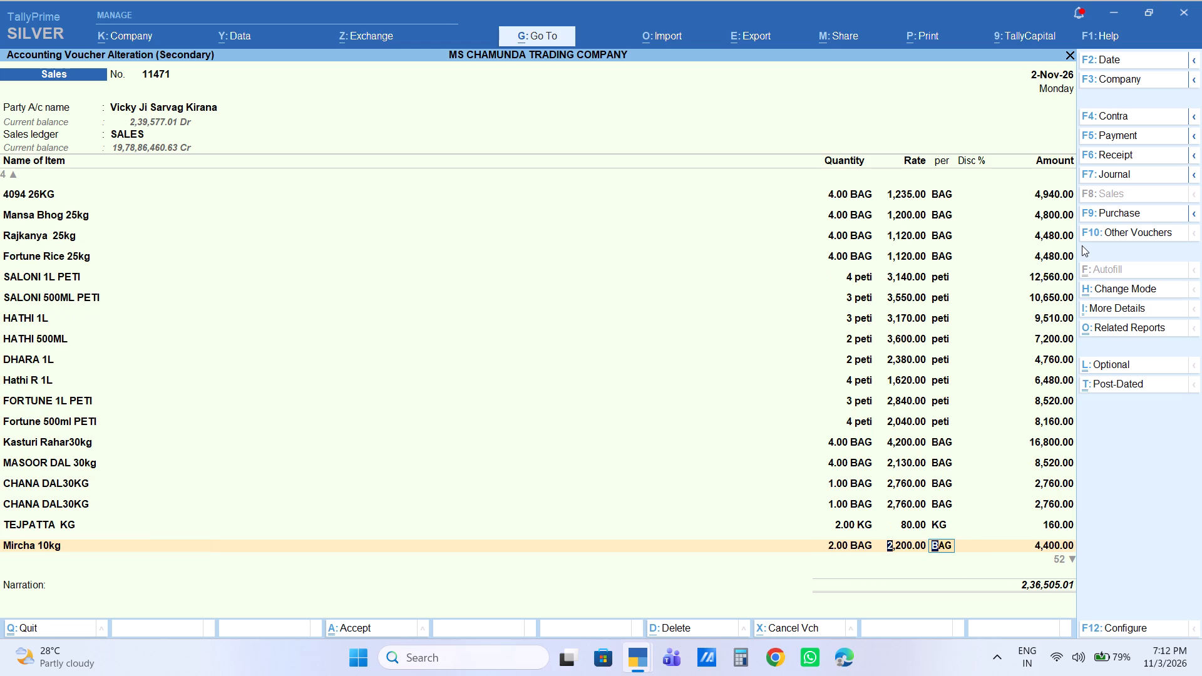
key("Down")
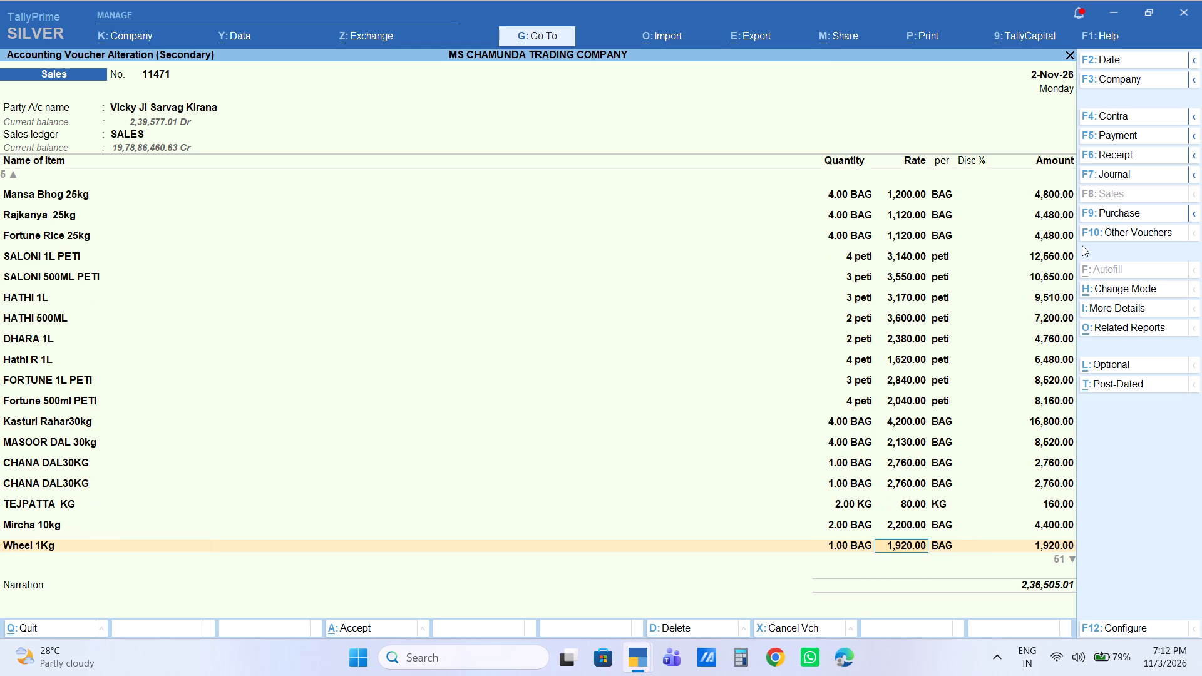
key("Down")
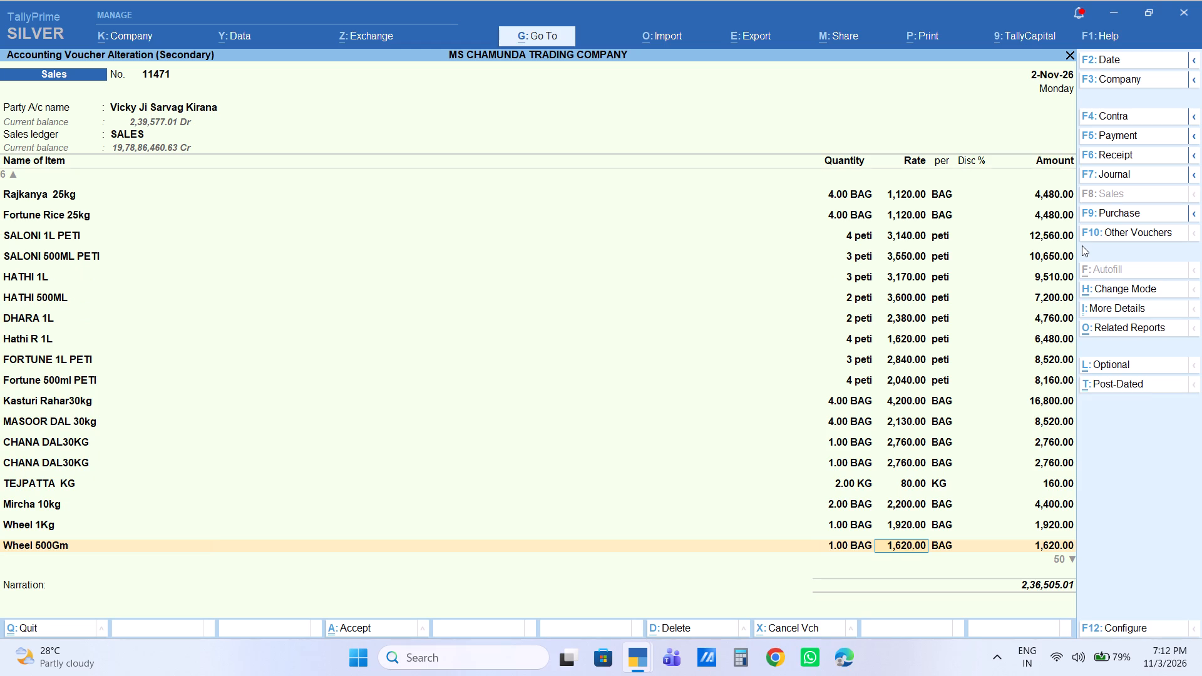
key("Down")
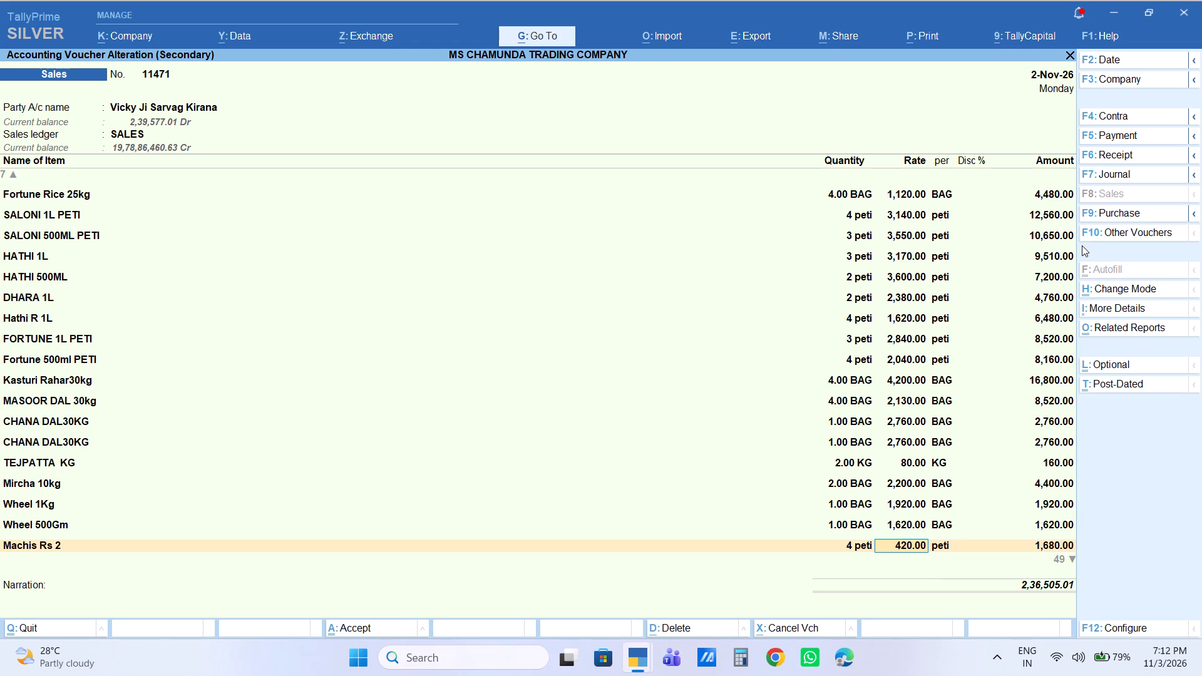
type("425")
key("Return")
key("Return")
key("Return")
key("Return")
Set the rate of Mewa Rs10, below Surf Excel Rs10 Bag, to 180 per BDL.
key("Return")
key("Return")
key("Return")
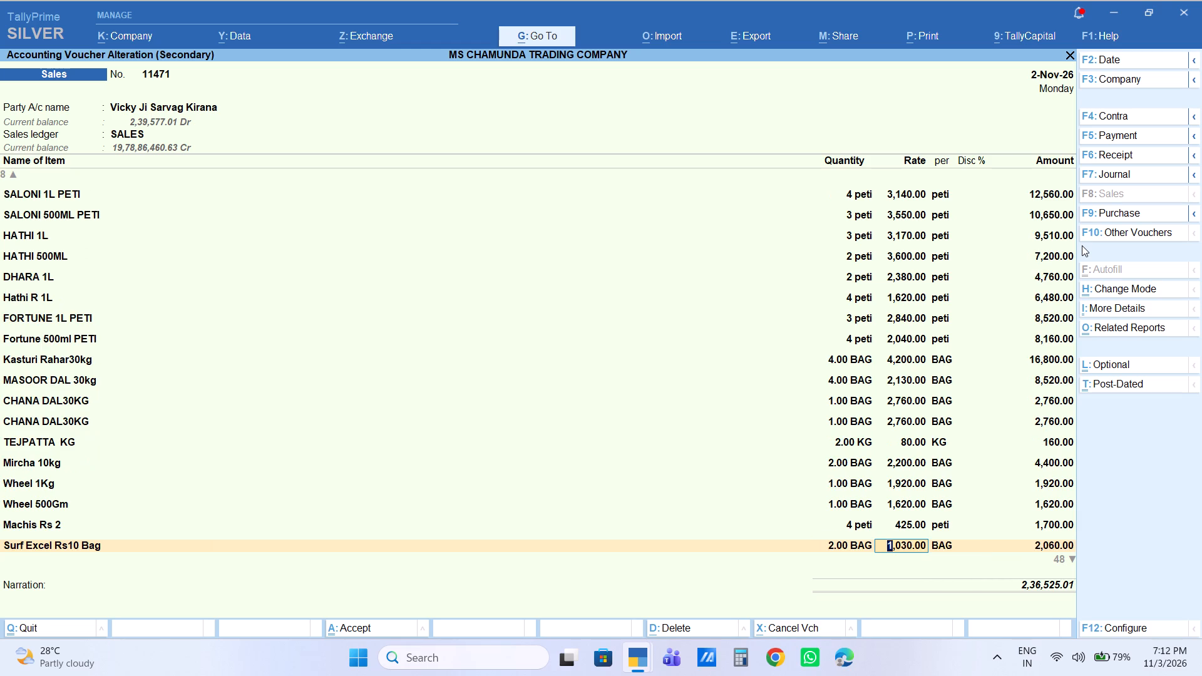
key("BackSpace")
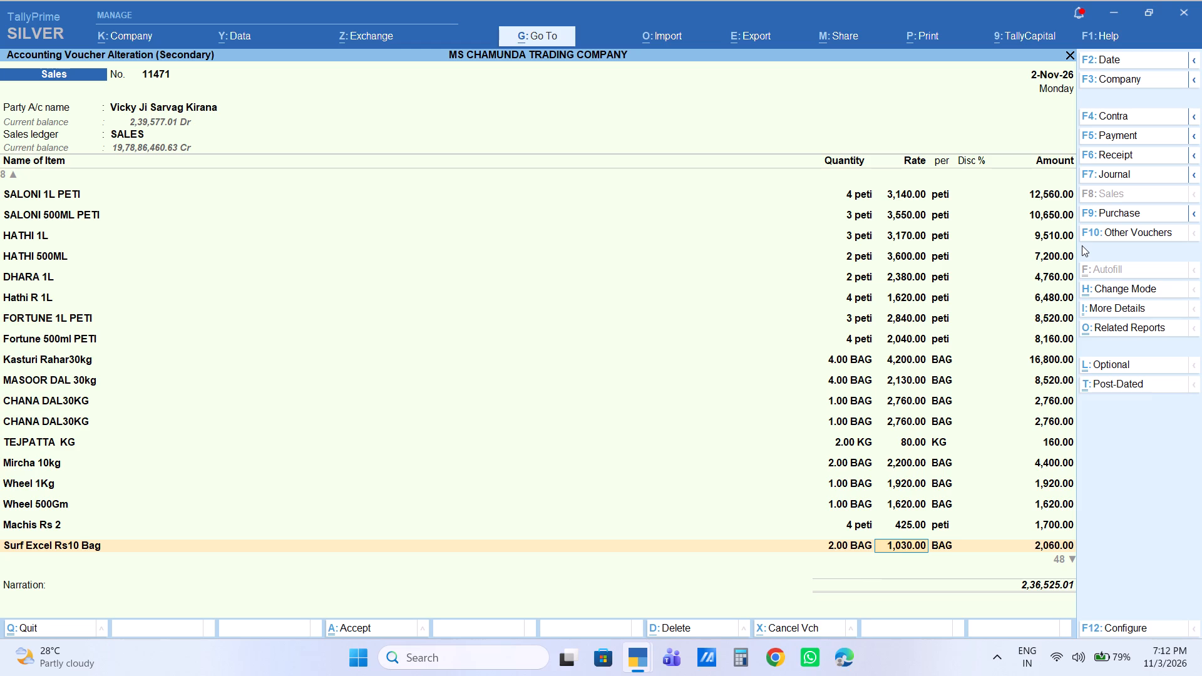
key("Down")
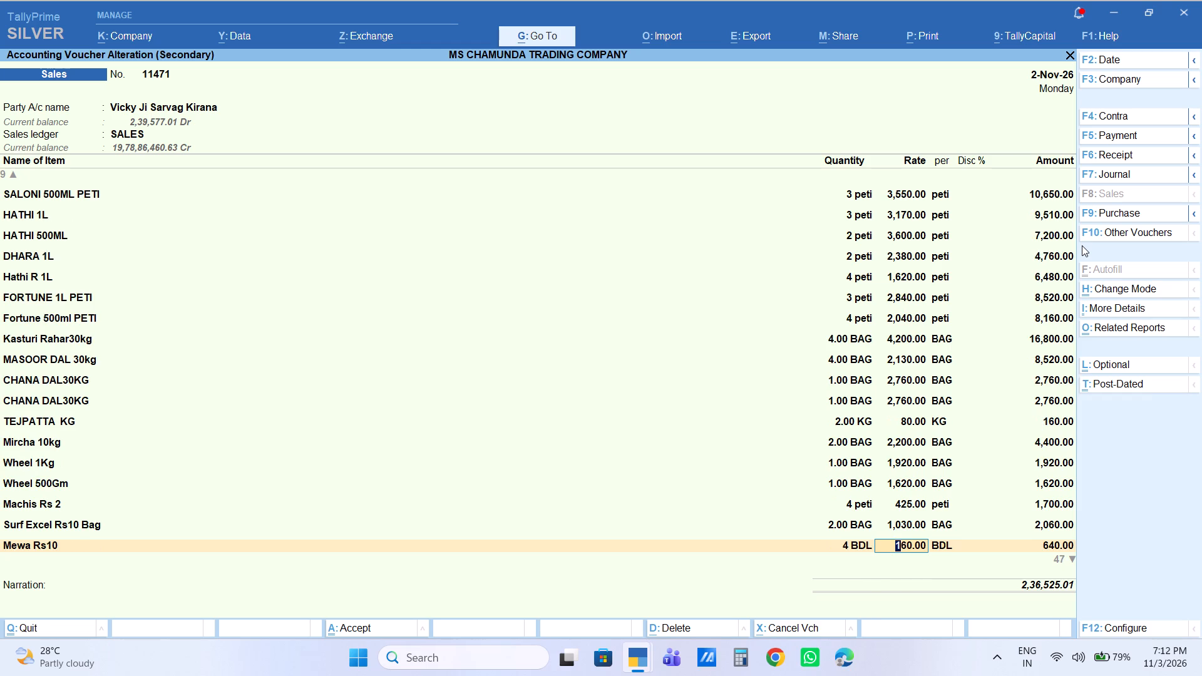
type("180")
key("Return")
key("Return")
key("Return")
key("Return")
Set the rate of CHINI DF 50KG to 3,400 per BAG.
key("Return")
key("Return")
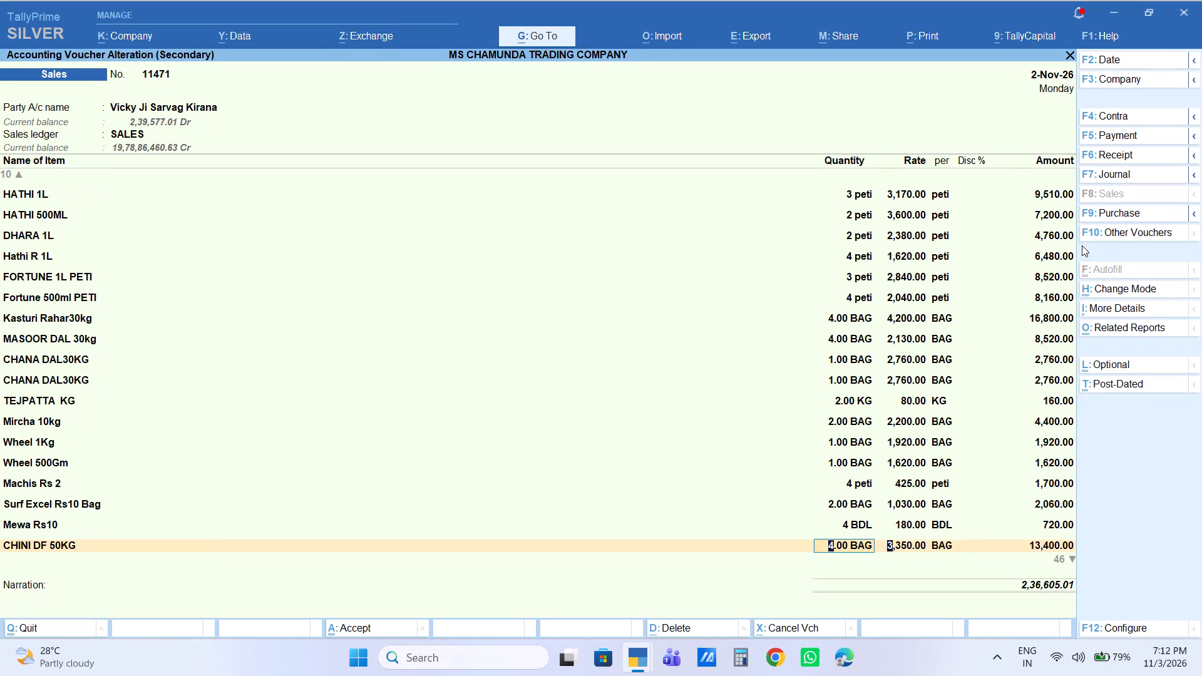
type("3400")
key("Return")
key("Return")
key("Return")
key("Return")
Set the rate of Ripuraj Arwa 26kg, below MAHARAJA 26kg, to 1,950 per BAG.
key("Return")
key("Return")
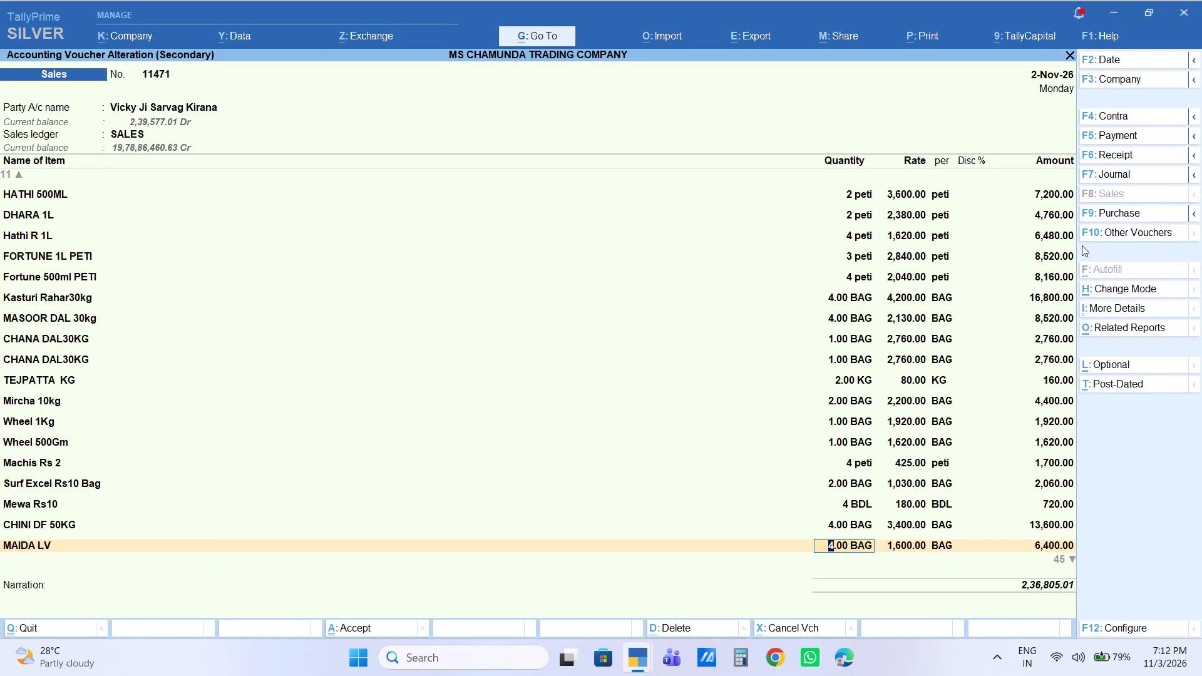
key("Down")
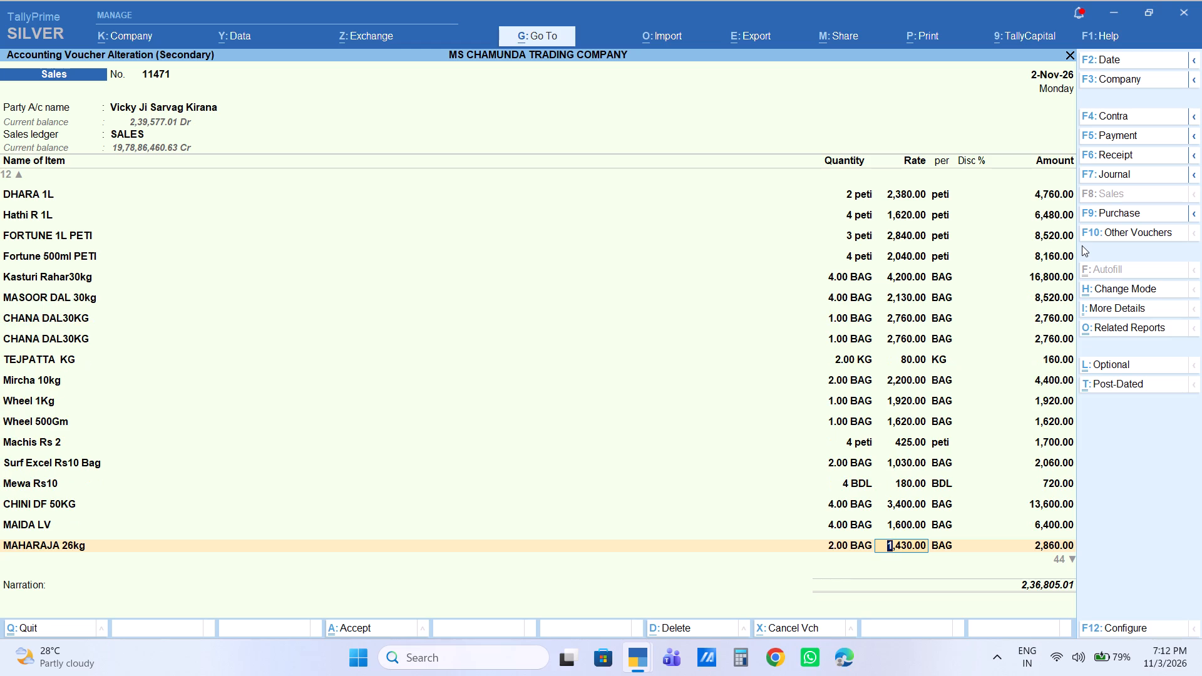
key("Down")
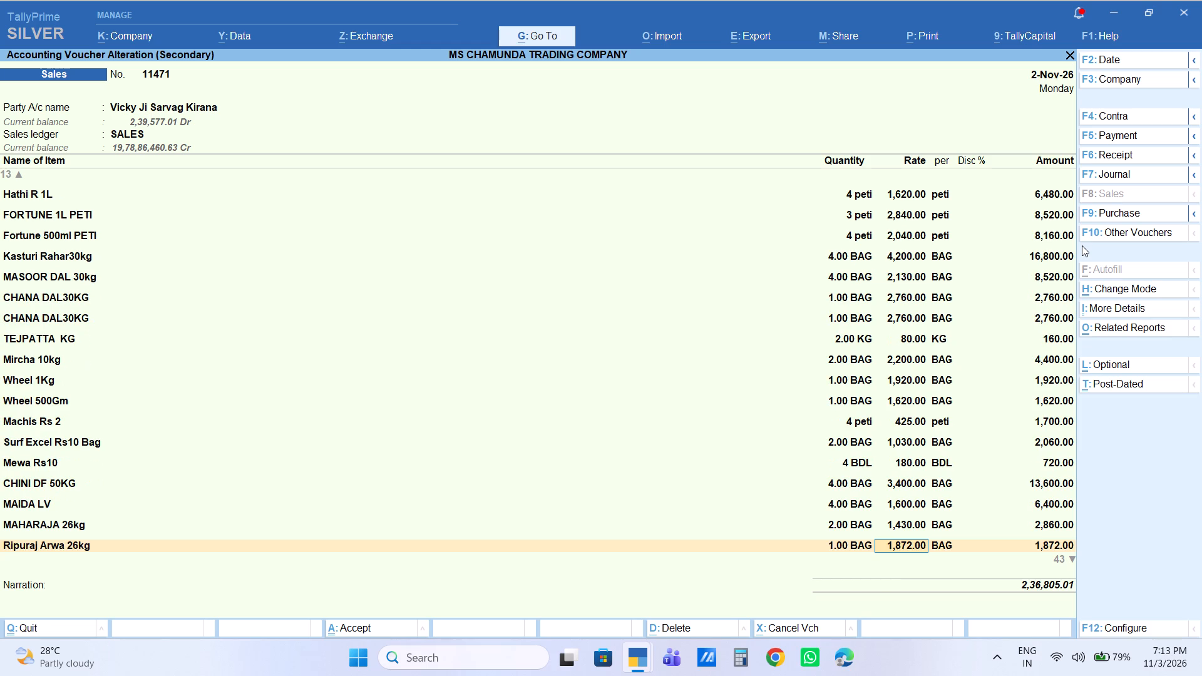
type("1950")
key("Return")
key("Return")
key("Return")
key("Return")
Set the rate of DANDIYA 24ct 26kg to 1,560 per BAG.
key("Return")
key("Return")
key("Return")
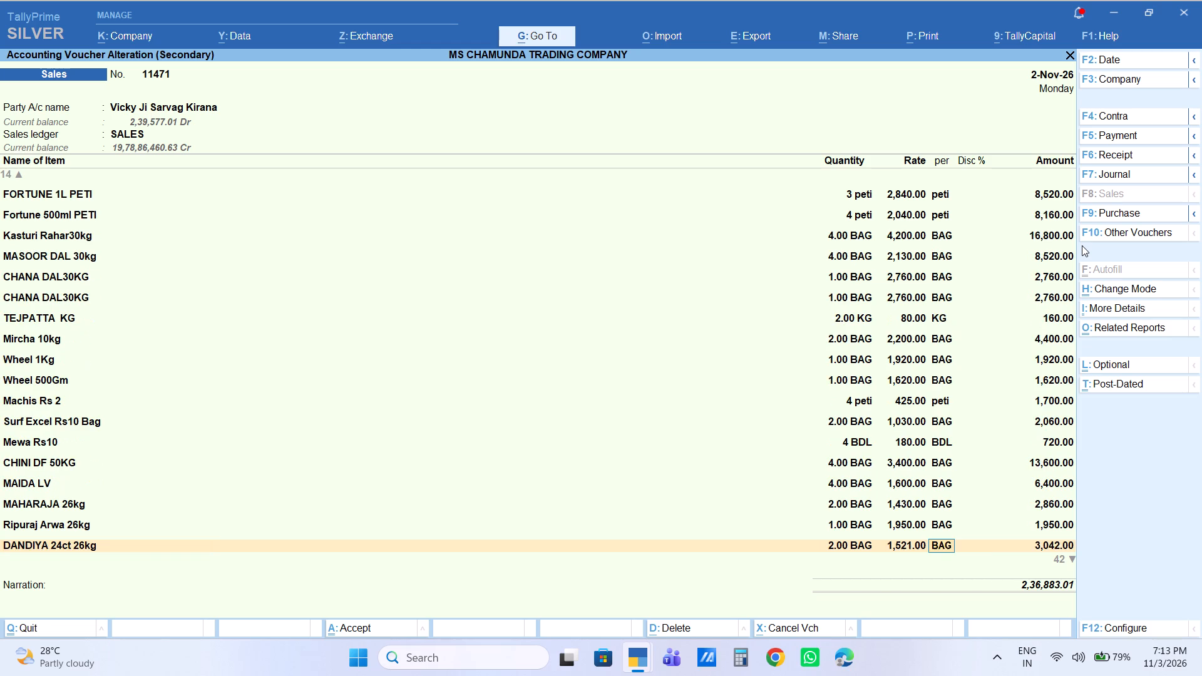
key("BackSpace")
type("1560")
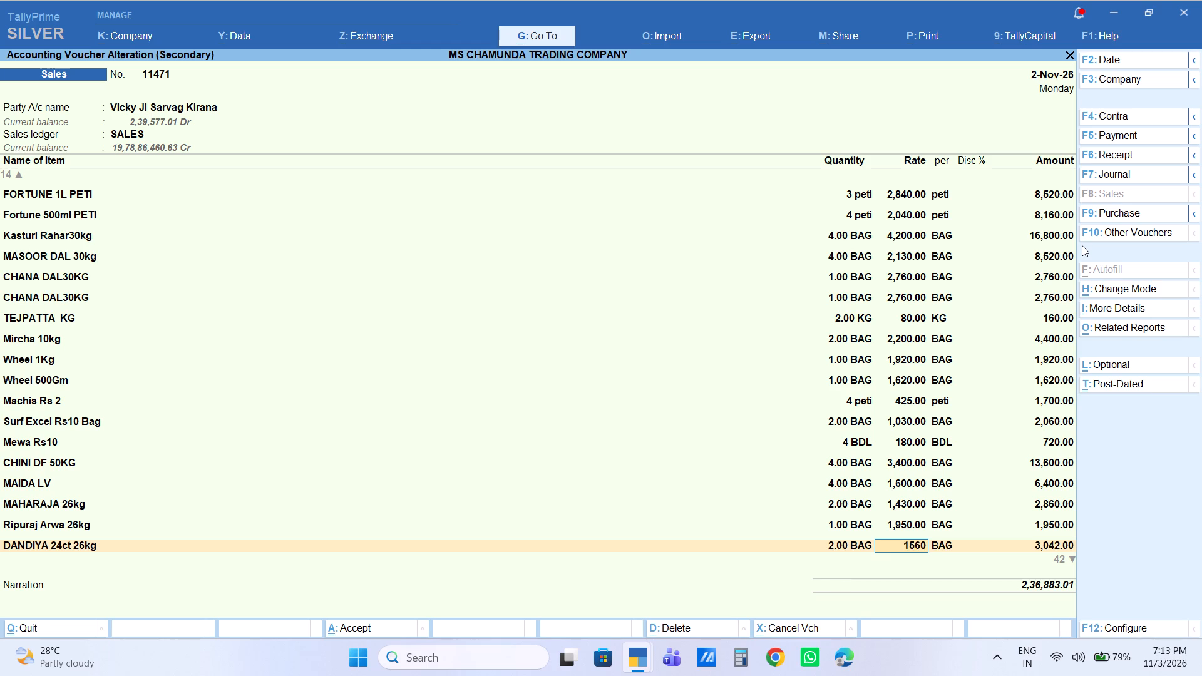
key("Return")
key("Return")
key("Return")
key("Return")
Set the rate of Aata 50kg, below SIXER 26kg, to 1,620 per BAG.
key("Return")
key("Return")
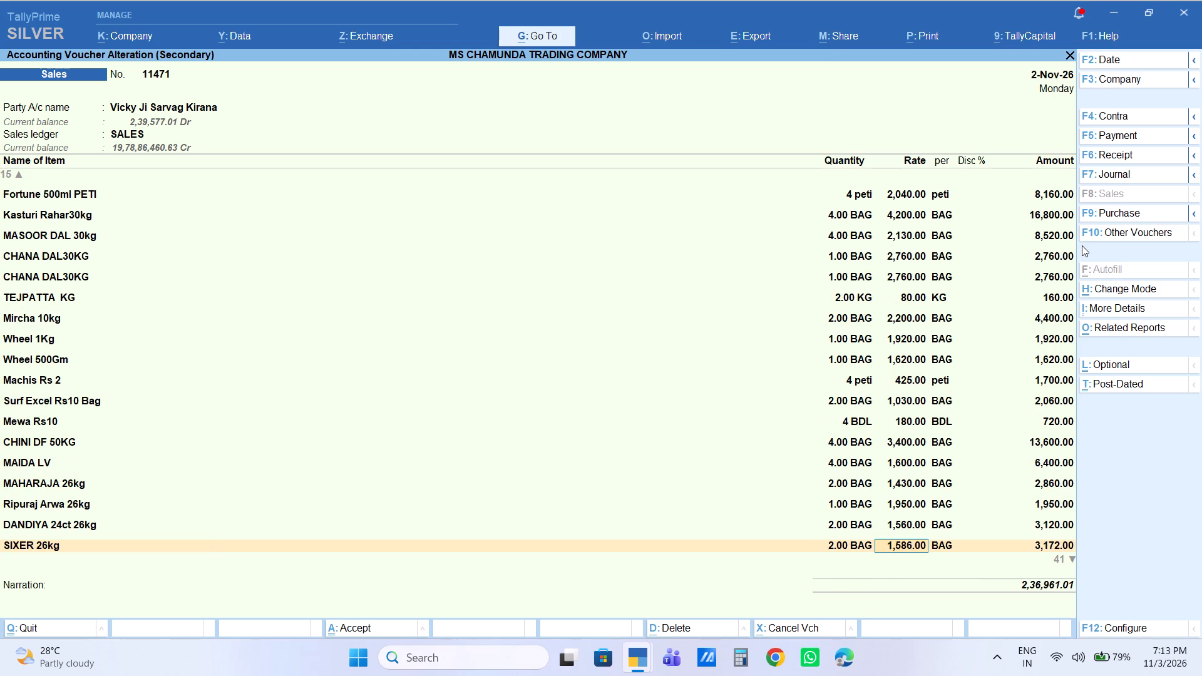
key("Down")
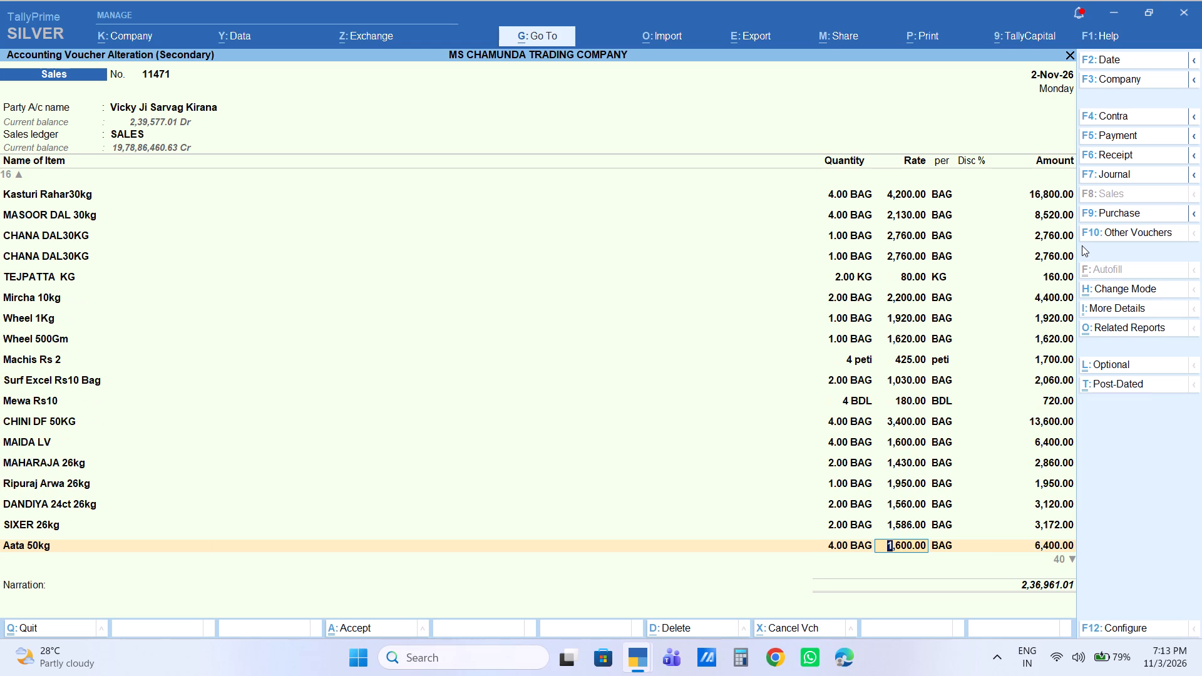
type("1620")
key("Return")
key("Return")
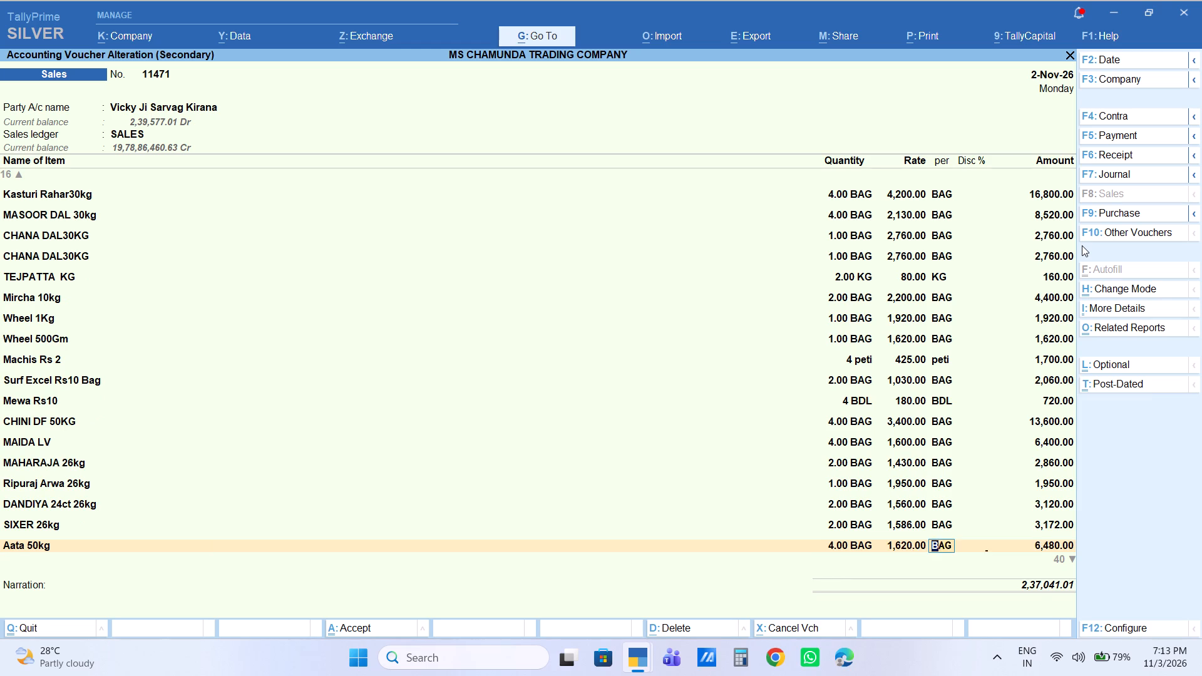
key("Return")
key("Return")
Set the rate of Raj AATA 26KG to 850 per BAG.
key("Return")
key("Return")
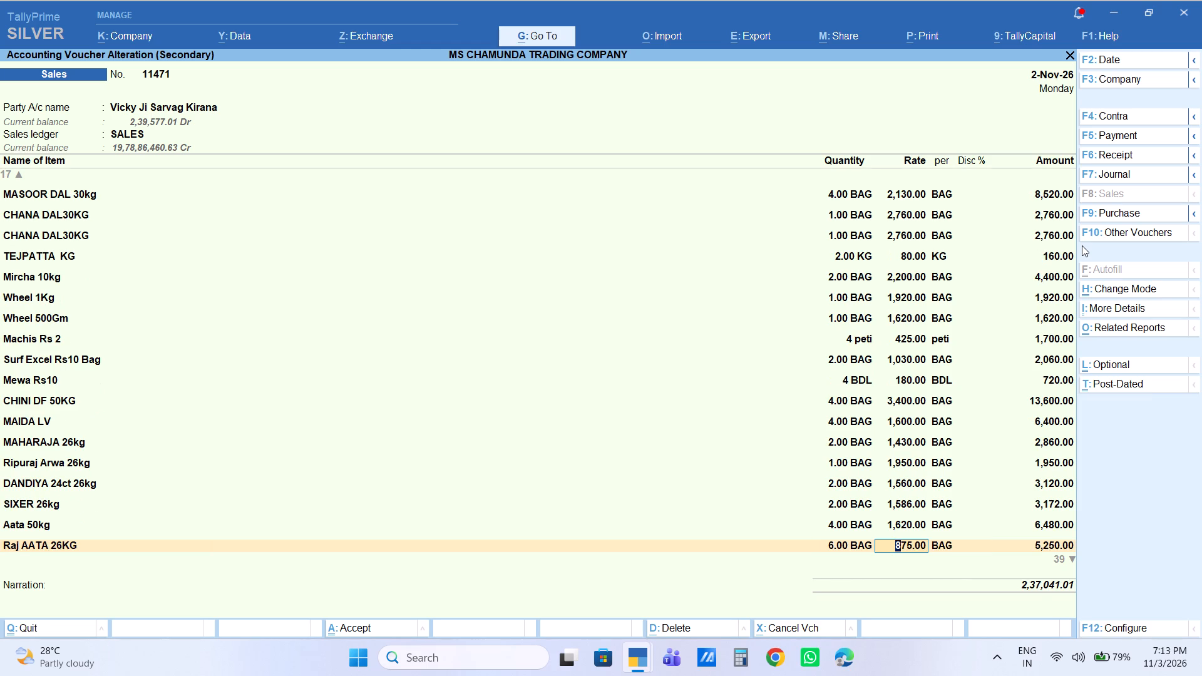
type("850")
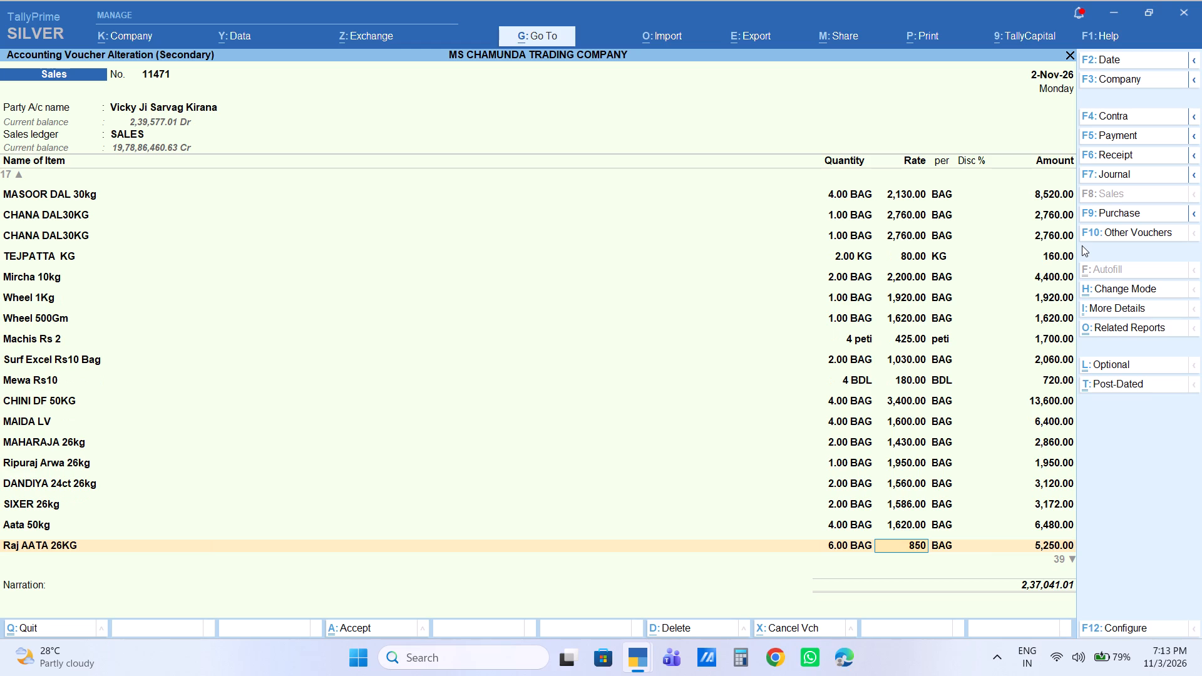
key("Return")
key("Return")
key("Return")
key("Return")
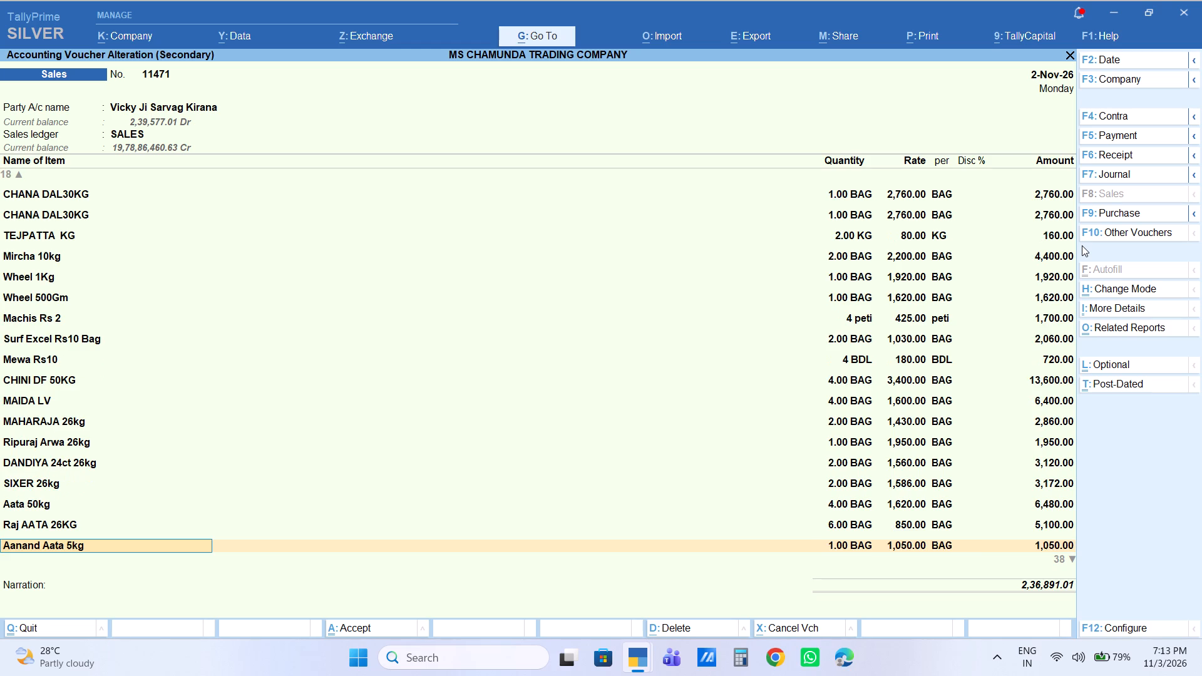
Set the rate of Aanand Aata 5kg to 1,075 per BAG.
key("Return")
key("Return")
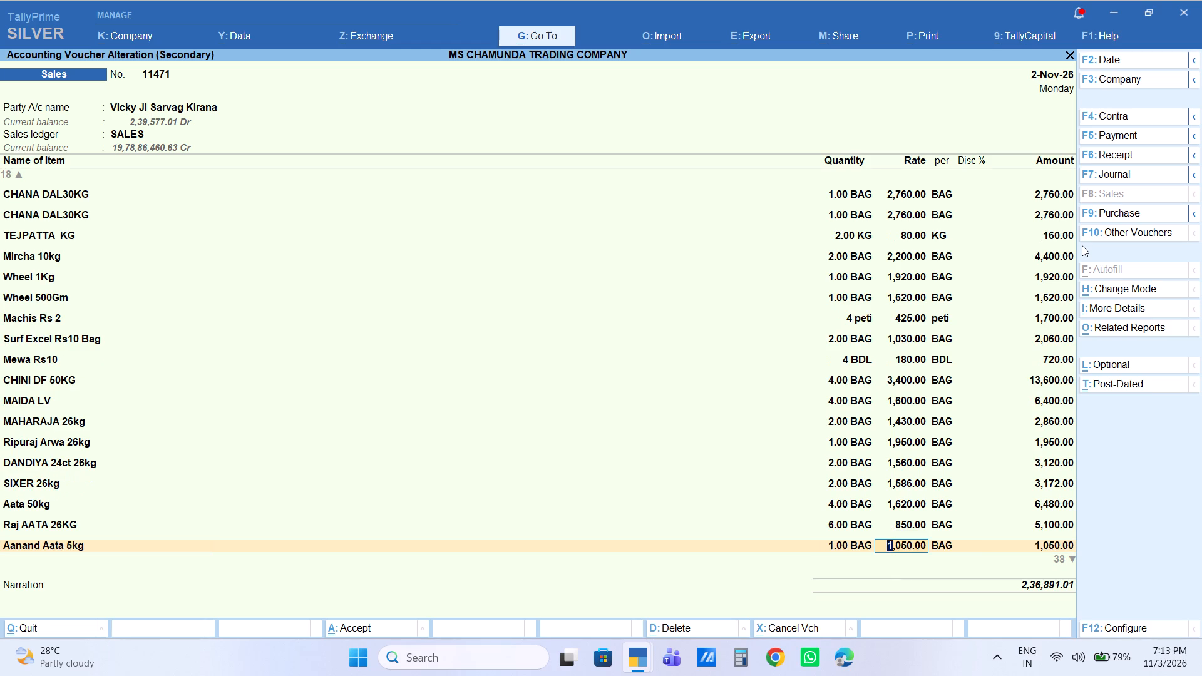
type("1075")
key("Return")
key("Return")
key("Return")
key("Return")
Set the rate of PARIVAR PAPAD PCS to 24 per PCS.
key("Return")
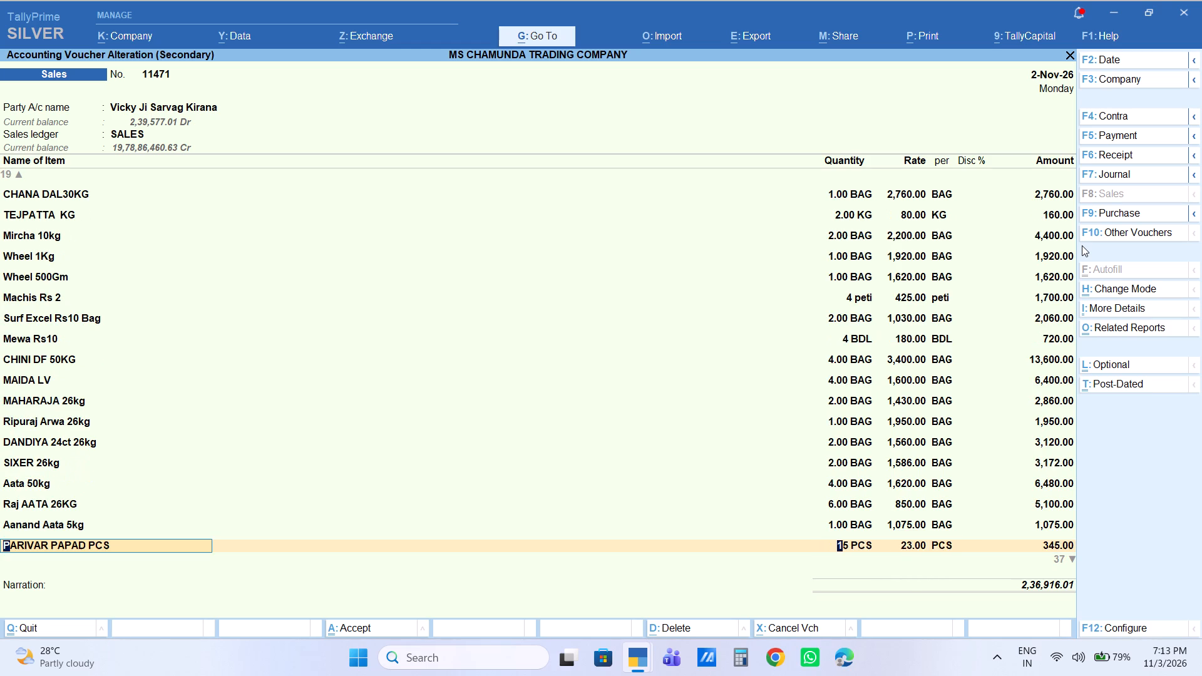
key("Return")
type("24")
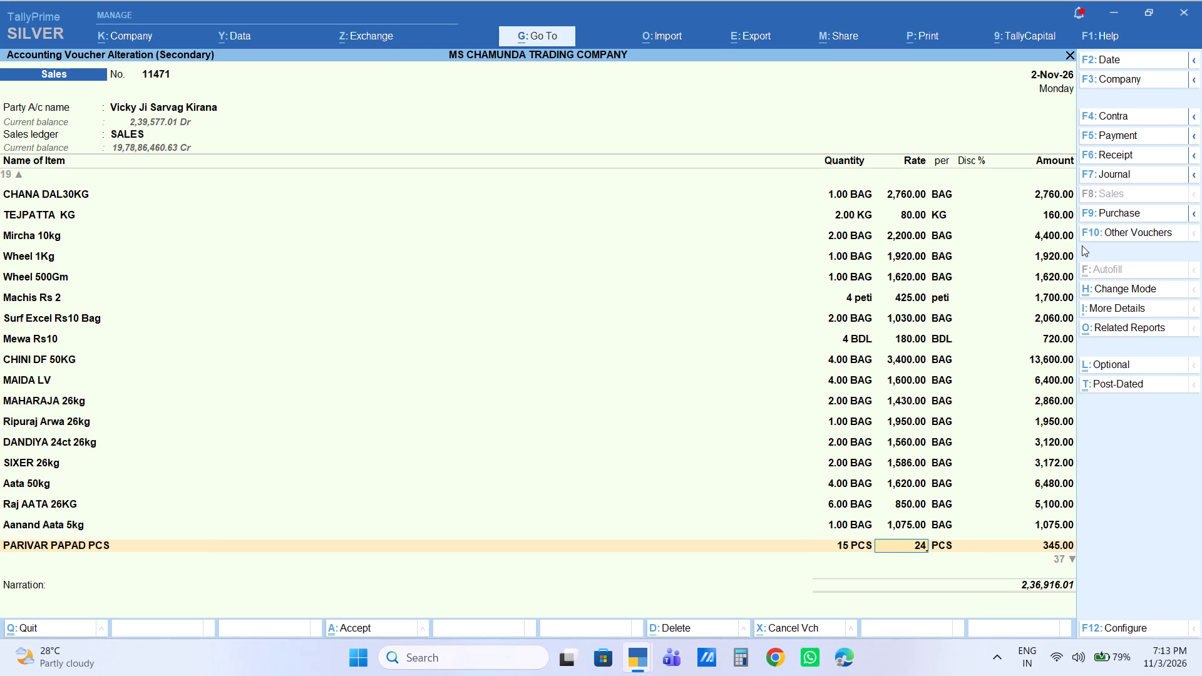
key("Return")
key("Return")
key("Return")
key("Return")
Set the amount of the P JEERA P500G line, a few items below PARIVAR PAPAD PCS, to 400.
key("Return")
key("Return")
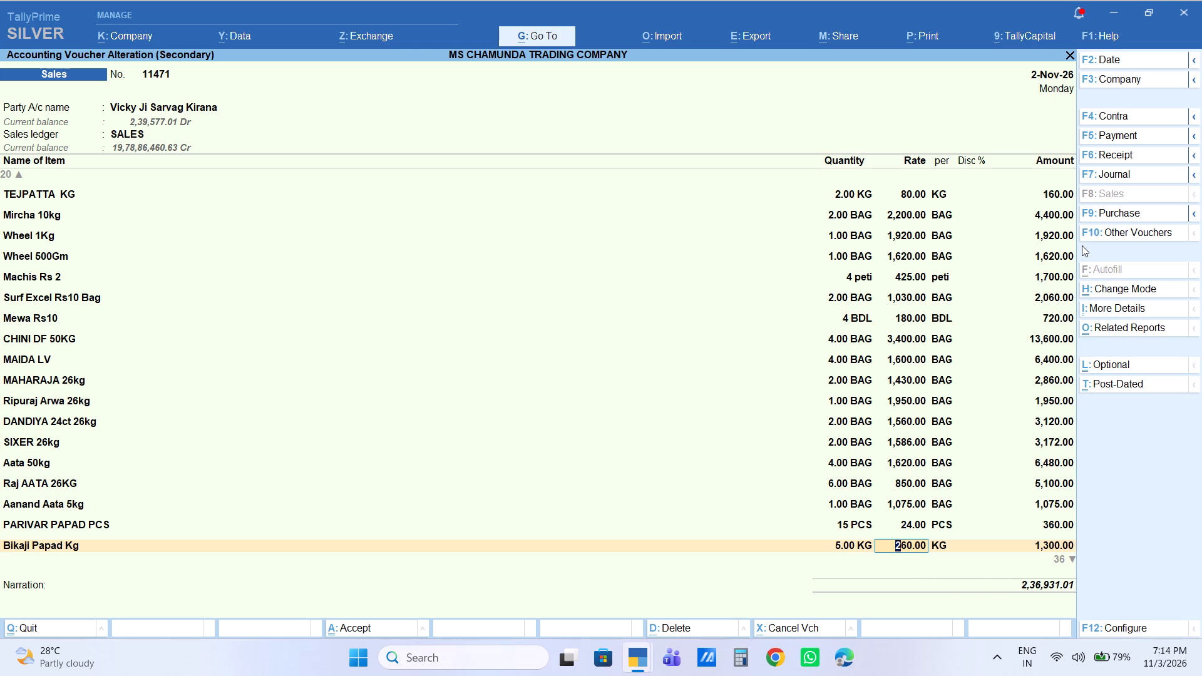
key("Return")
key("BackSpace")
key("Down")
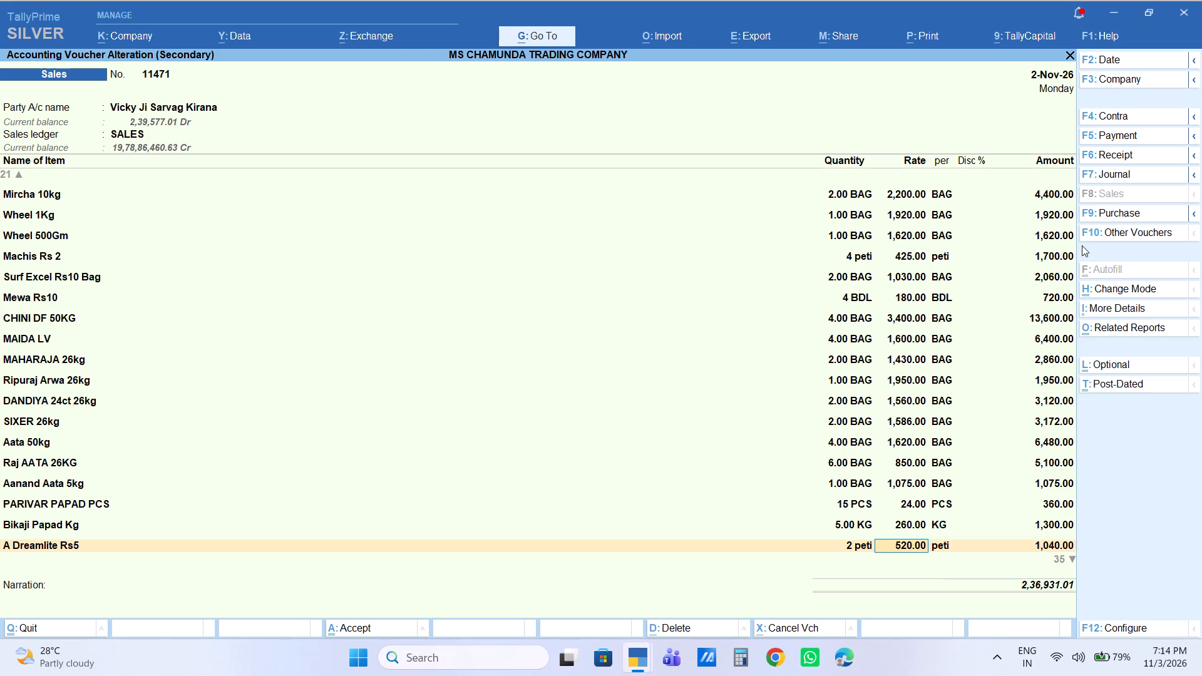
key("Down")
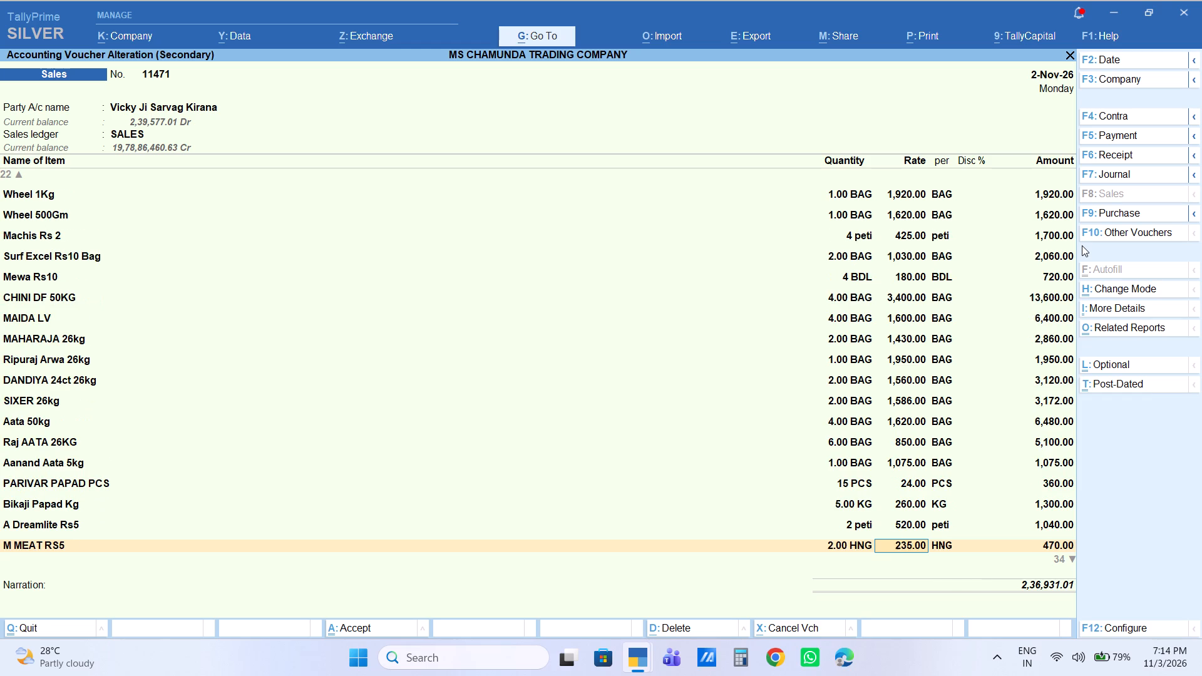
key("Down")
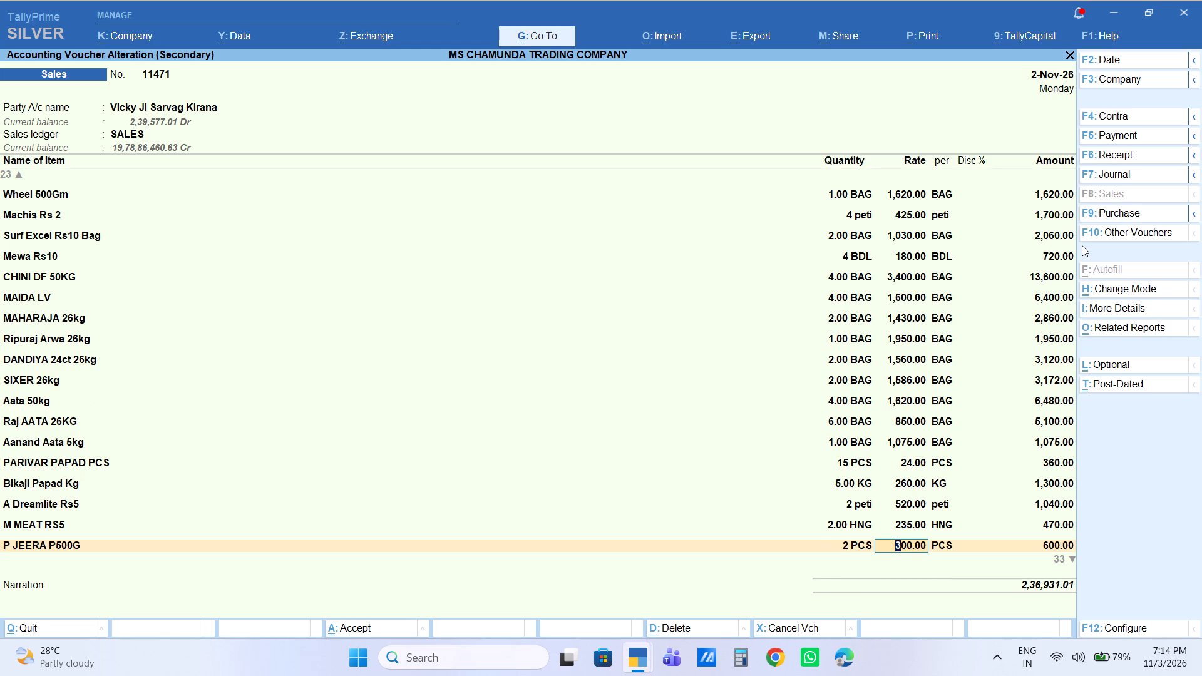
key("Return")
key("Return")
key("Return")
type("400")
key("Return")
key("Return")
key("Return")
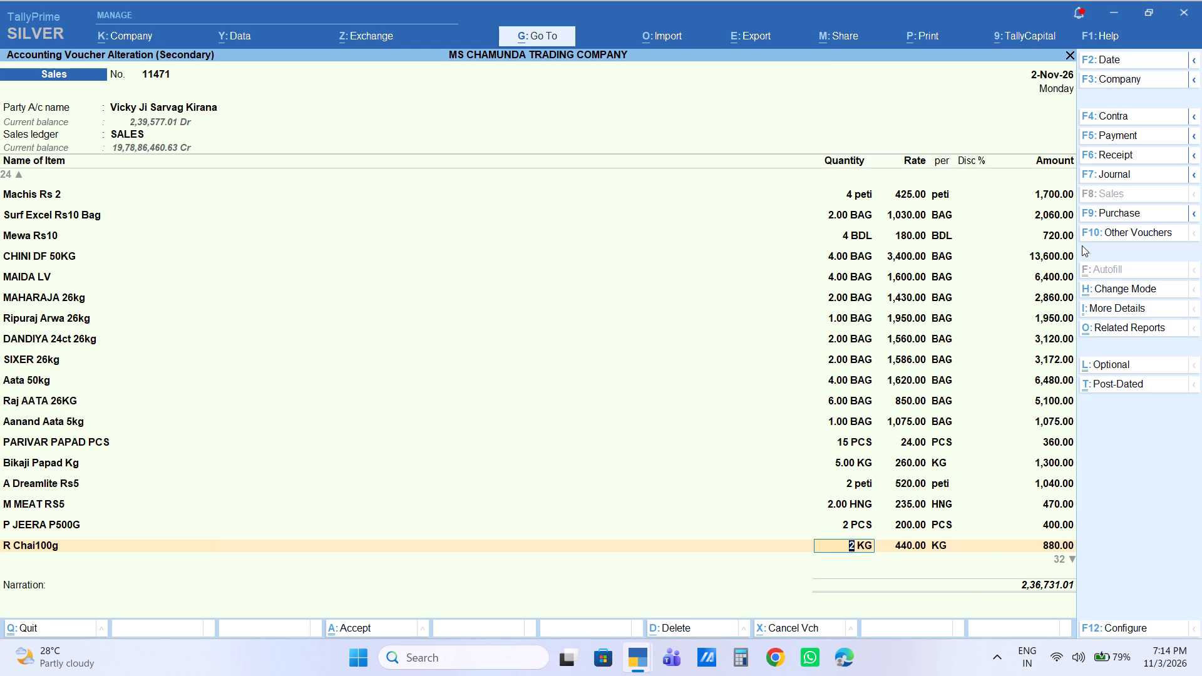
Set the rate of R Chai100g, just below P JEERA P500G, to 450 per KG.
key("Return")
key("Return")
key("Return")
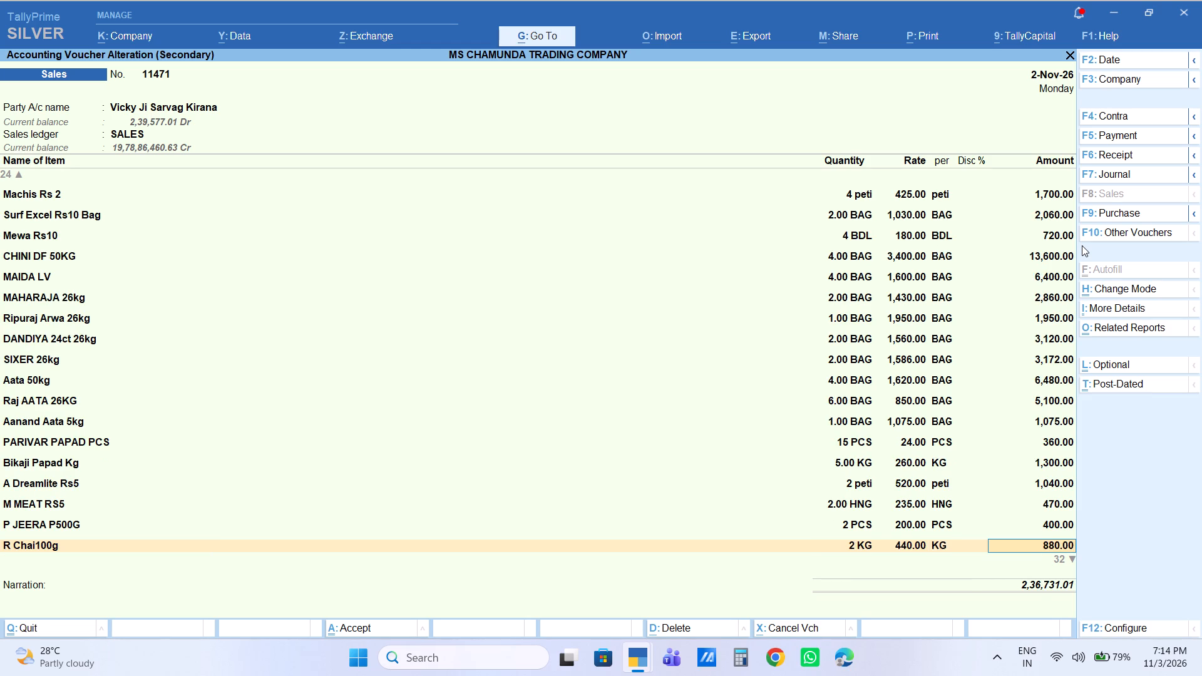
key("BackSpace")
key("BackSpace")
key("BackSpace")
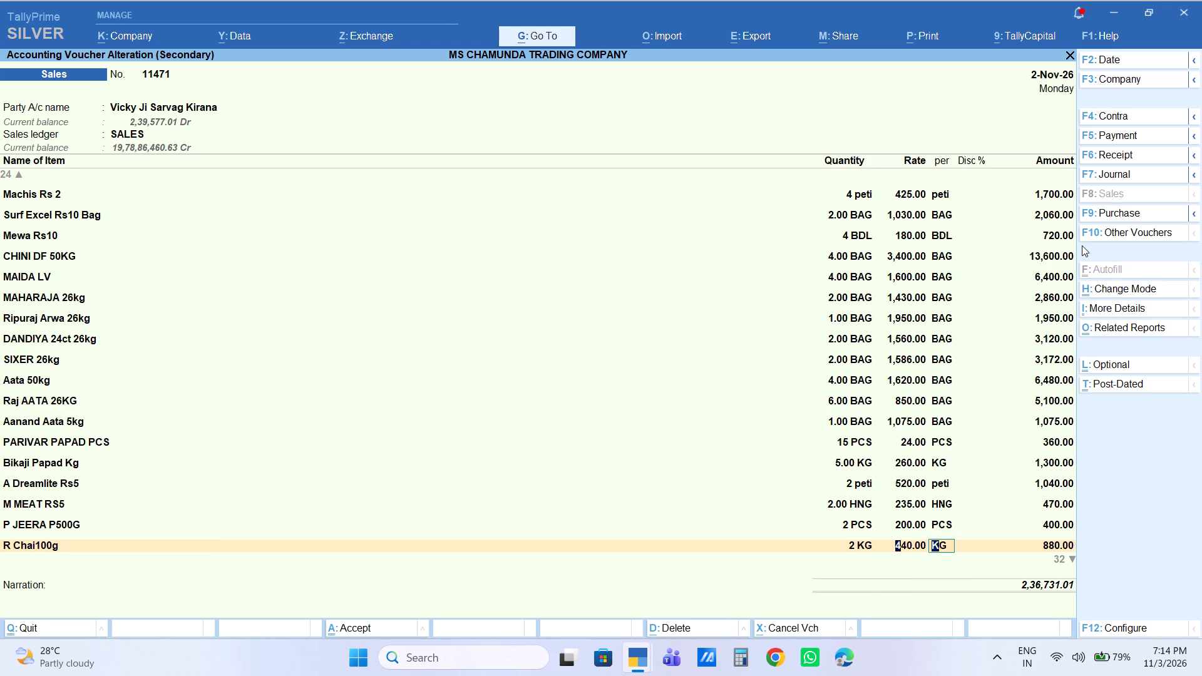
type("450")
key("Return")
key("Return")
key("Return")
key("Return")
Set the rate of R Gold Chai250g to 490 per KG.
key("Return")
key("Return")
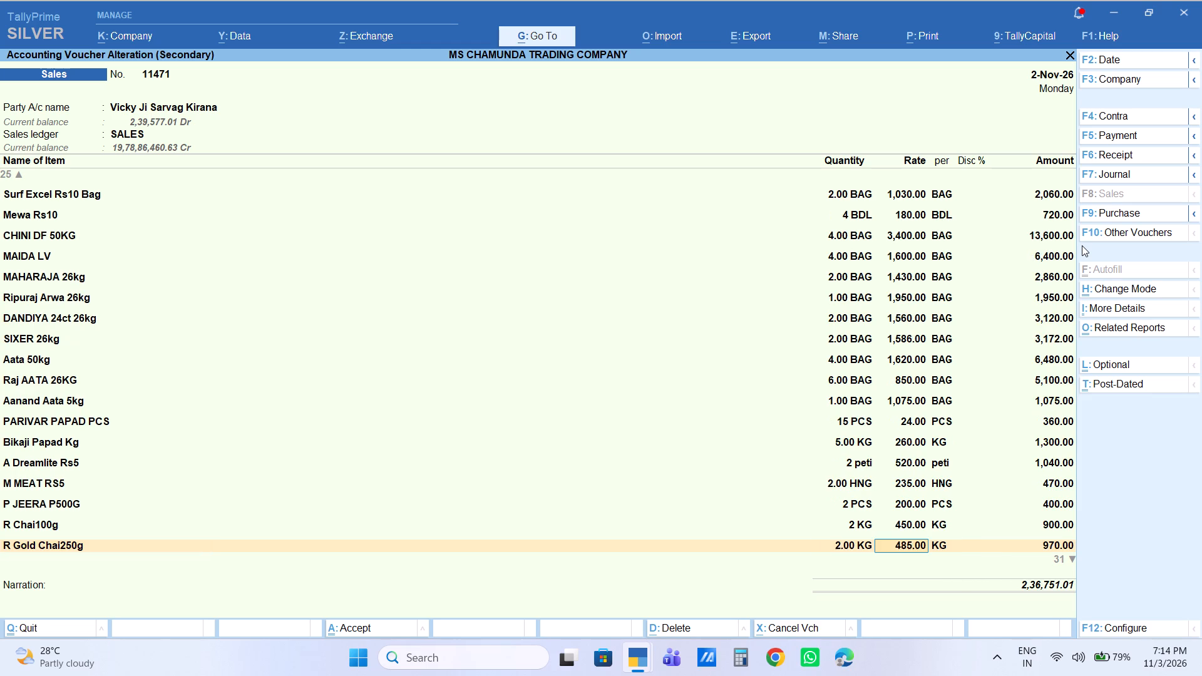
type("49")
key("0")
key("Return")
key("Return")
key("Return")
key("Return")
Replace the stock item R Chai Elaichi Rs20 with R CHAI ELAICHI RS10, keeping the line's quantity of 2 BDL.
key("Return")
key("Return")
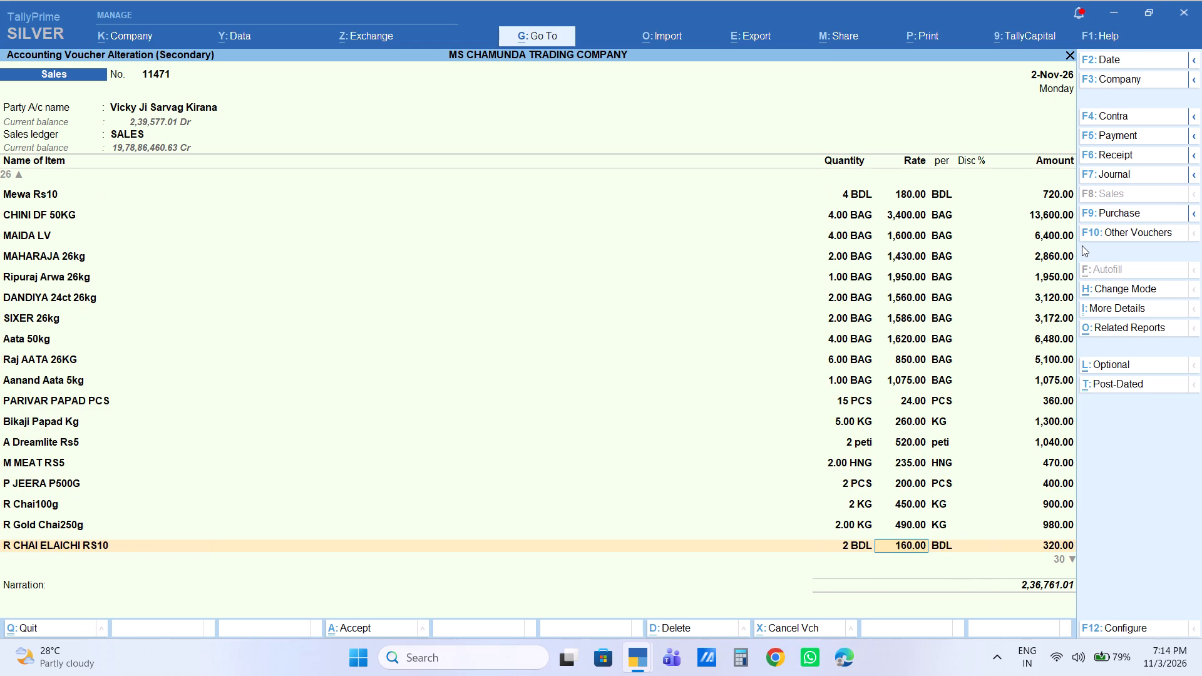
key("Down")
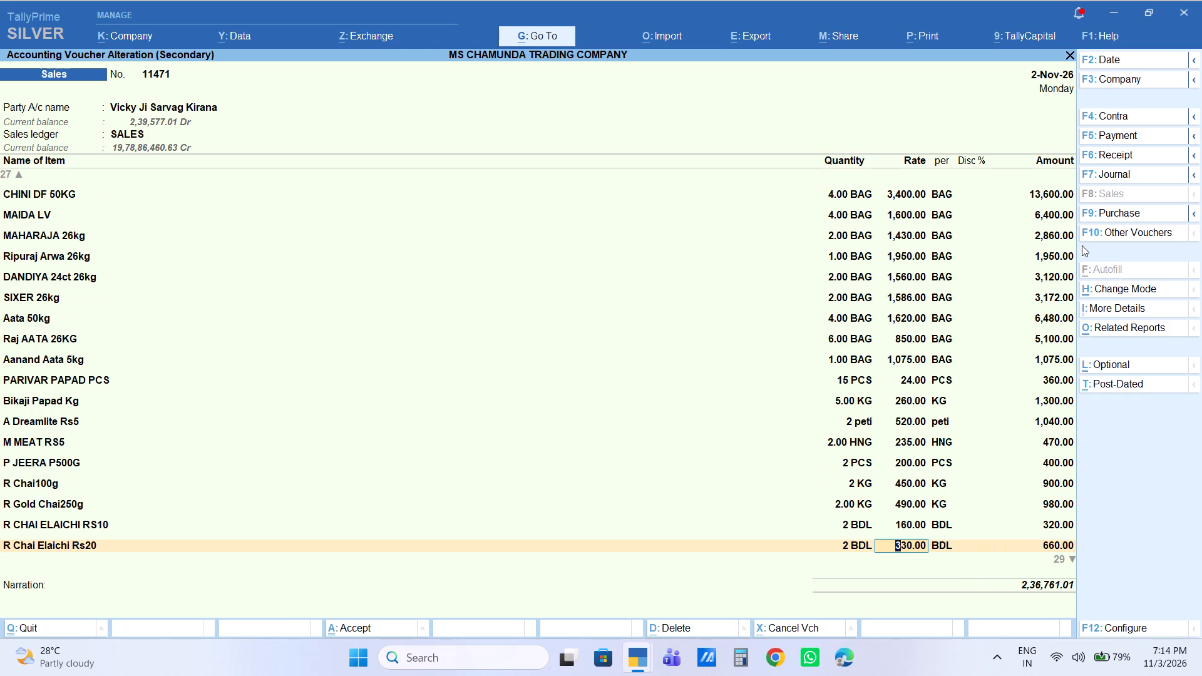
key("BackSpace")
key("BackSpace")
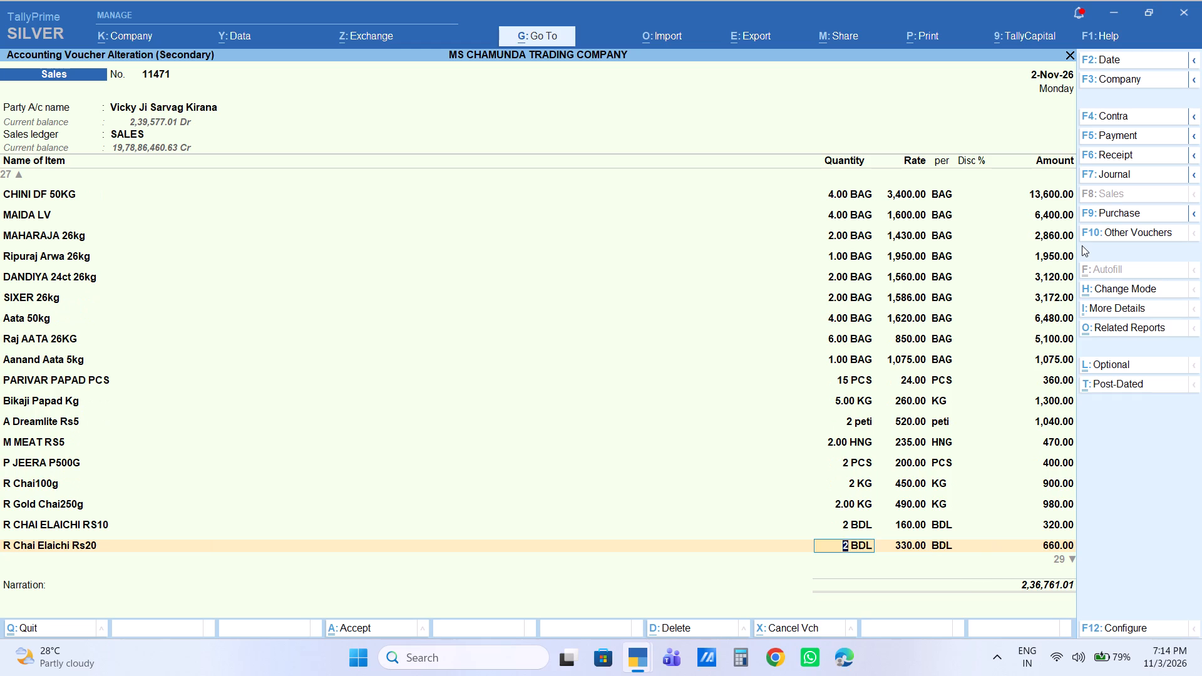
type("r chai")
key("Down")
key("Down")
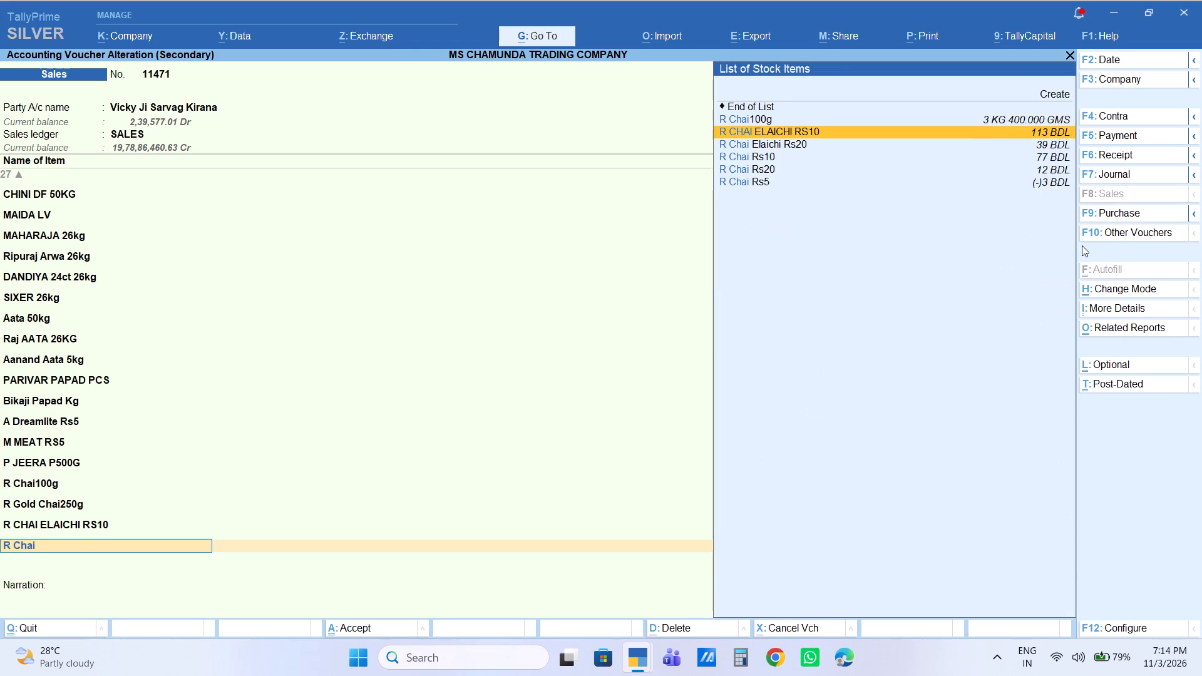
key("Down")
key("Down")
key("Up")
key("Up")
key("Return")
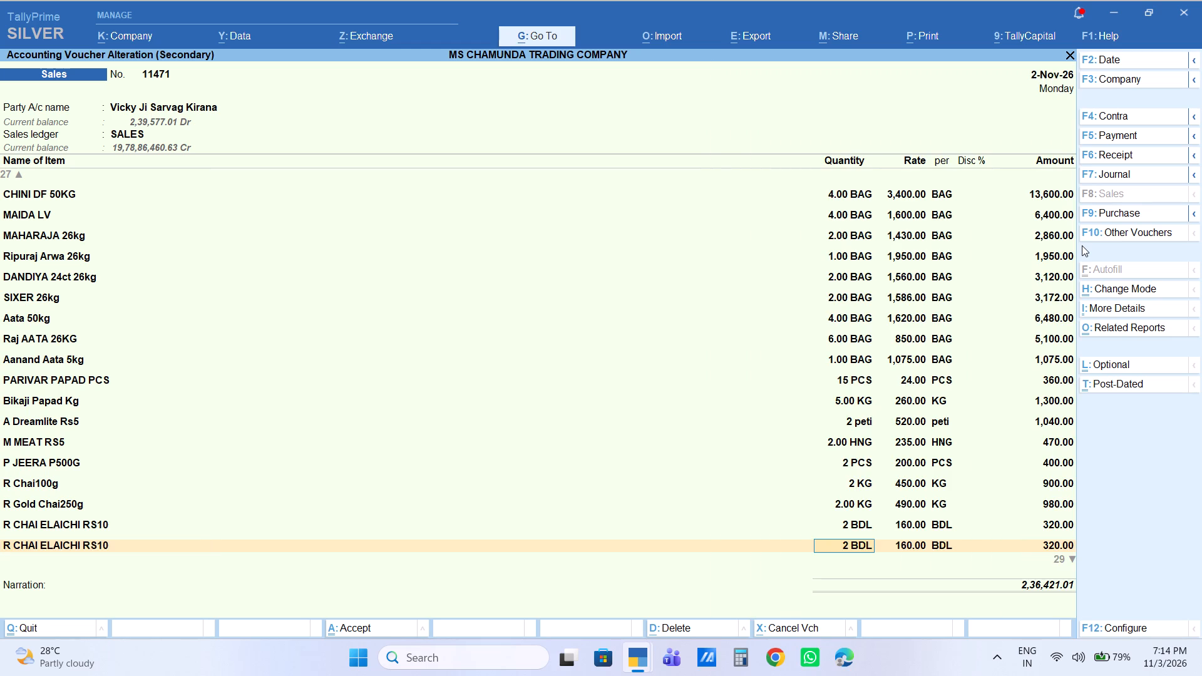
key("Return")
key("Return")
key("Return")
key("Return")
key("Return")
Set the rate of Kerao, below BADAM VIJAY KG, to 65 per KG.
key("Return")
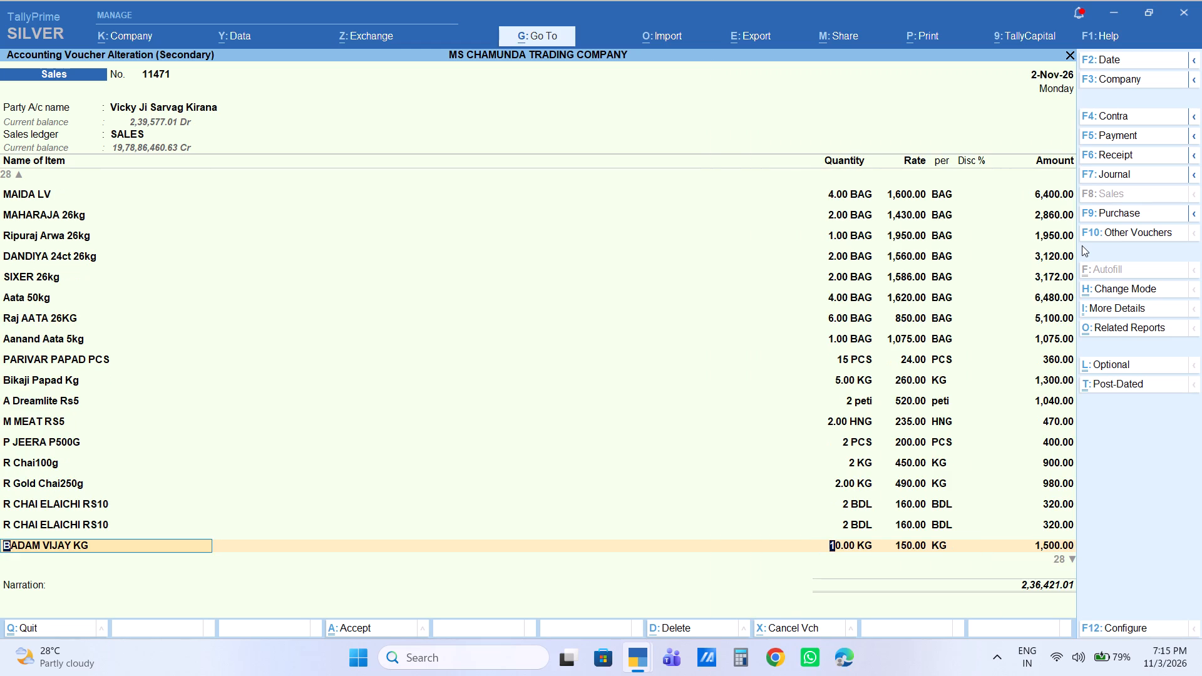
key("Return")
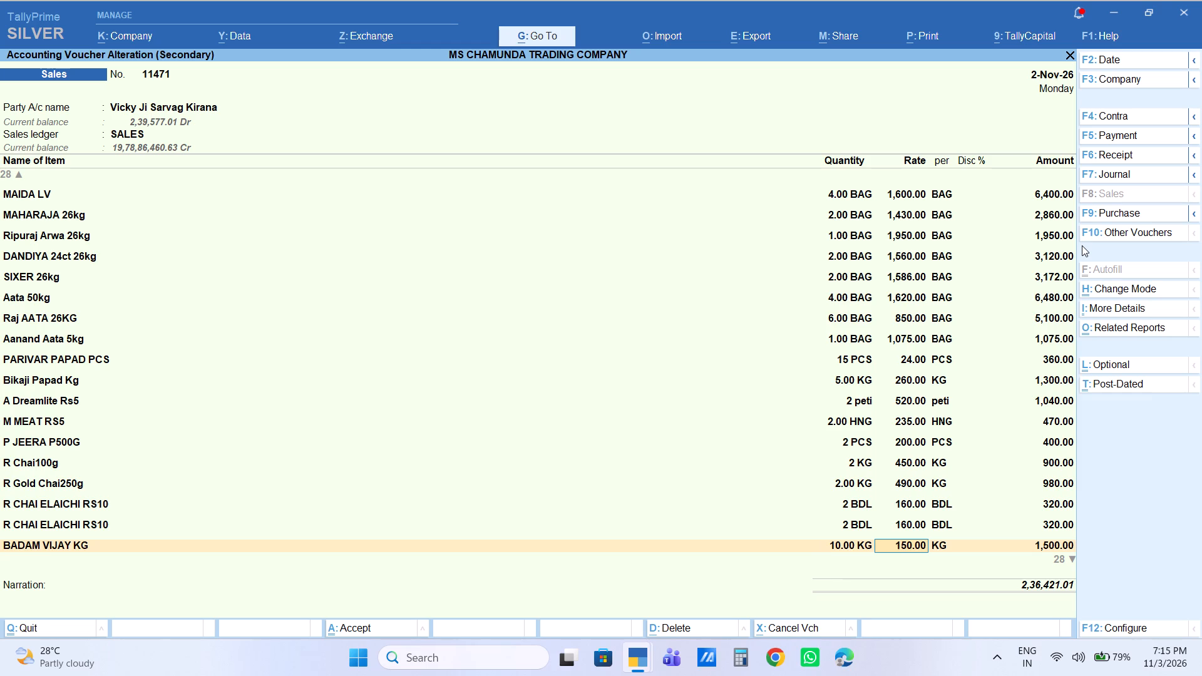
key("Down")
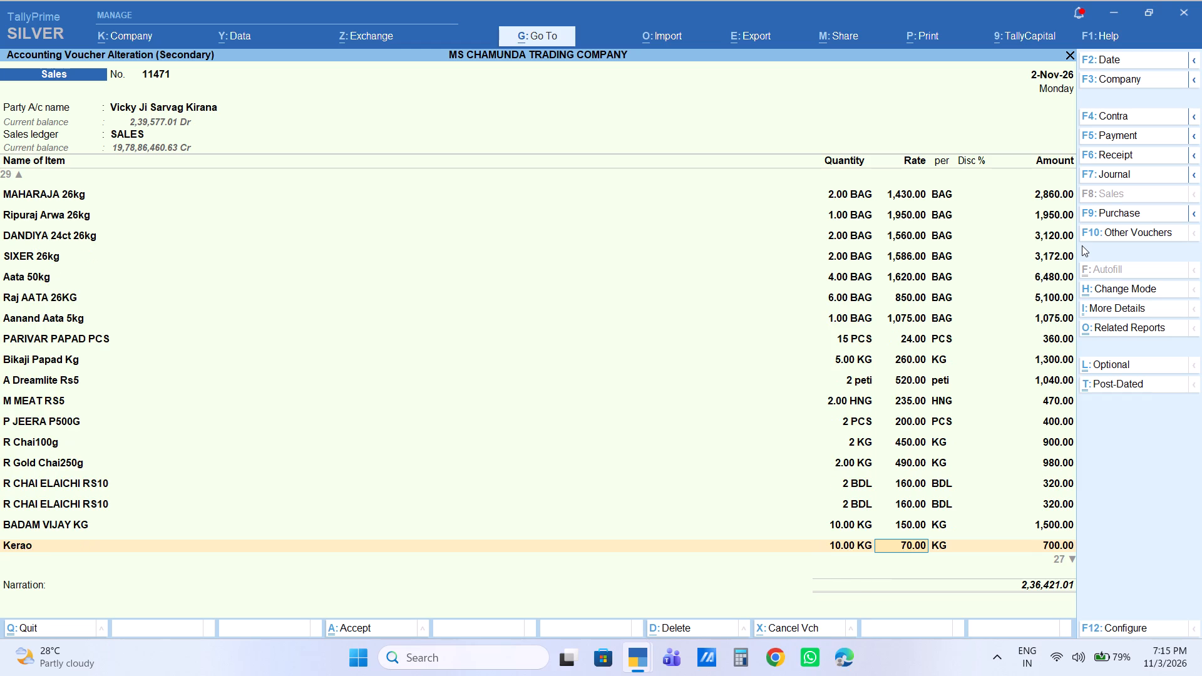
type("65")
key("Return")
key("Return")
key("Return")
key("Return")
Set the rate of LAHSUN B, below NOBEL KG, to 120 per KG.
key("Return")
key("Return")
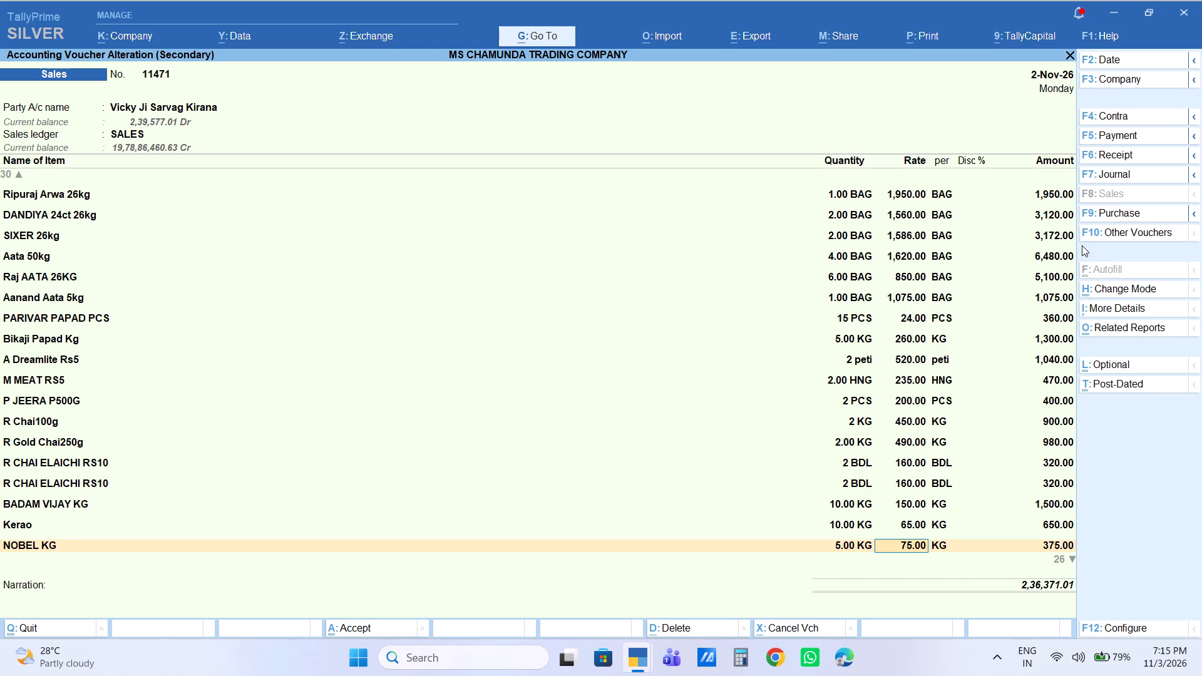
key("Down")
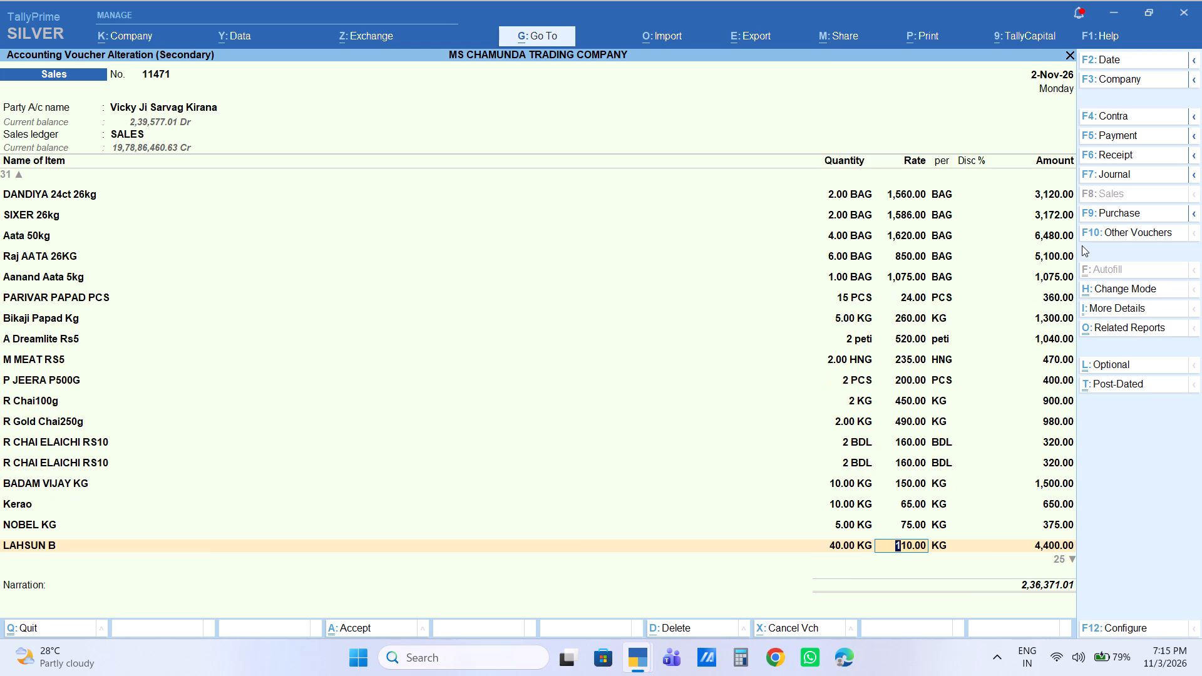
type("120")
key("Return")
key("Return")
key("Return")
key("Return")
Set the rate of Thali Bag, below Jeera KG, to 2,250 per BAG.
key("Return")
key("Return")
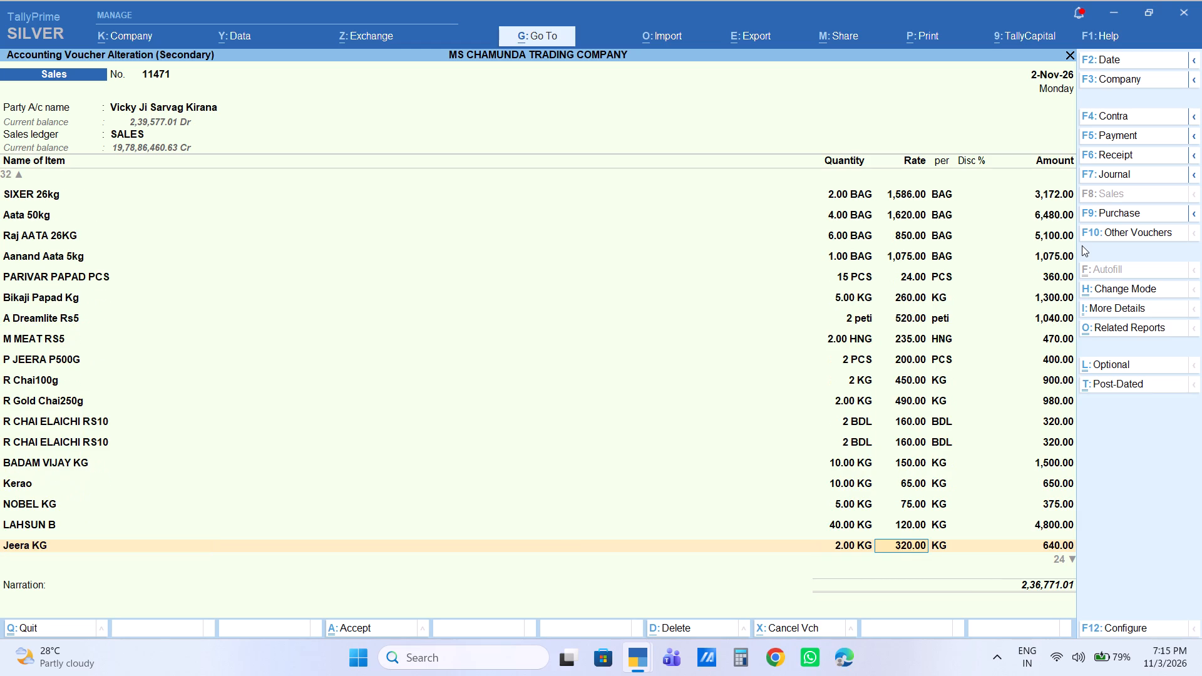
key("Down")
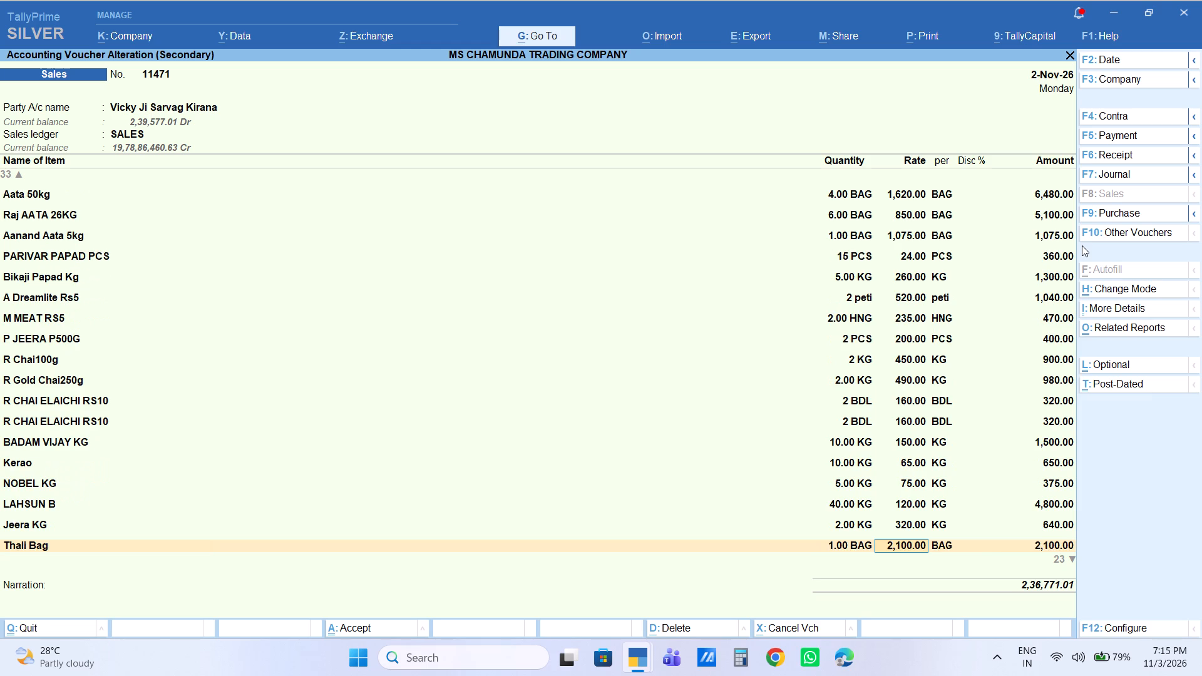
type("2250")
key("Return")
key("Return")
key("Return")
key("Return")
Set the rate of PANI GLASS Tower to 980 per peti.
key("Return")
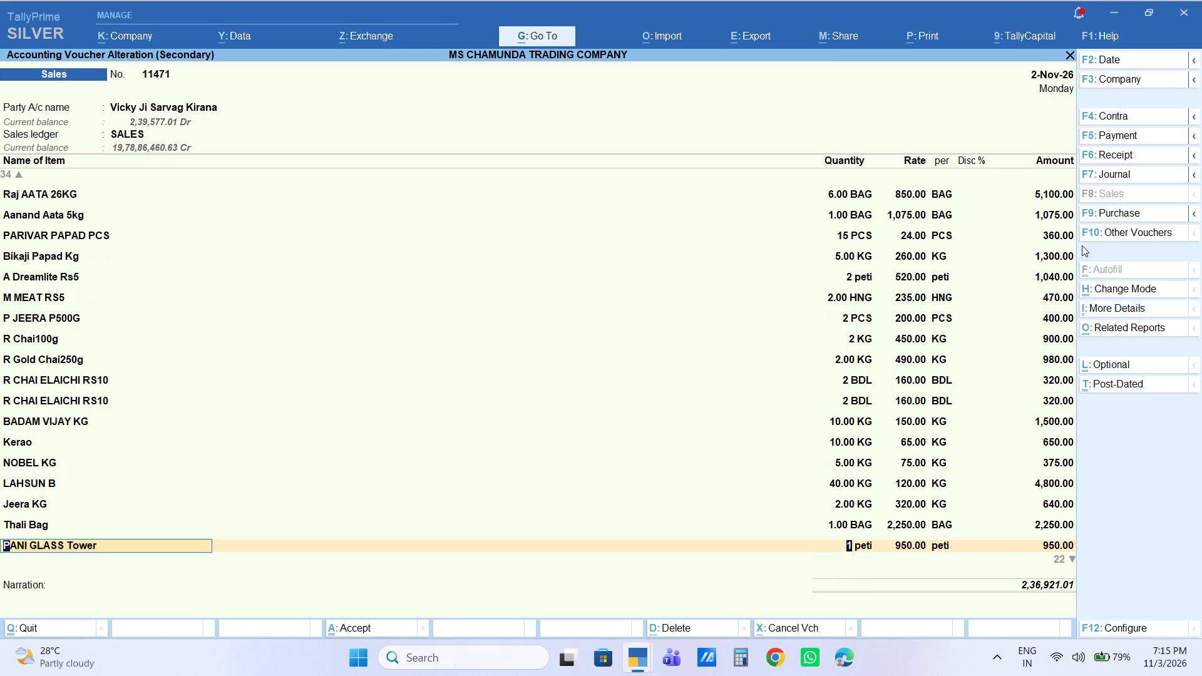
key("Return")
type("980")
key("Return")
key("Return")
key("Return")
key("Return")
Apply a 10% discount to Horlicks 1kg (Jar), below Mashal Tel Tina.
key("Return")
key("Return")
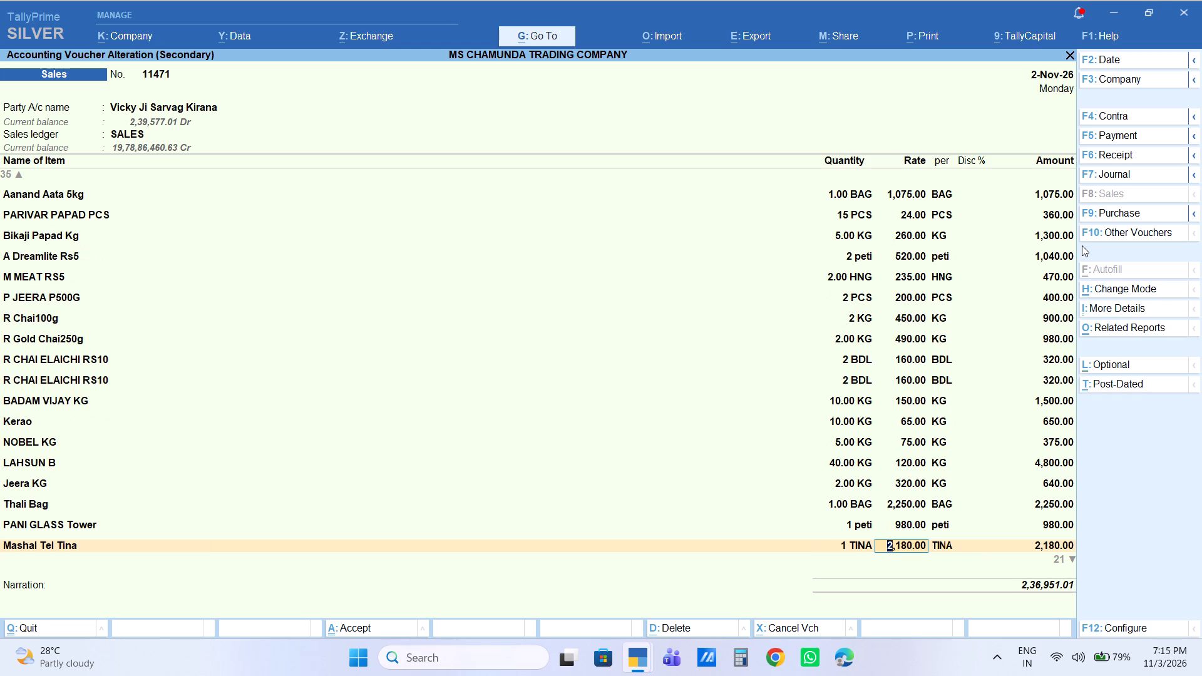
key("Down")
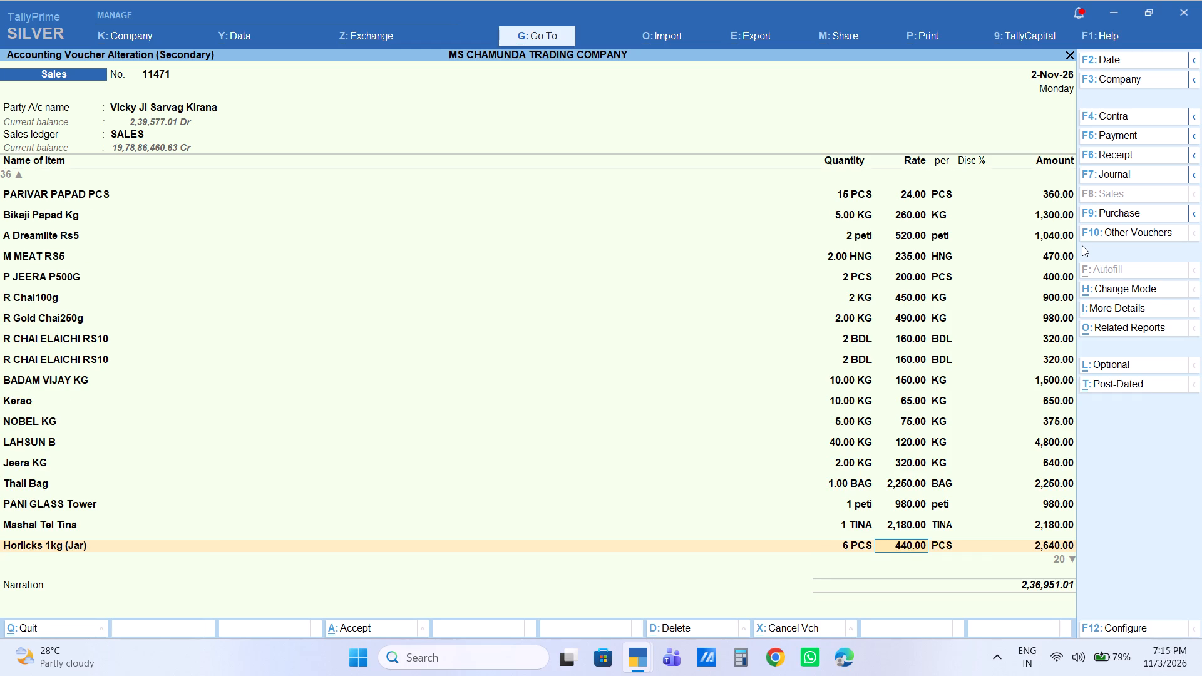
key("Return")
key("Return")
type("10")
key("Return")
key("Return")
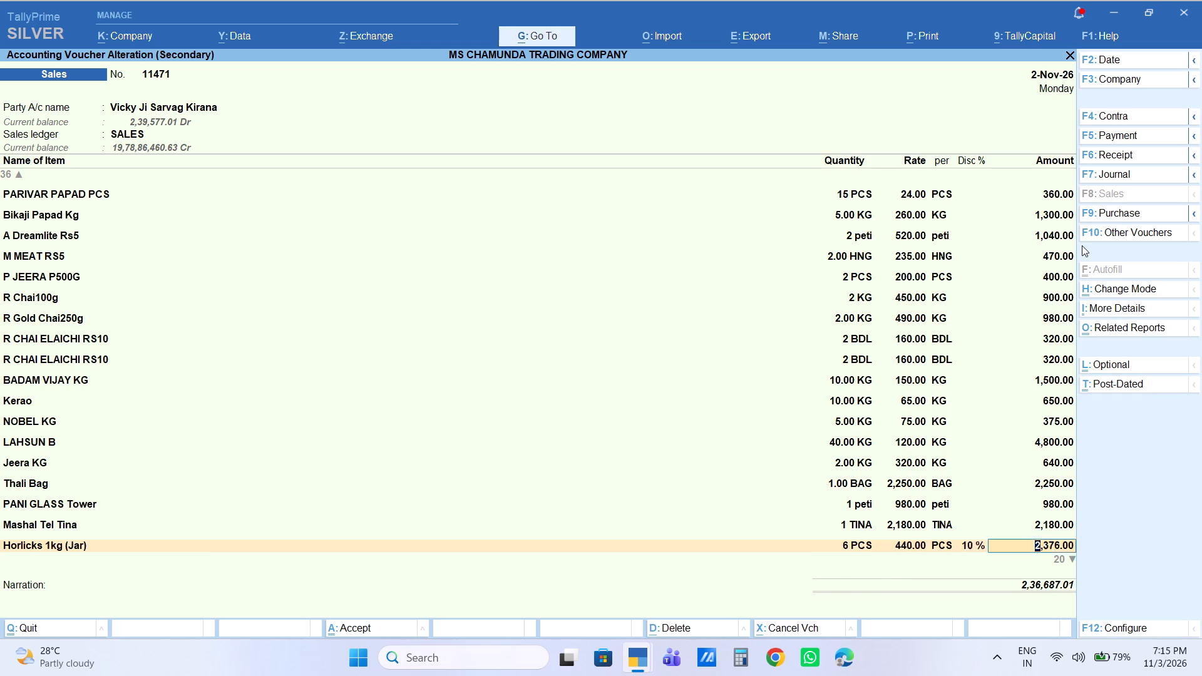
Apply a 10% discount to the Horlicks 500g(Jar) line.
key("Return")
key("Return")
key("Return")
key("Return")
type("10")
key("Return")
key("Return")
Set the rate of Horlicks 1kg Pouch to 384 per PCS with a 10% discount.
key("Return")
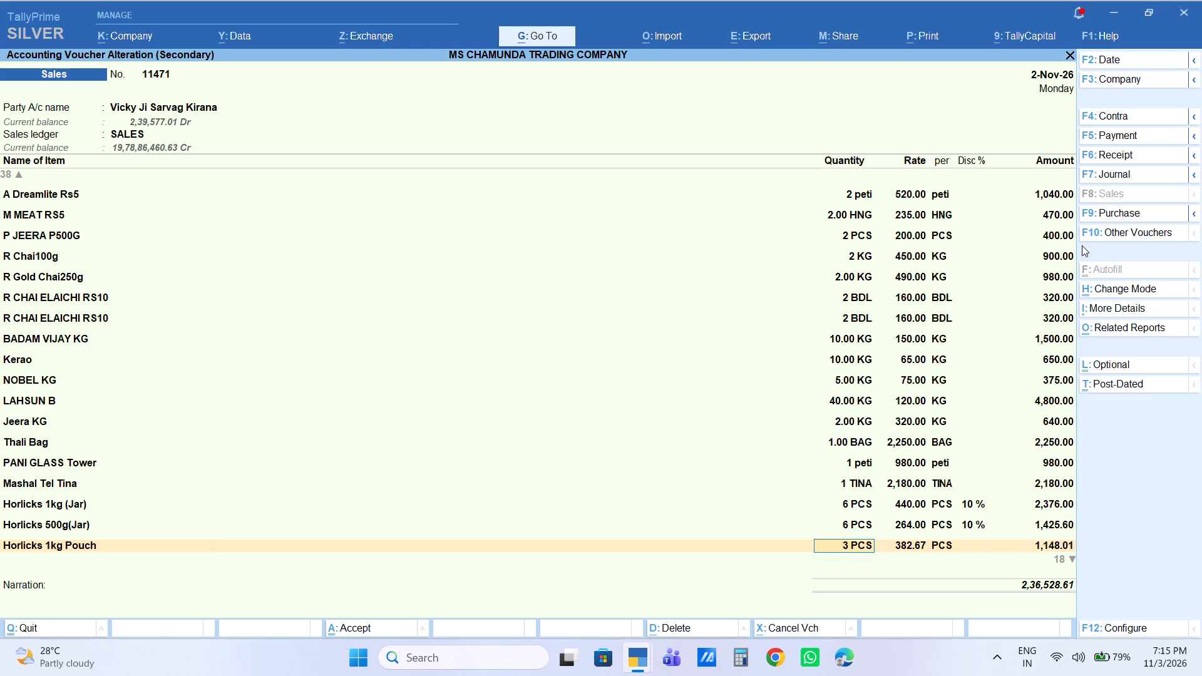
key("Return")
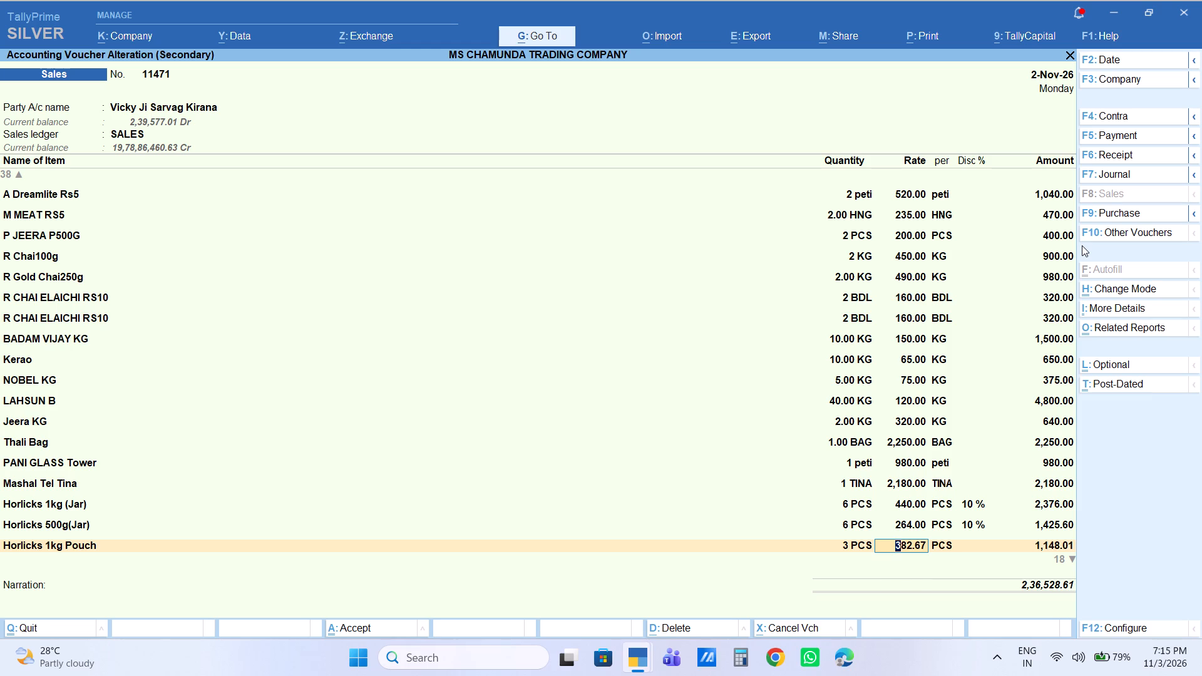
type("384")
key("Return")
key("Return")
type("10")
key("Return")
key("Return")
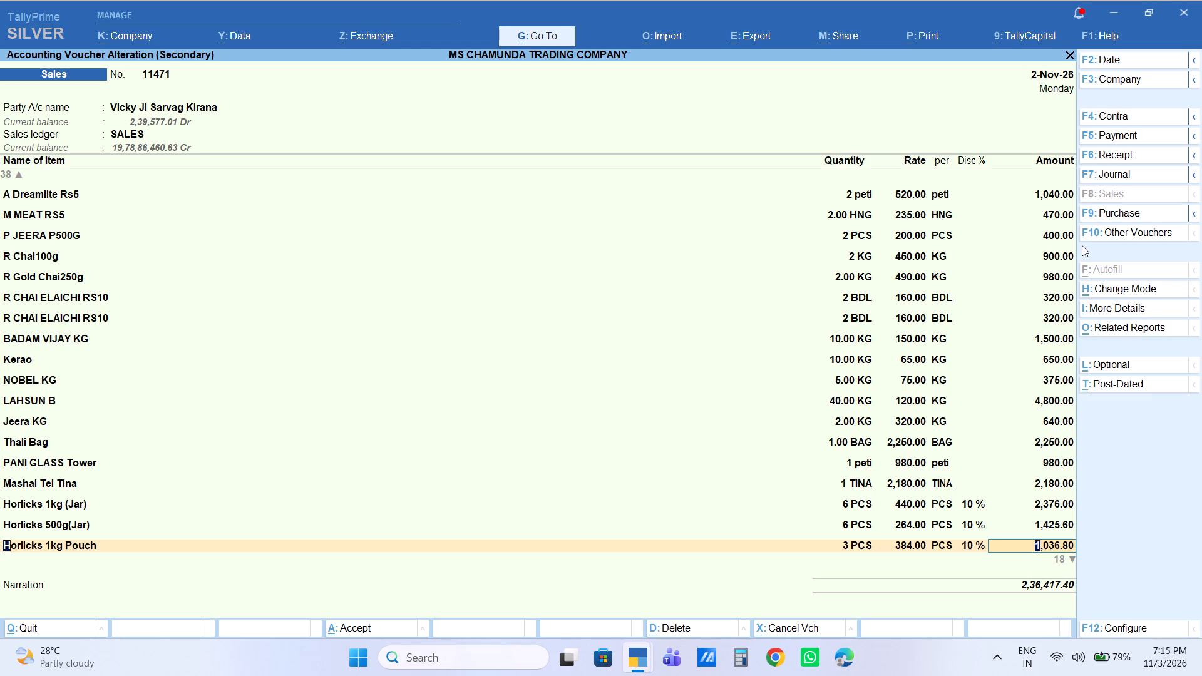
Check the rates of the lines from Horlicks Rs 5 through Dettol Rs10.
key("Return")
key("Return")
key("Return")
key("Return")
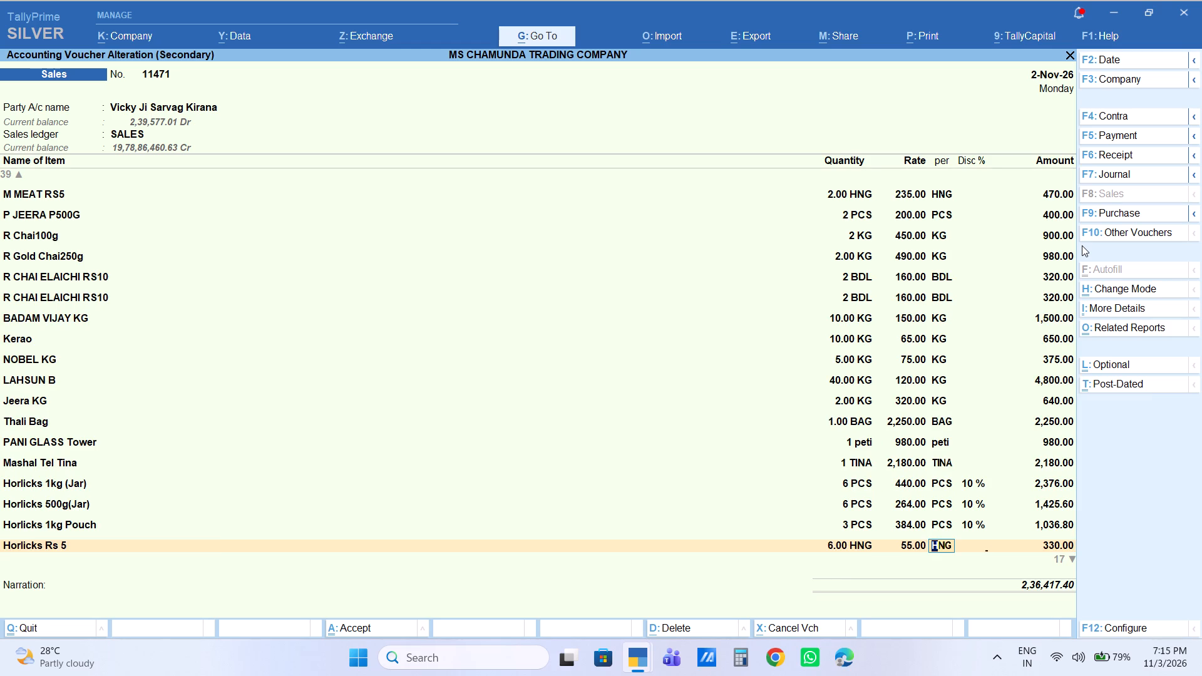
key("Return")
key("Return")
key("Return")
key("Return")
key("Return")
key("BackSpace")
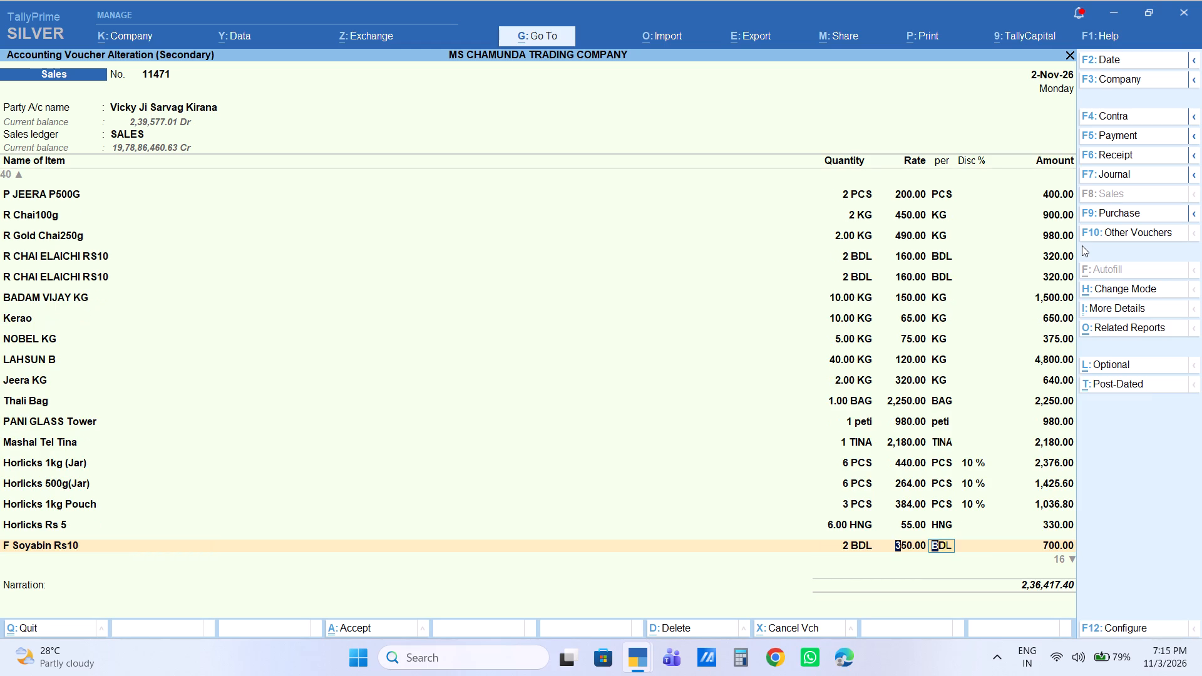
key("Down")
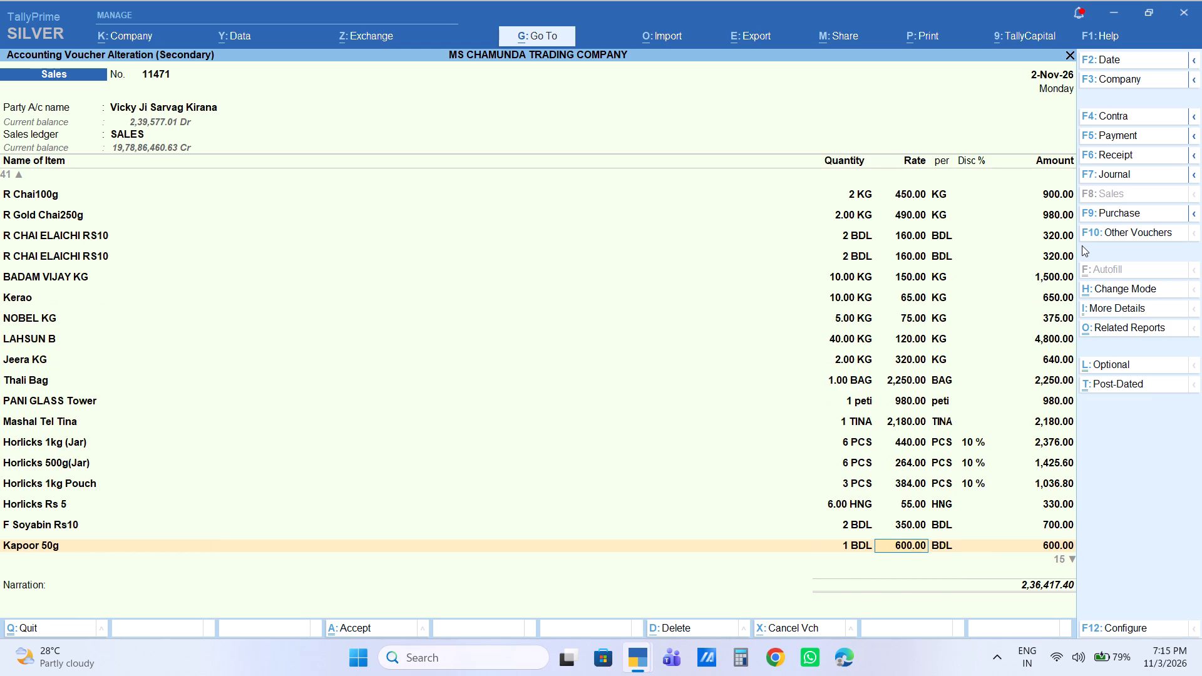
key("Down")
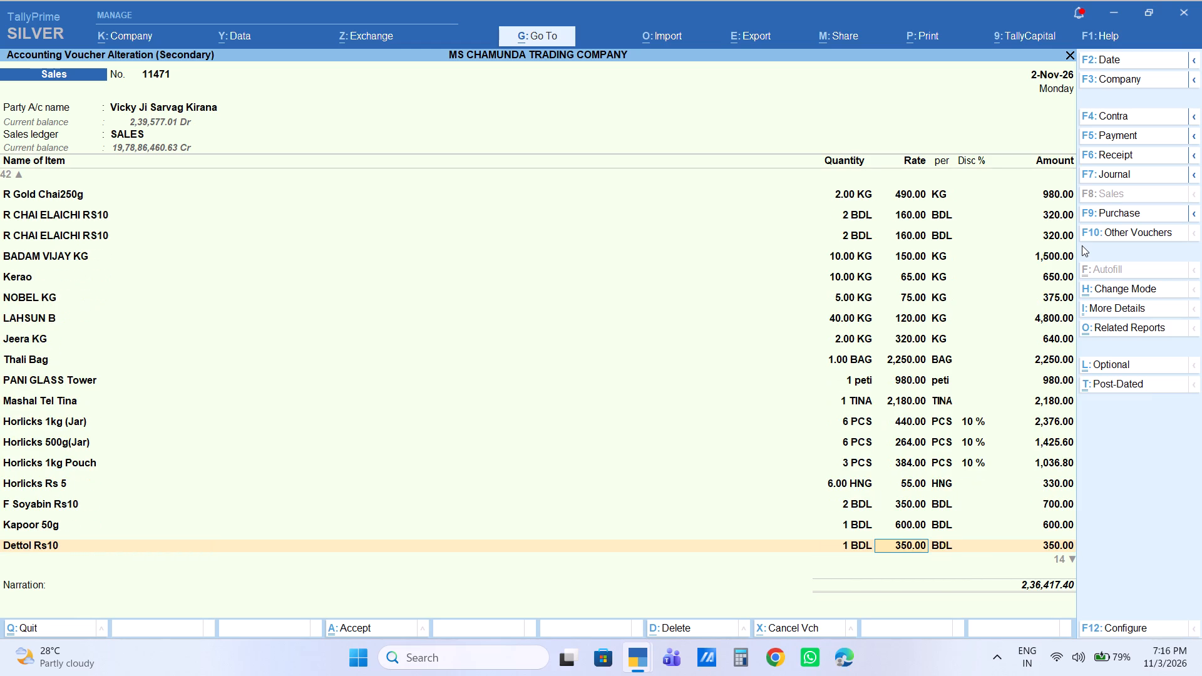
Set the rate of Mombatti Rs 5(A) to 10 per PCS.
key("Down")
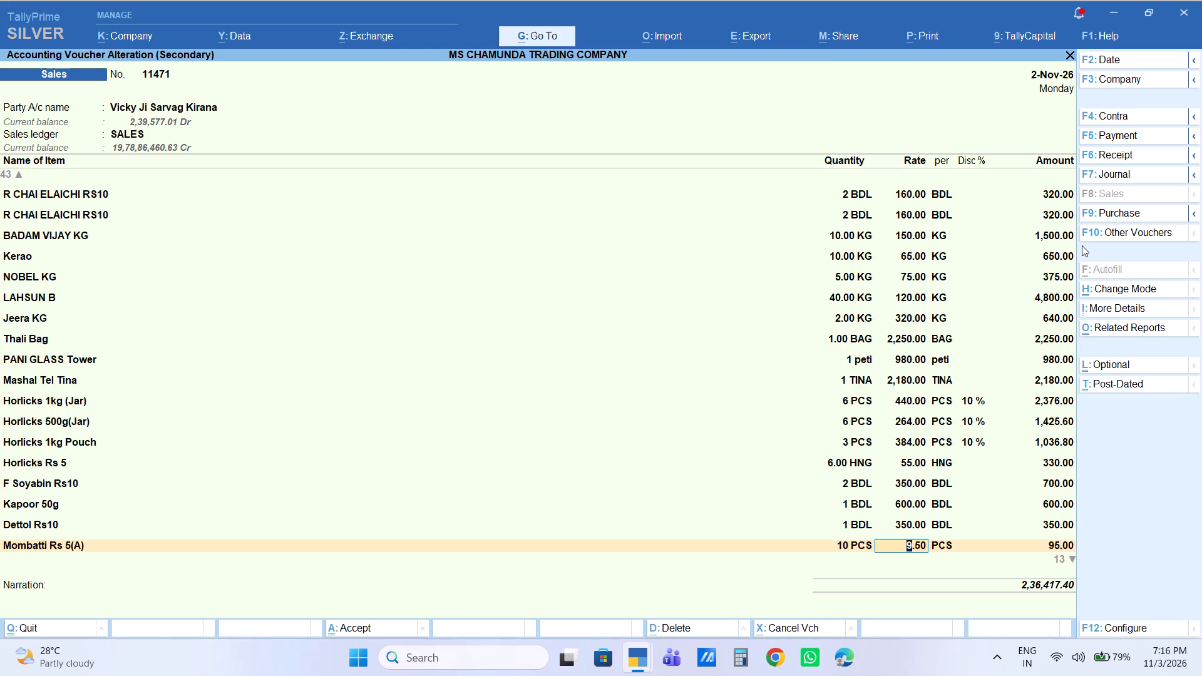
key("Down")
key("Up")
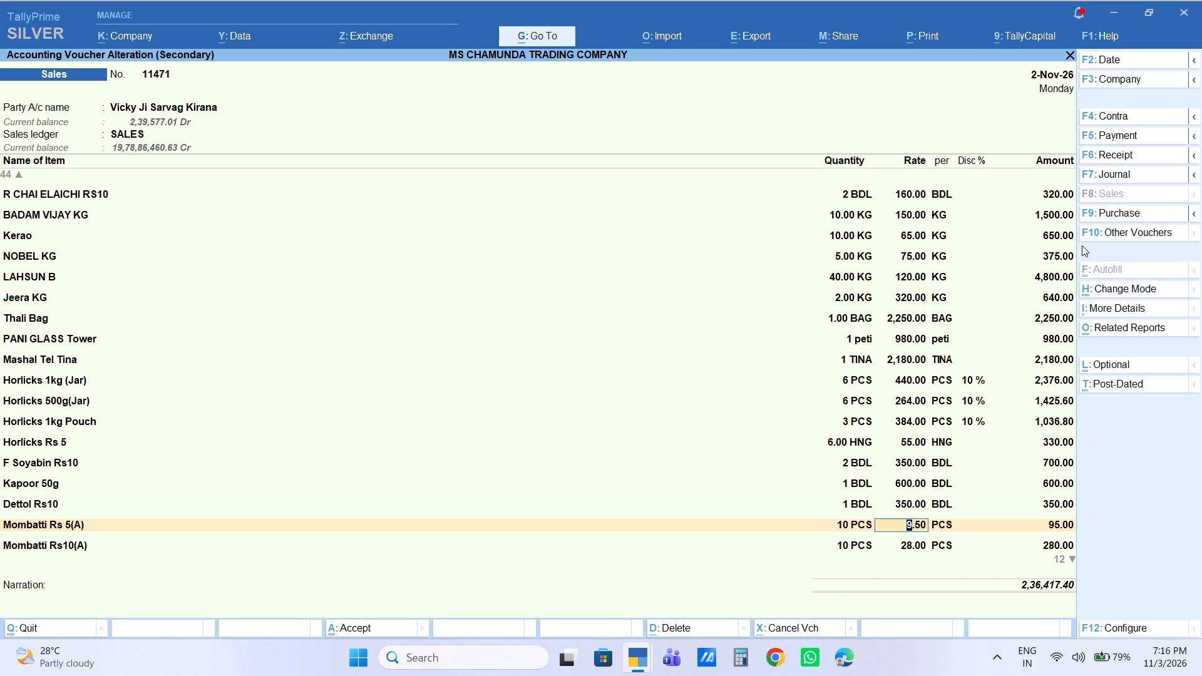
key("Down")
key("Up")
type("10")
key("Return")
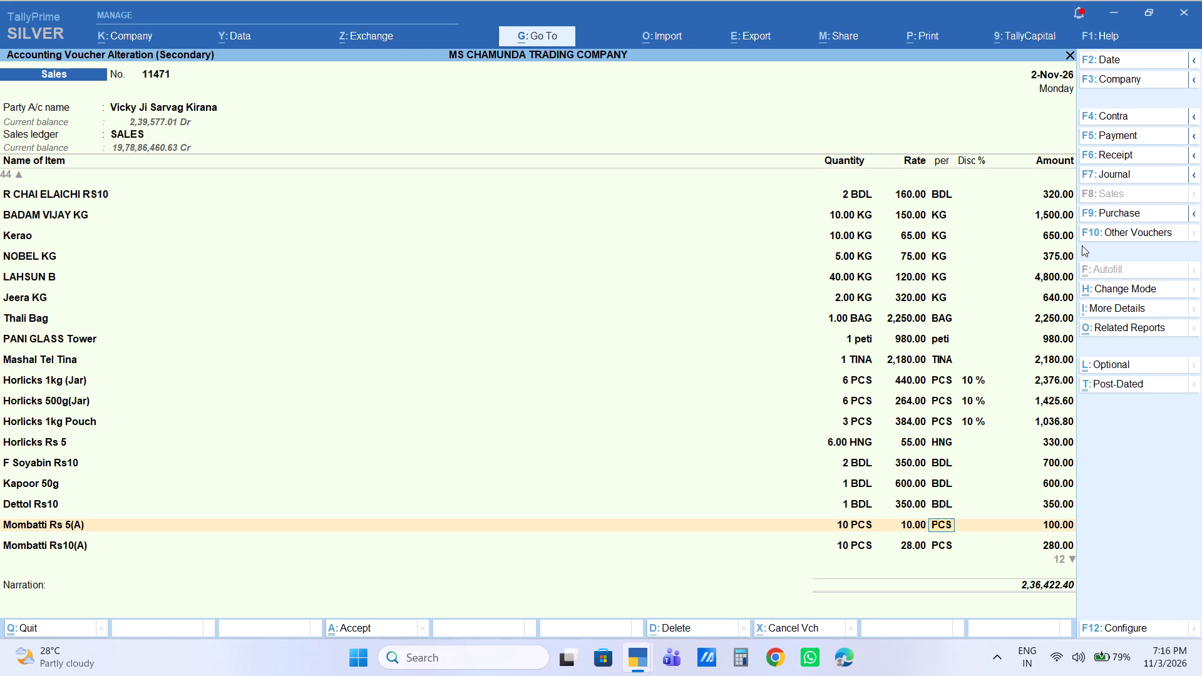
key("Return")
key("Return")
key("Return")
key("Return")
key("Return")
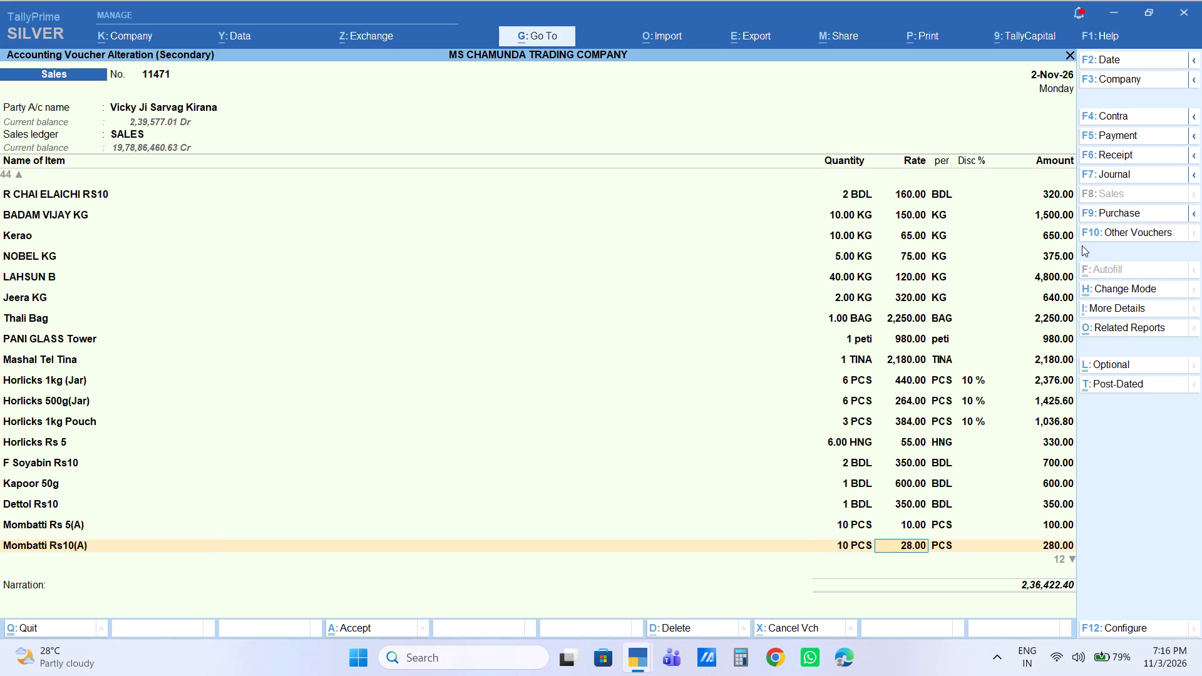
Check the rates of the lines from Round Mombatti down to Ratna Miniket25kg.
key("Down")
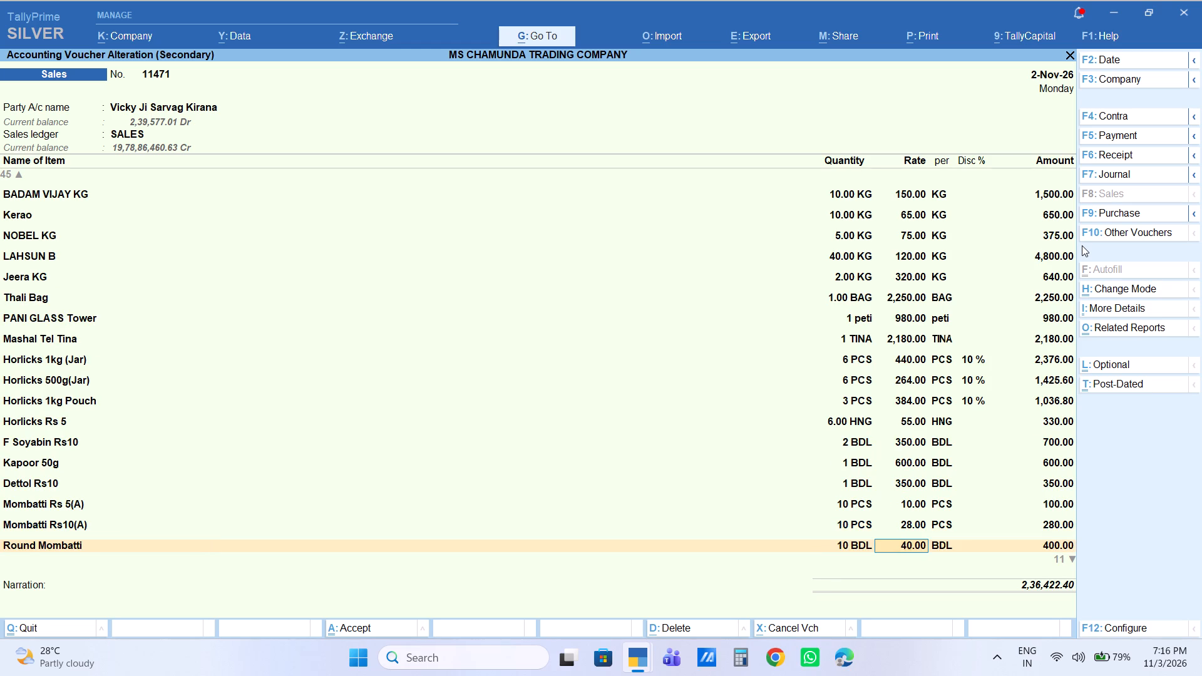
key("Down")
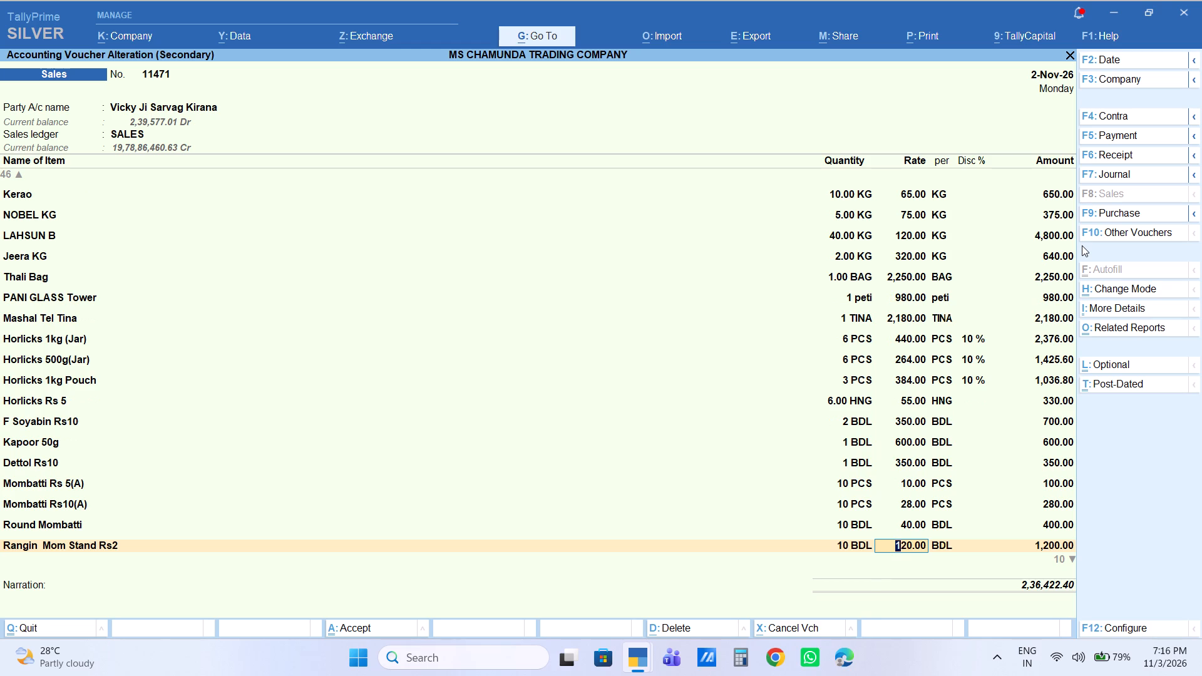
key("Down")
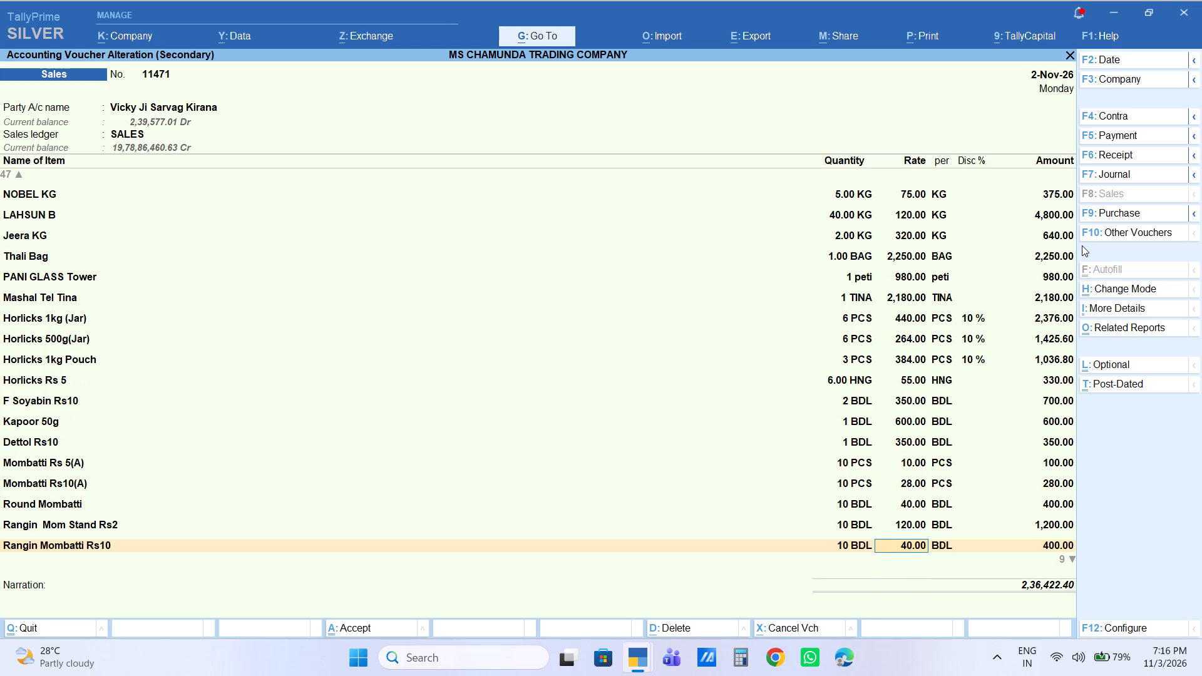
key("Down")
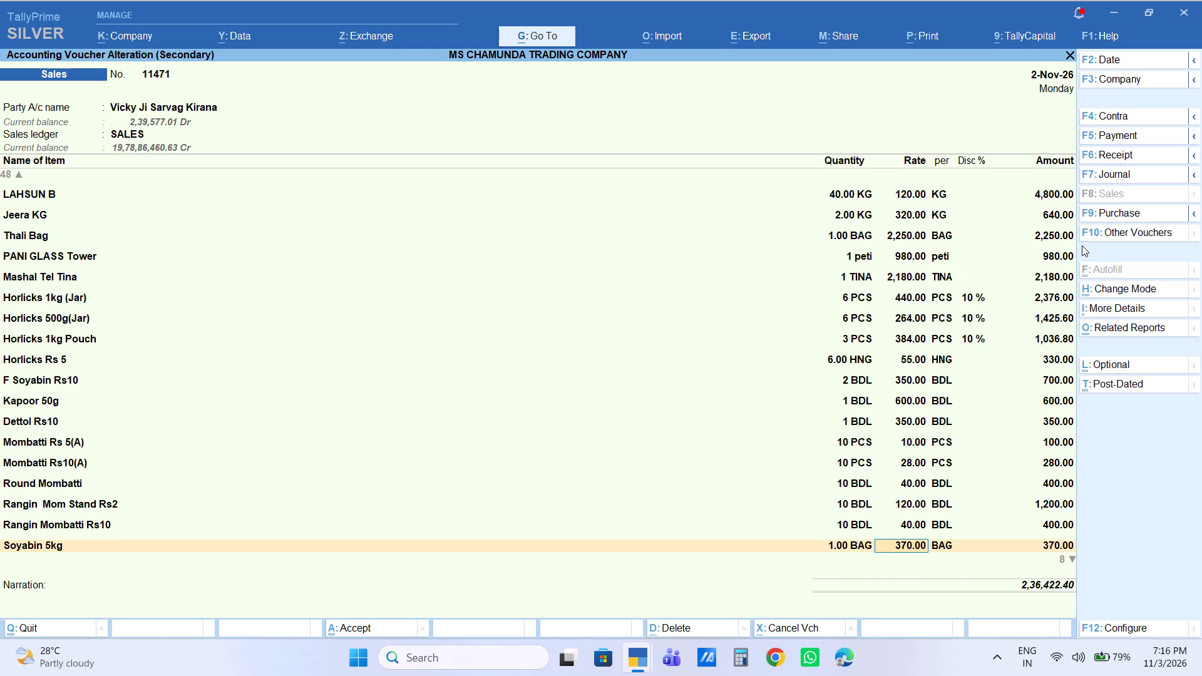
key("Down")
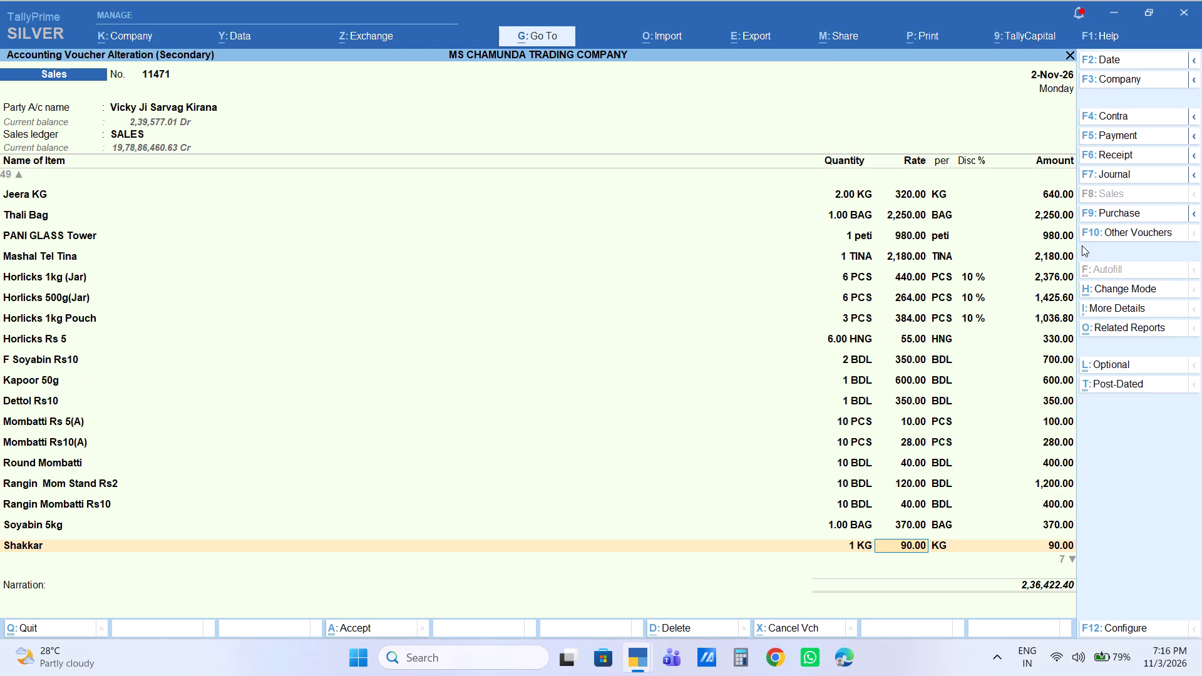
key("Down")
key("Down")
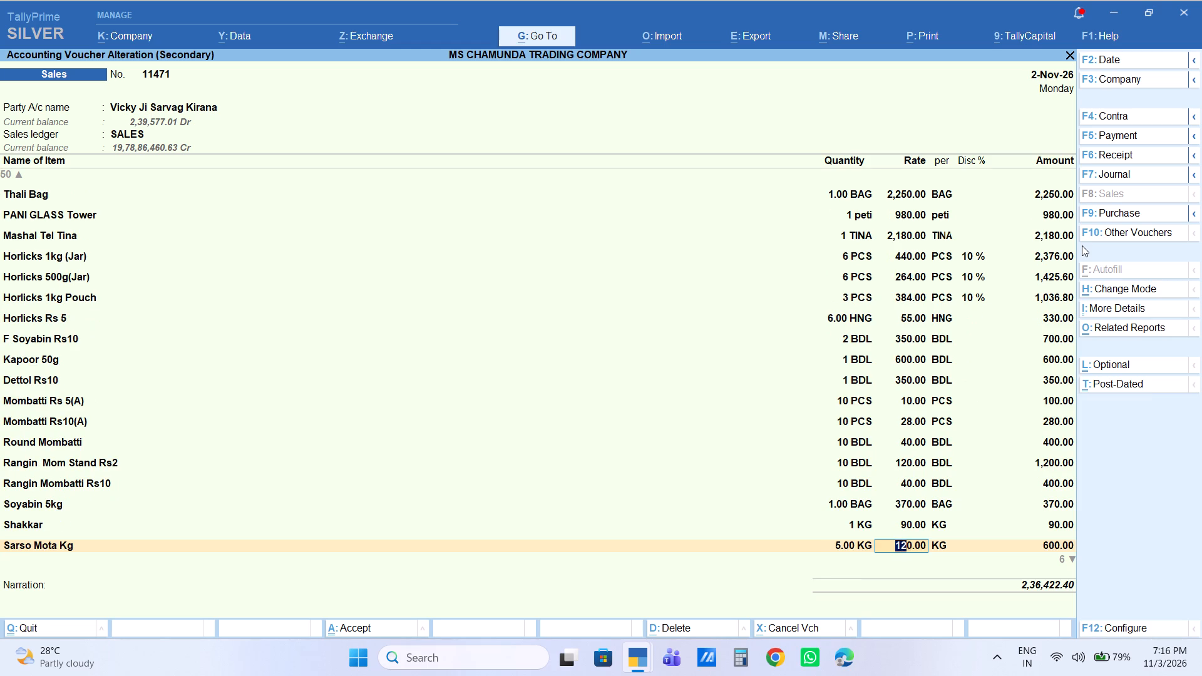
key("Down")
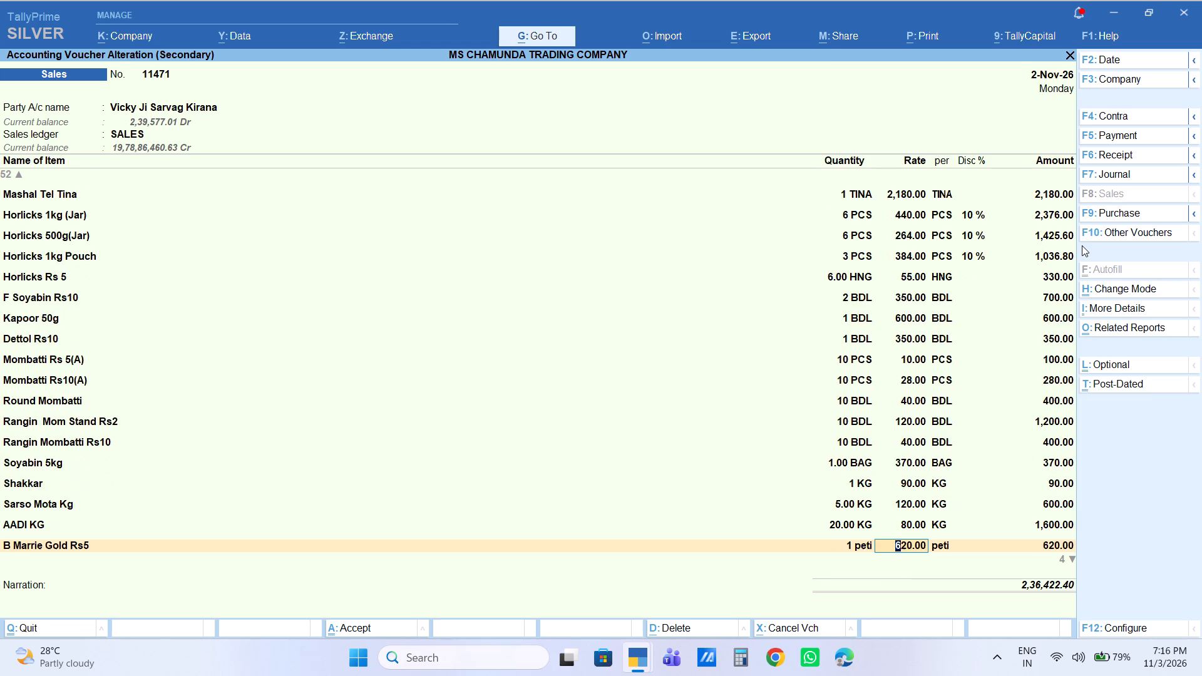
key("Down")
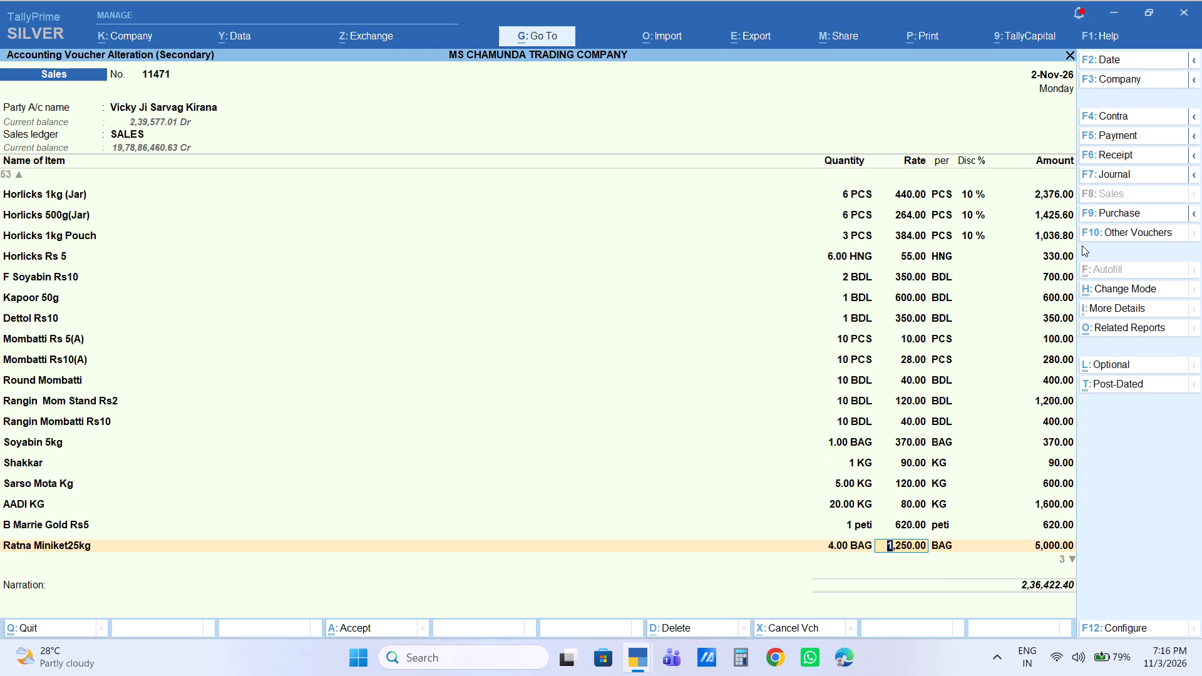
key("Up")
key("Down")
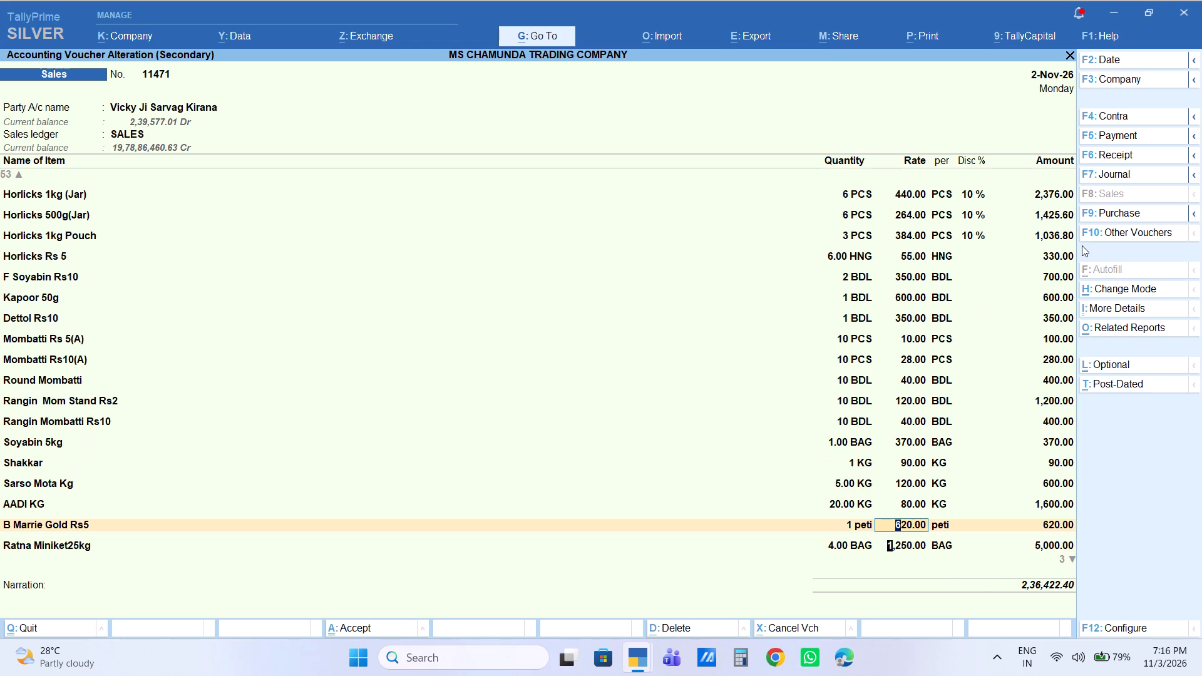
Set the rate of BUDHA BHOG 25KG to 875 per BAG and move on to the ledger lines below the items.
key("Down")
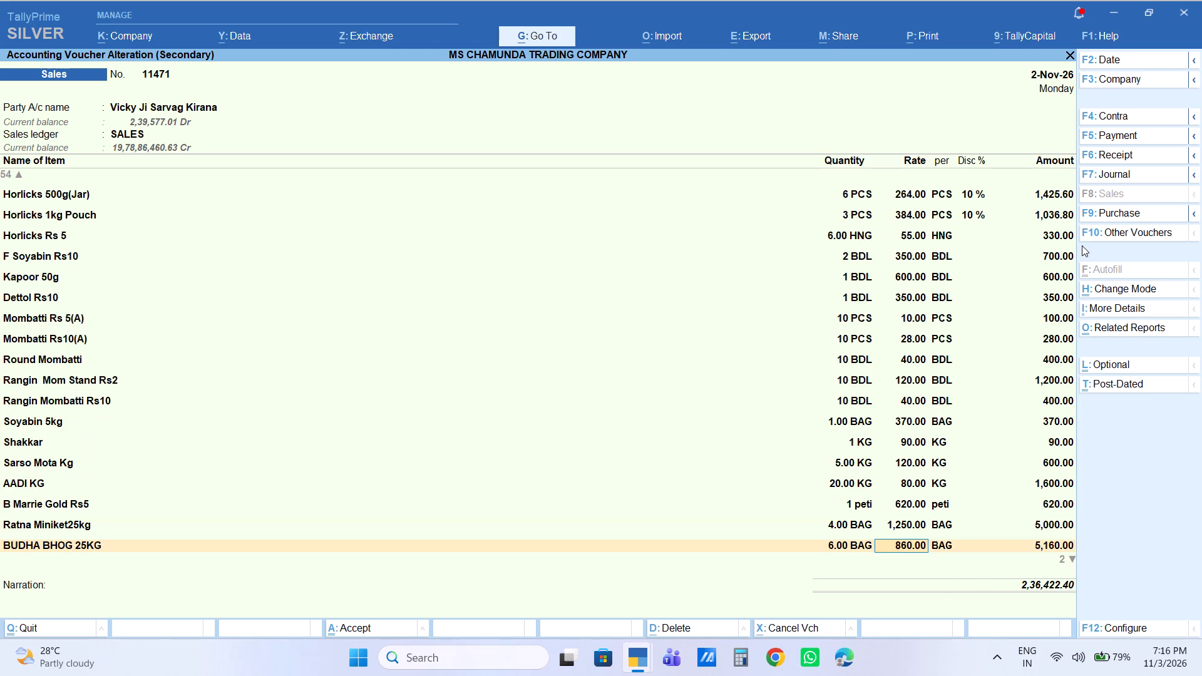
type("875")
key("Return")
key("Return")
key("Return")
key("Return")
key("Return")
key("Return")
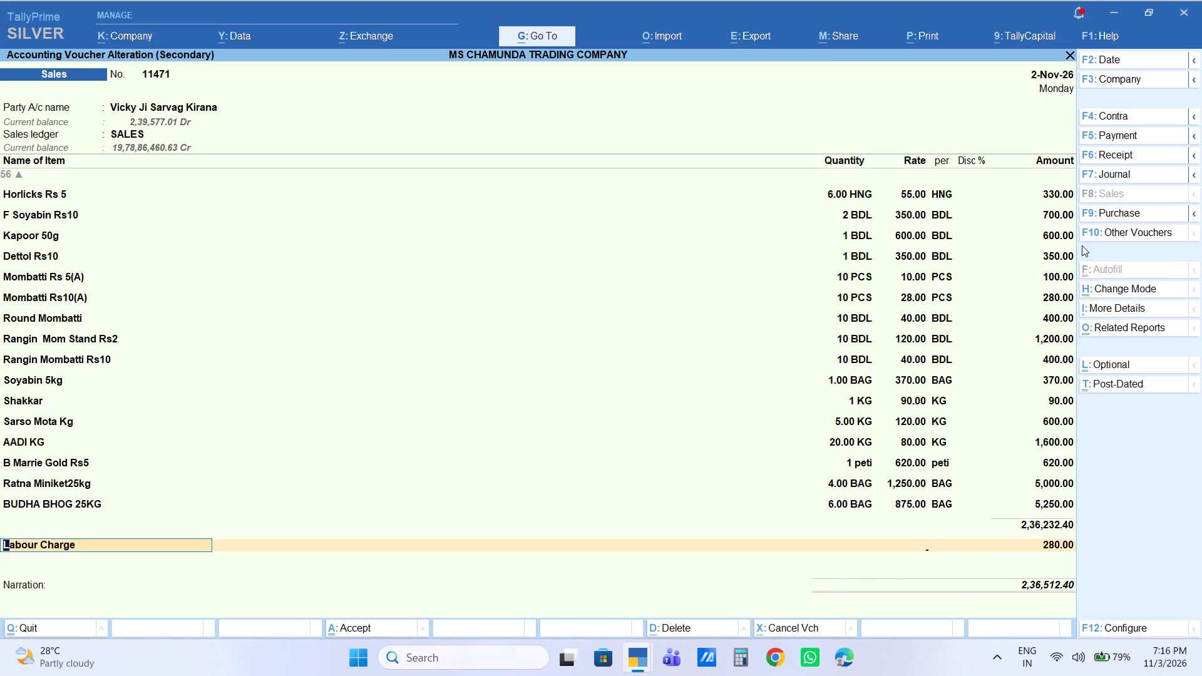
Set the Labour Charge amount to 283.
key("Return")
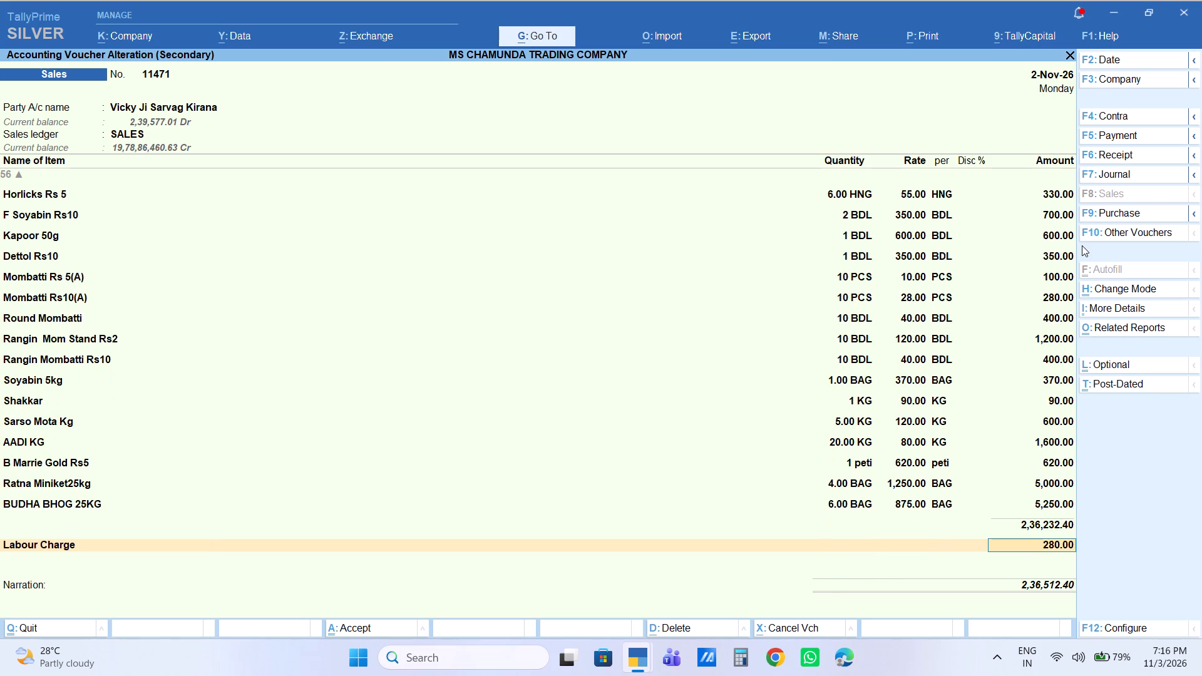
key("Return")
key("BackSpace")
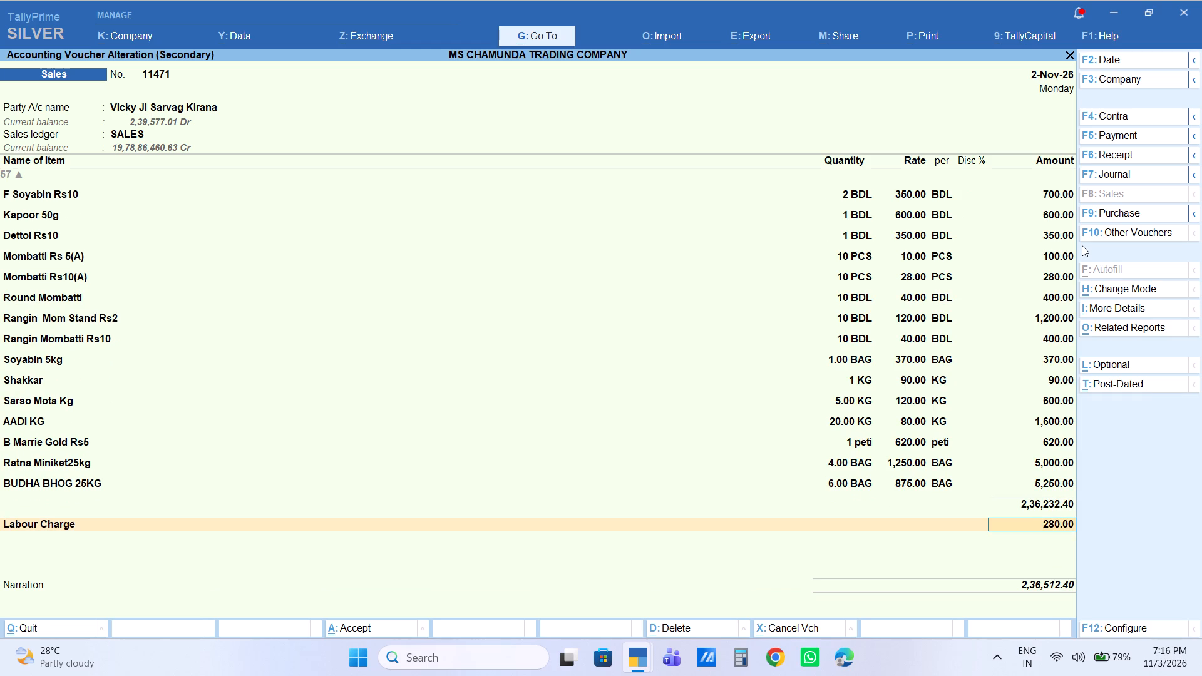
type("283")
key("Return")
Add the R. Off ledger below Labour Charge with an amount of (-)0.40.
key("r")
key("Down")
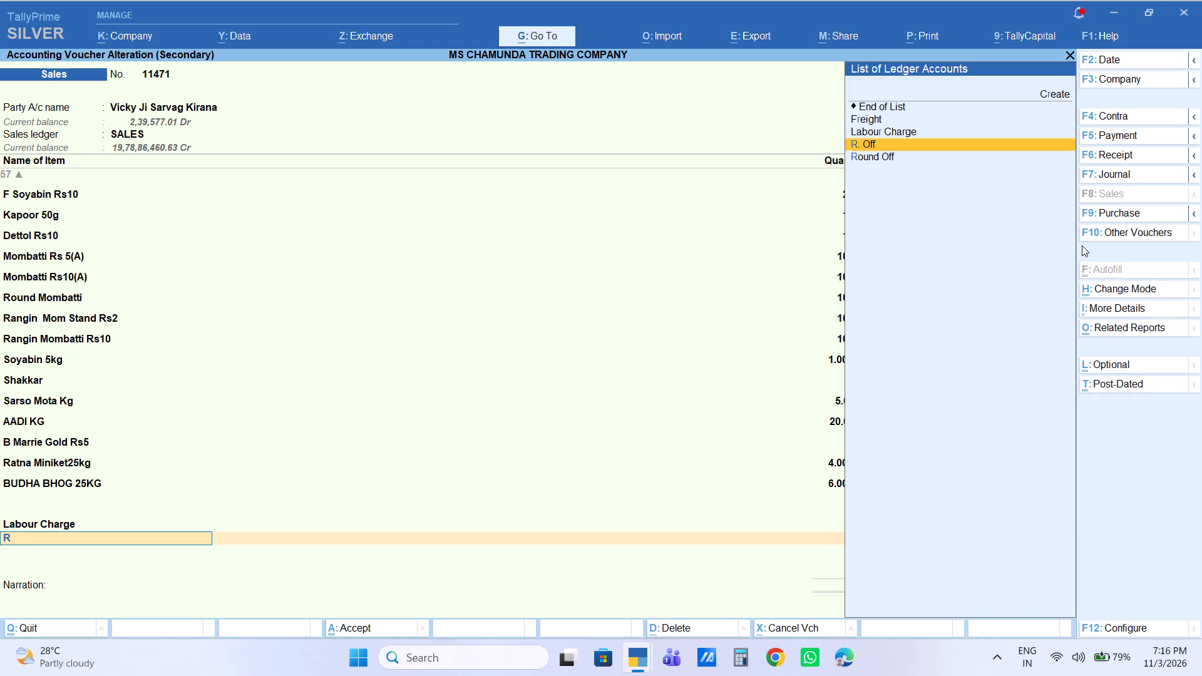
key("Return")
key("Return")
Accept the bill-wise details with New Ref 11471 and save the altered sales voucher.
key("Return")
key("Return")
key("Return")
key("Return")
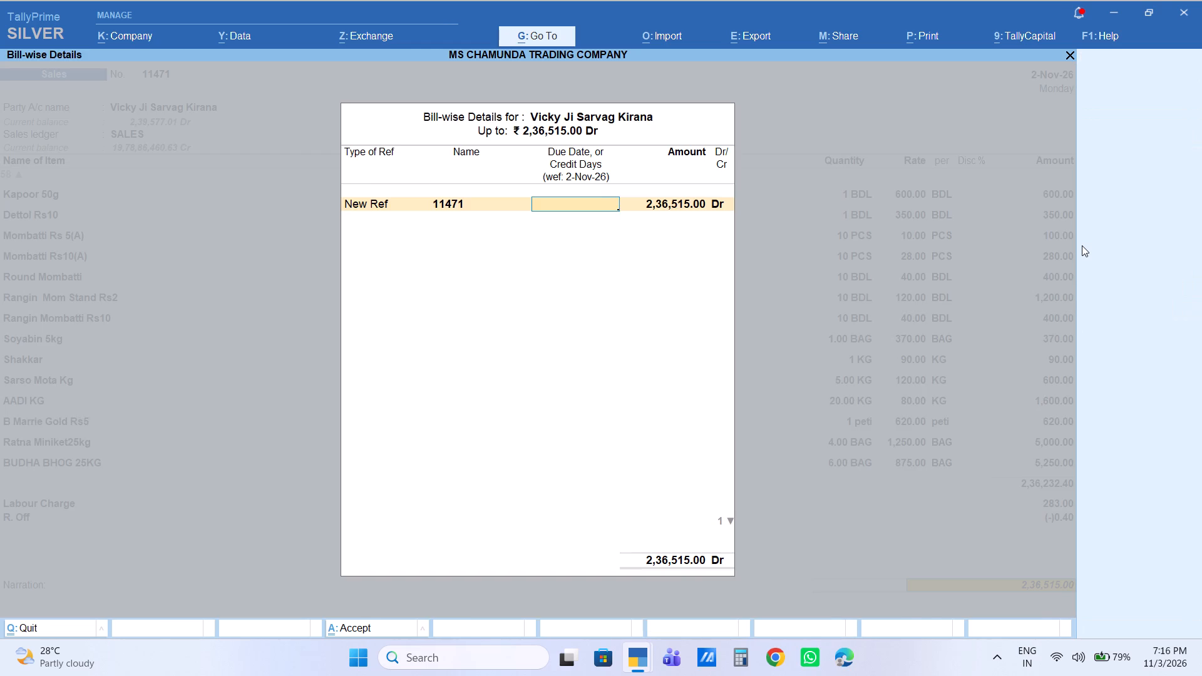
key("Return")
key("Return")
key("Return")
key("Return")
key("Return")
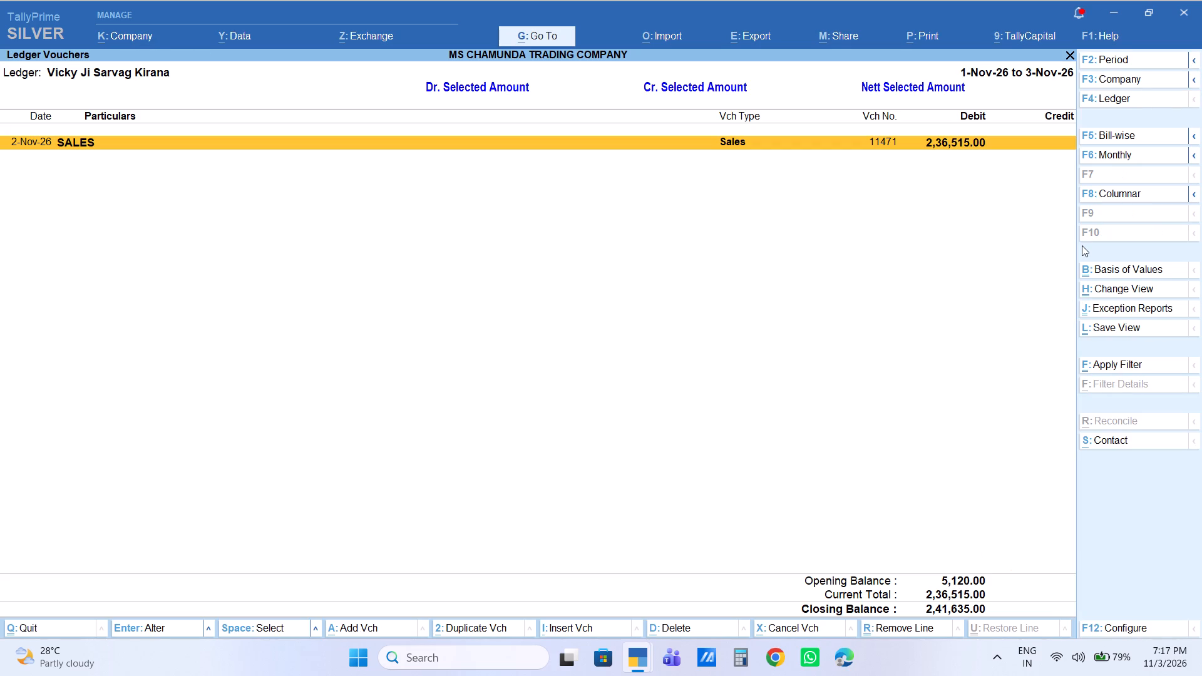
Reopen sales voucher 11471, print it, and return to the ledger selection.
key("Return")
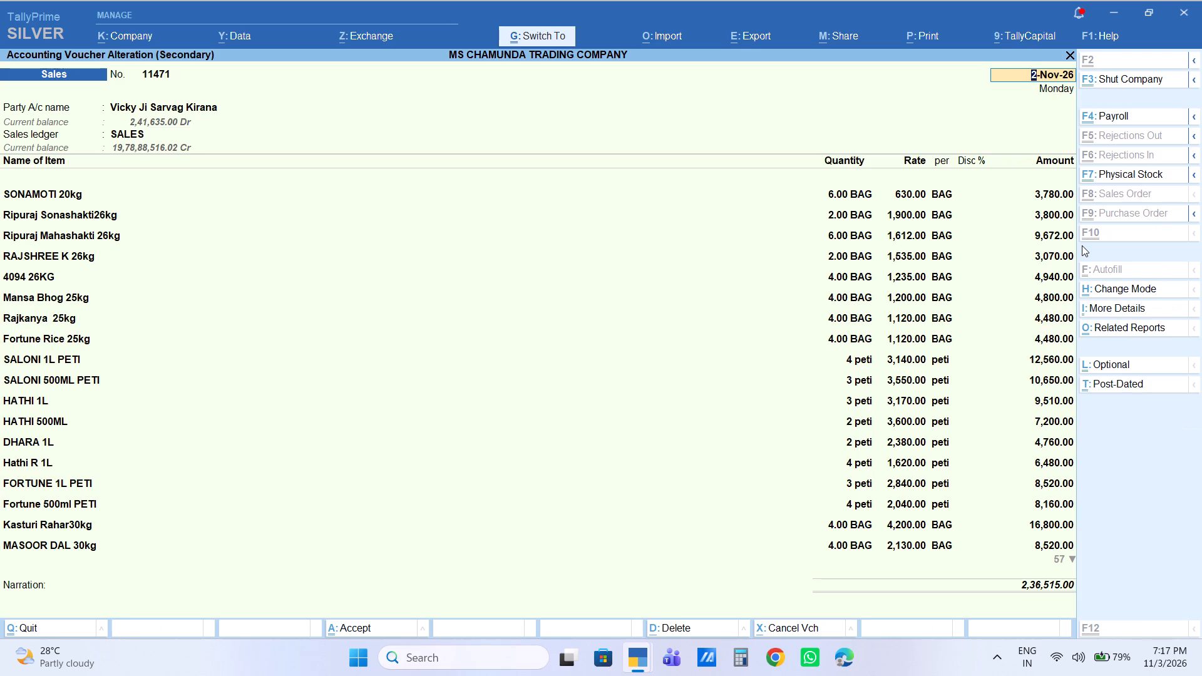
key("ctrl+p")
key("Right")
key("Return")
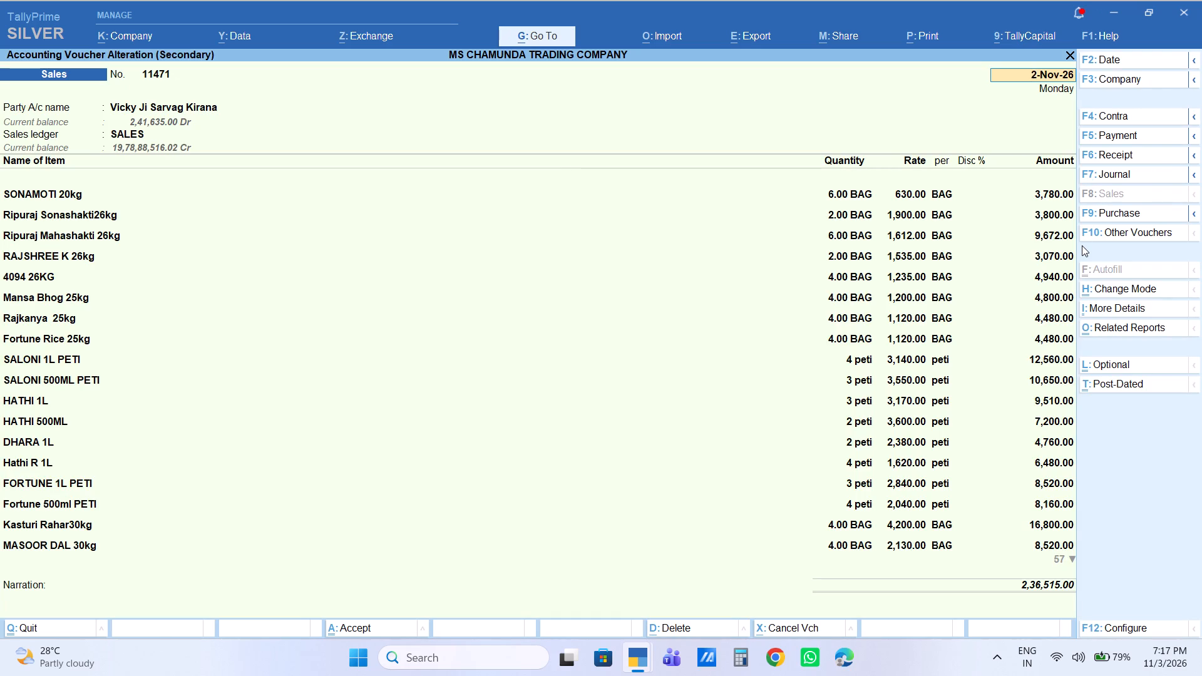
key("Escape")
key("Escape")
key("Escape")
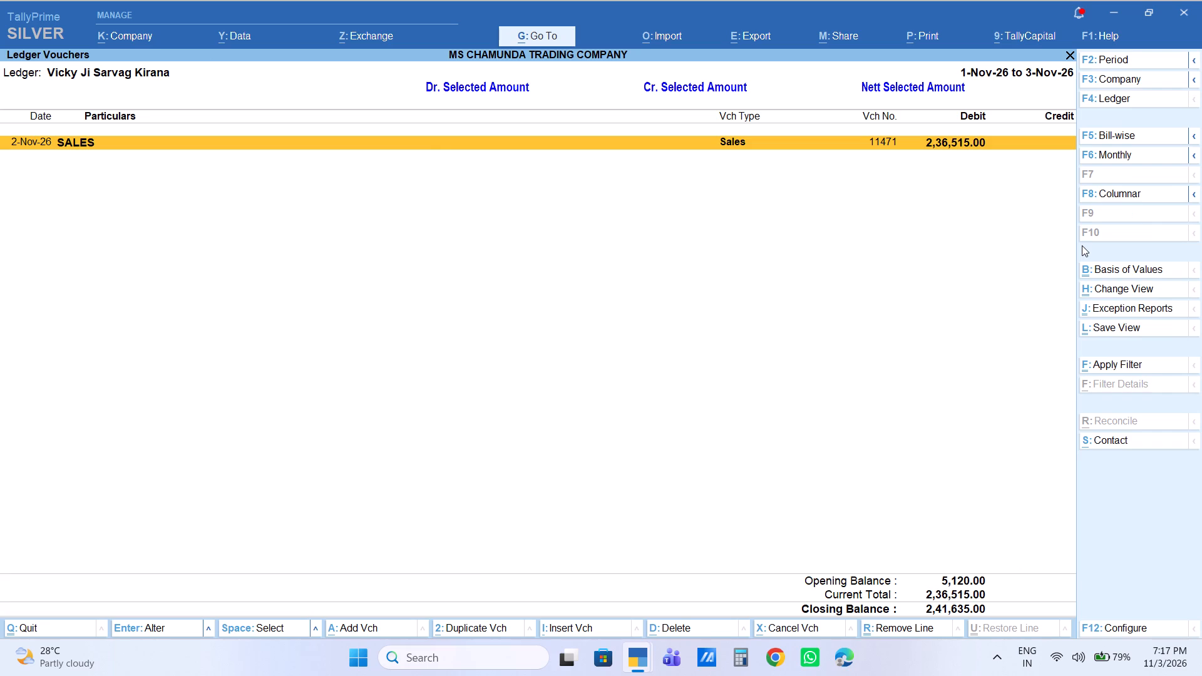
key("Escape")
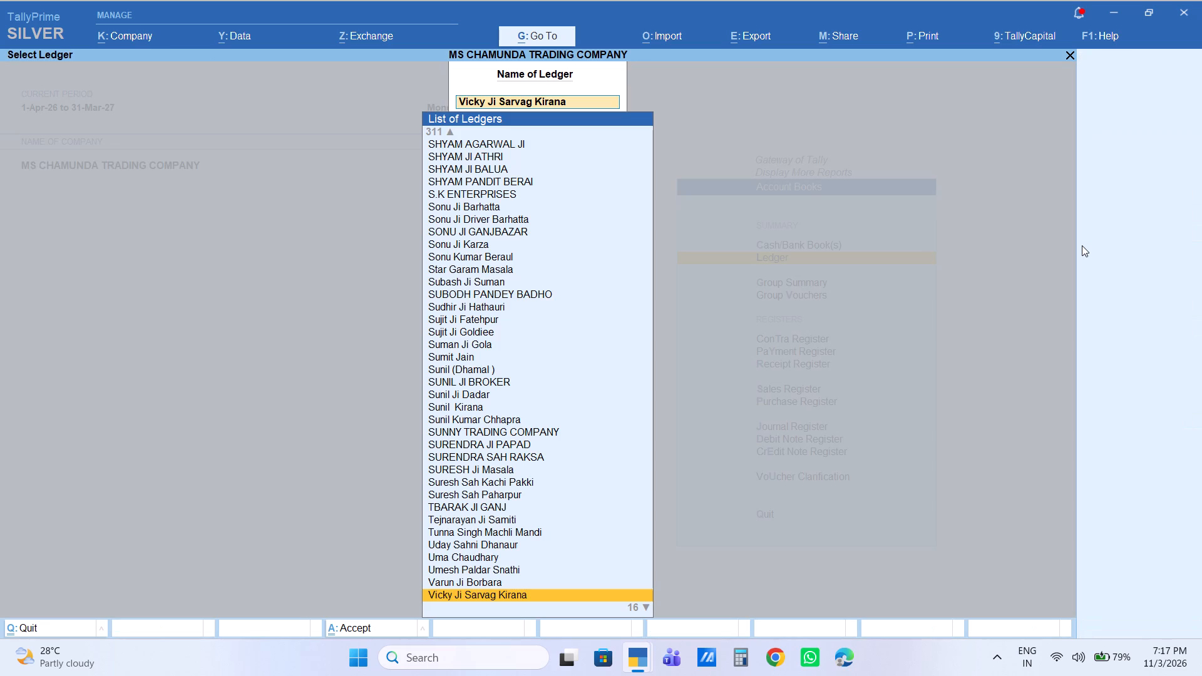
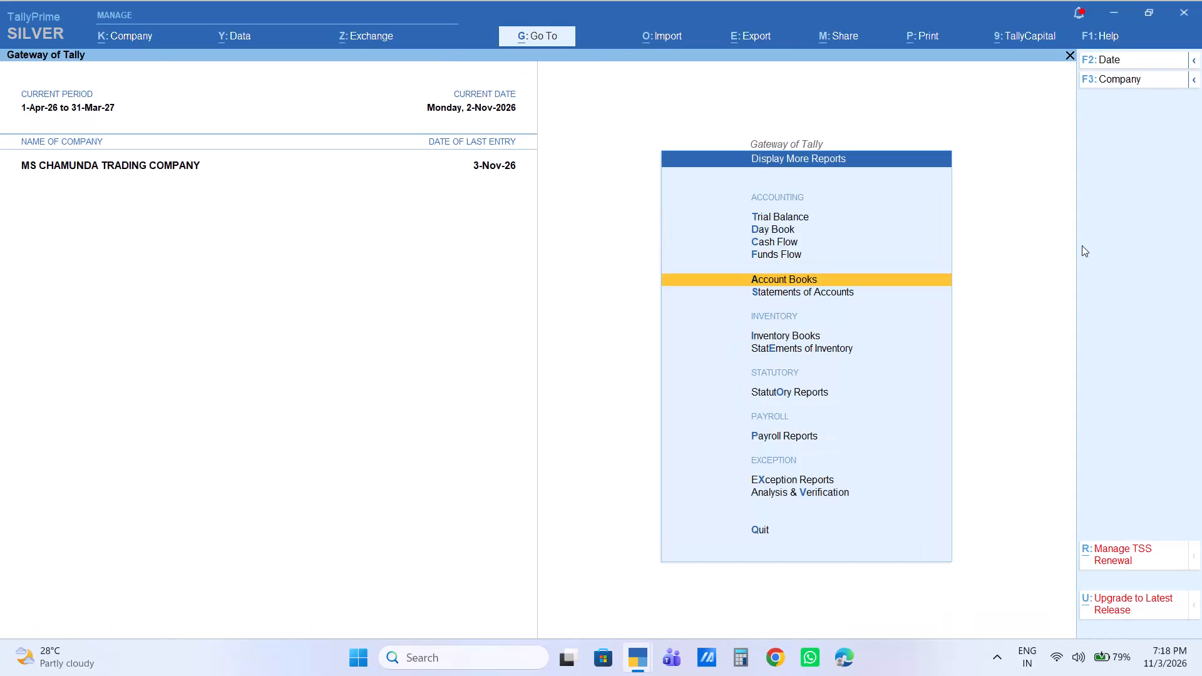
Leave the reports and open a new sales voucher for creation.
key("Escape")
key("Escape")
key("Escape")
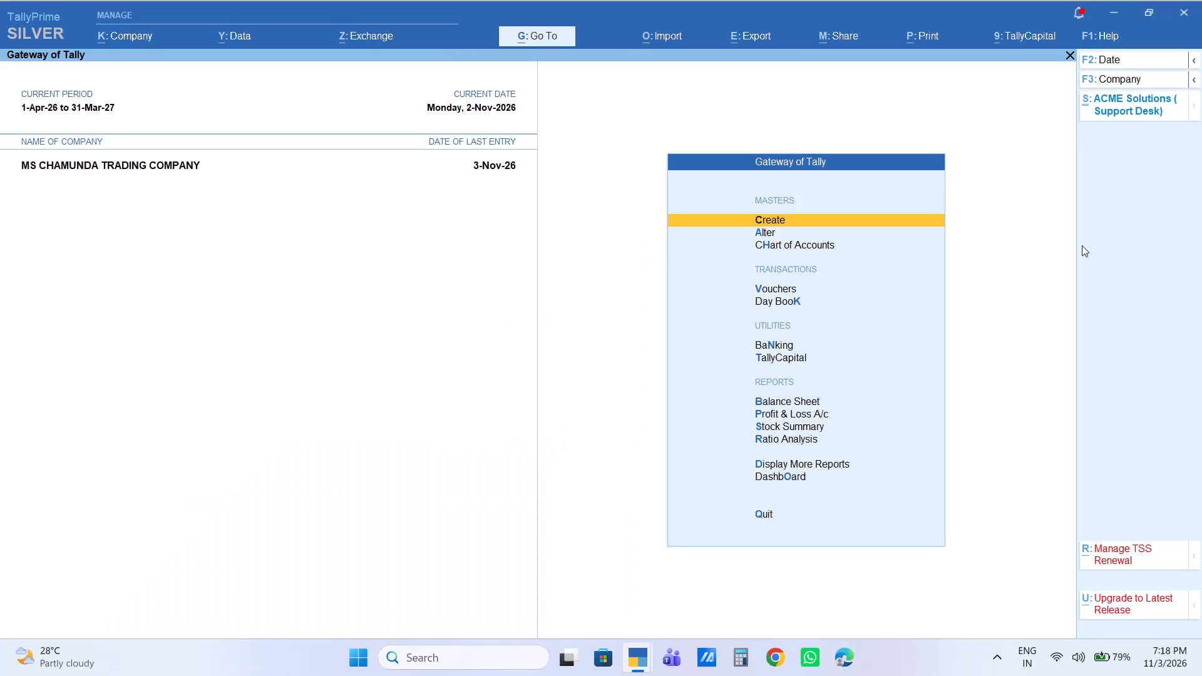
key("Down")
key("Down")
key("Down")
key("Return")
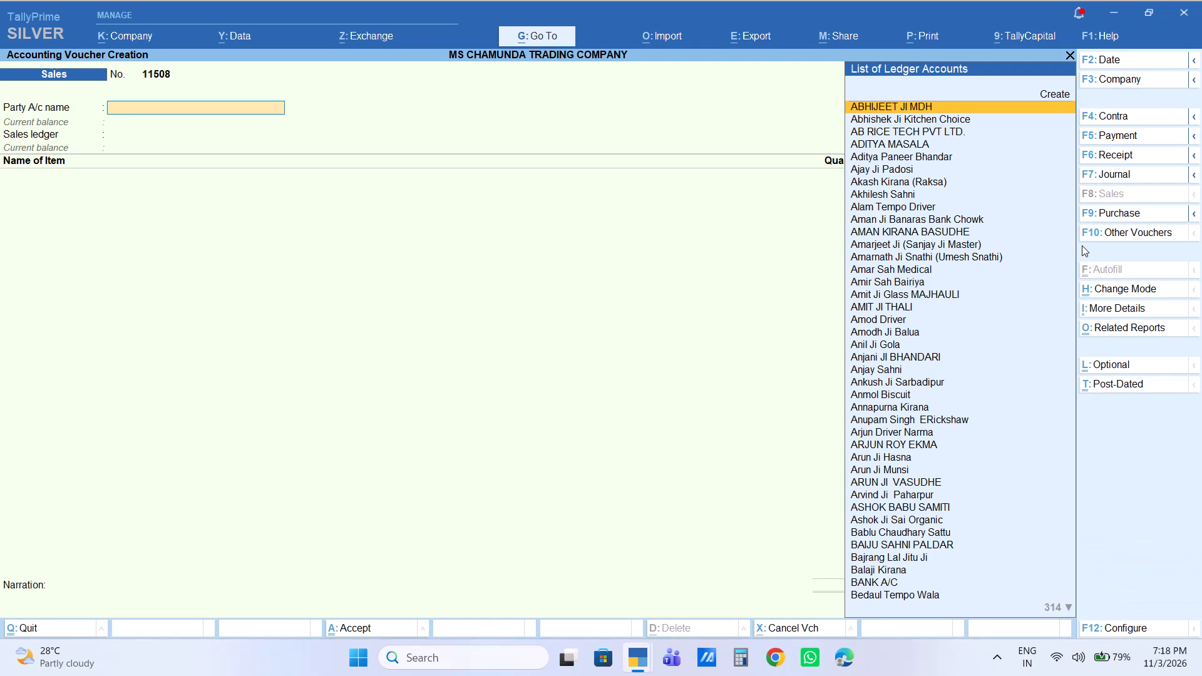
type("shyam")
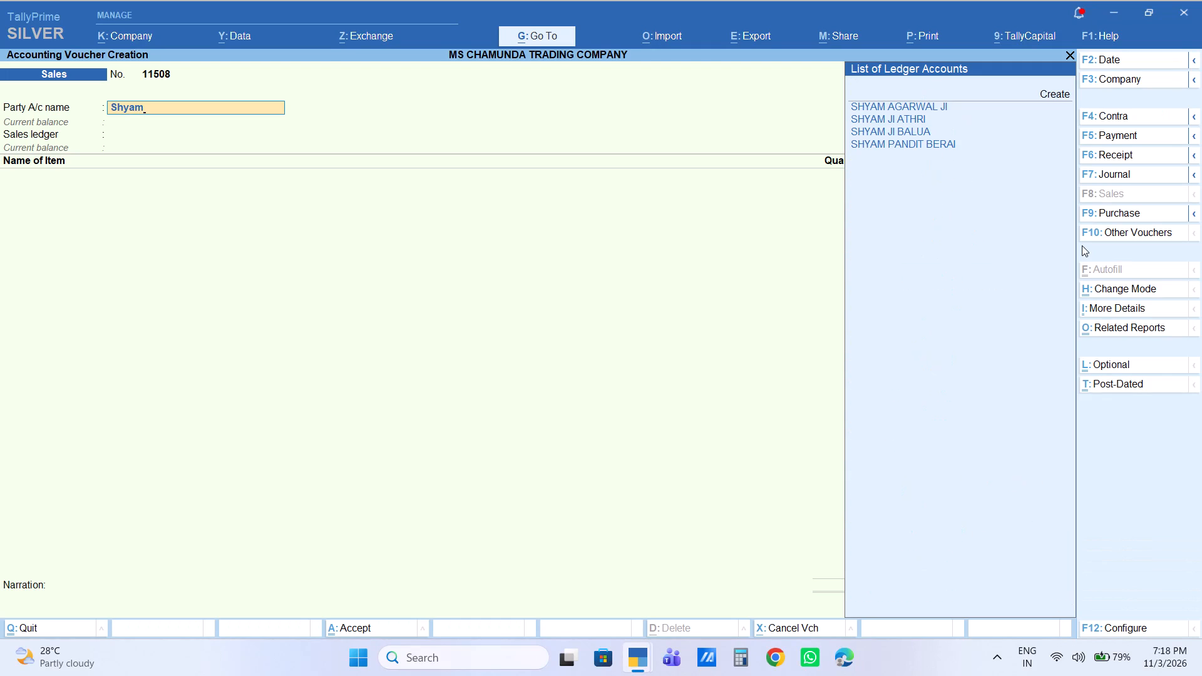
key("Down")
key("Down")
key("Down")
key("Down")
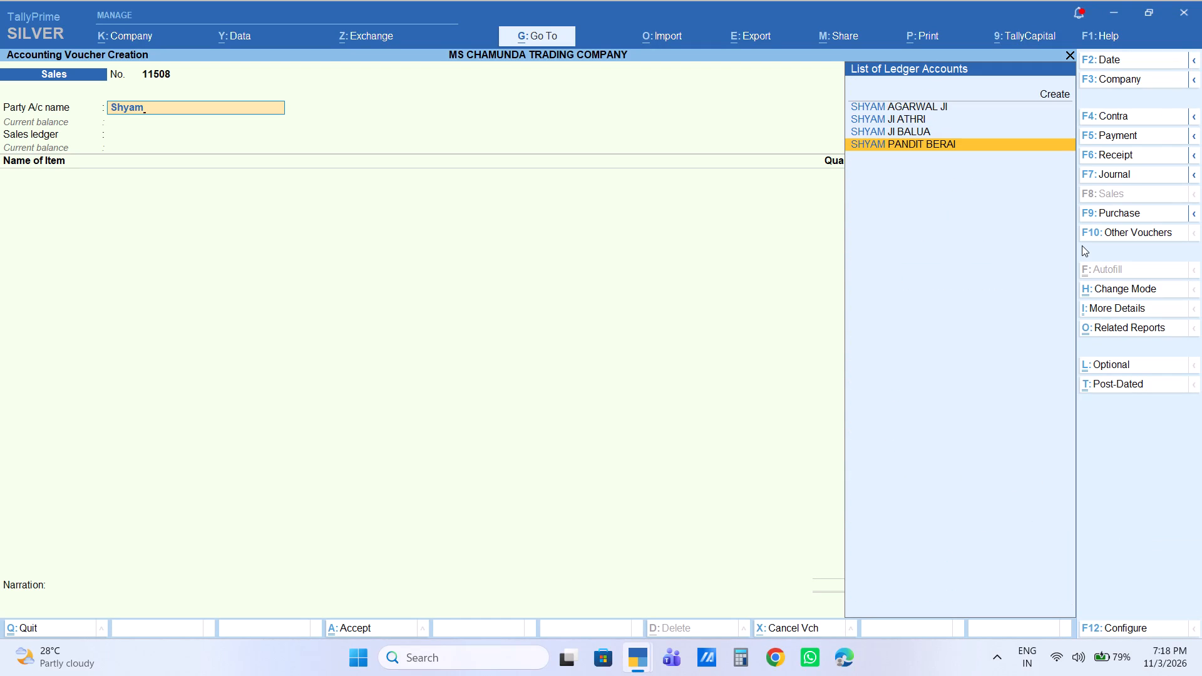
key("Return")
key("Return")
key("Return")
key("Return")
key("Return")
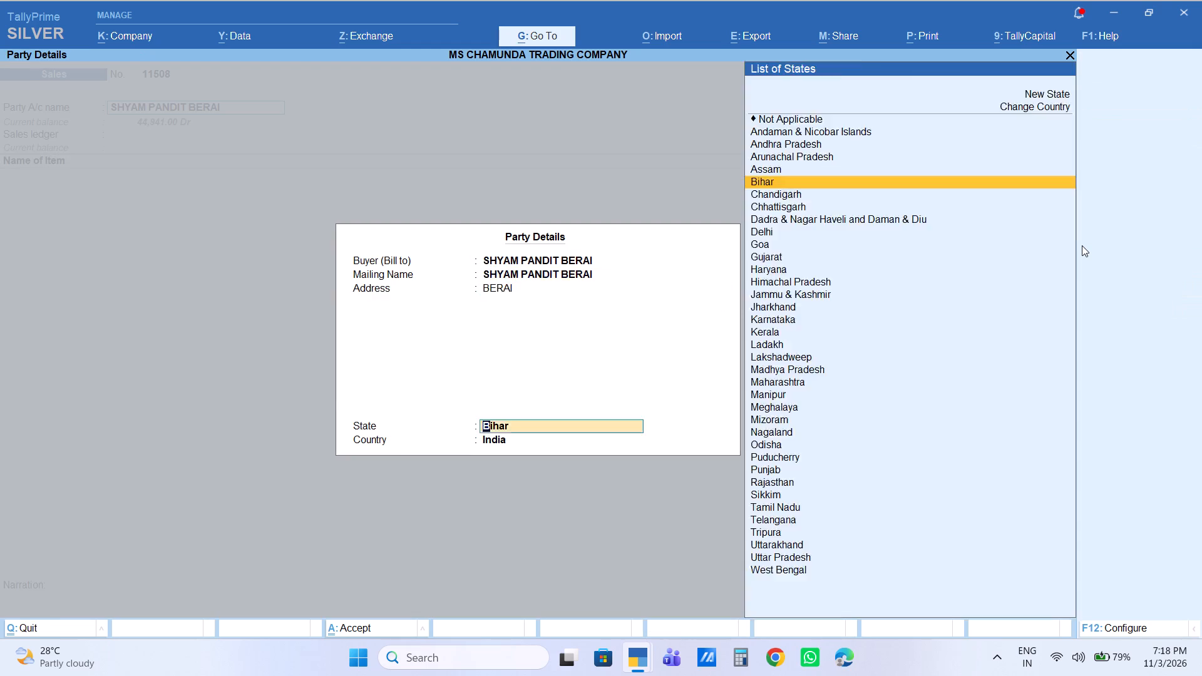
key("Return")
key("Return")
Set the voucher date to 3-Nov-26 and accept SALES as the sales ledger.
key("BackSpace")
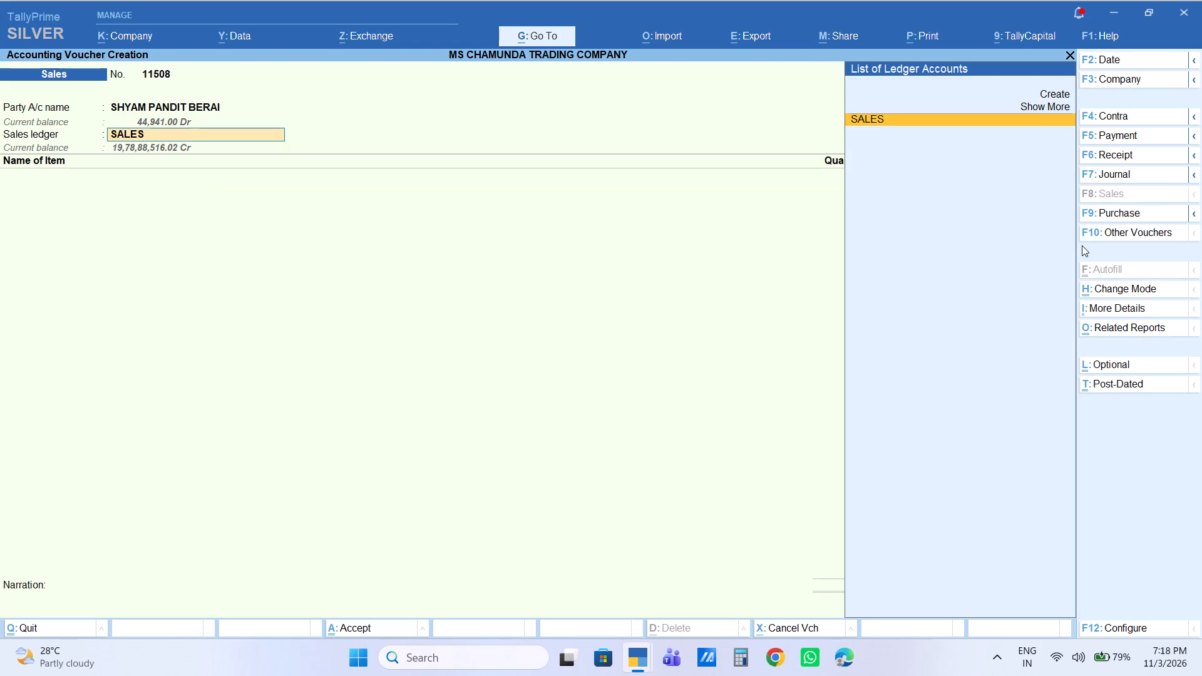
key("F2")
key("Return")
key("Return")
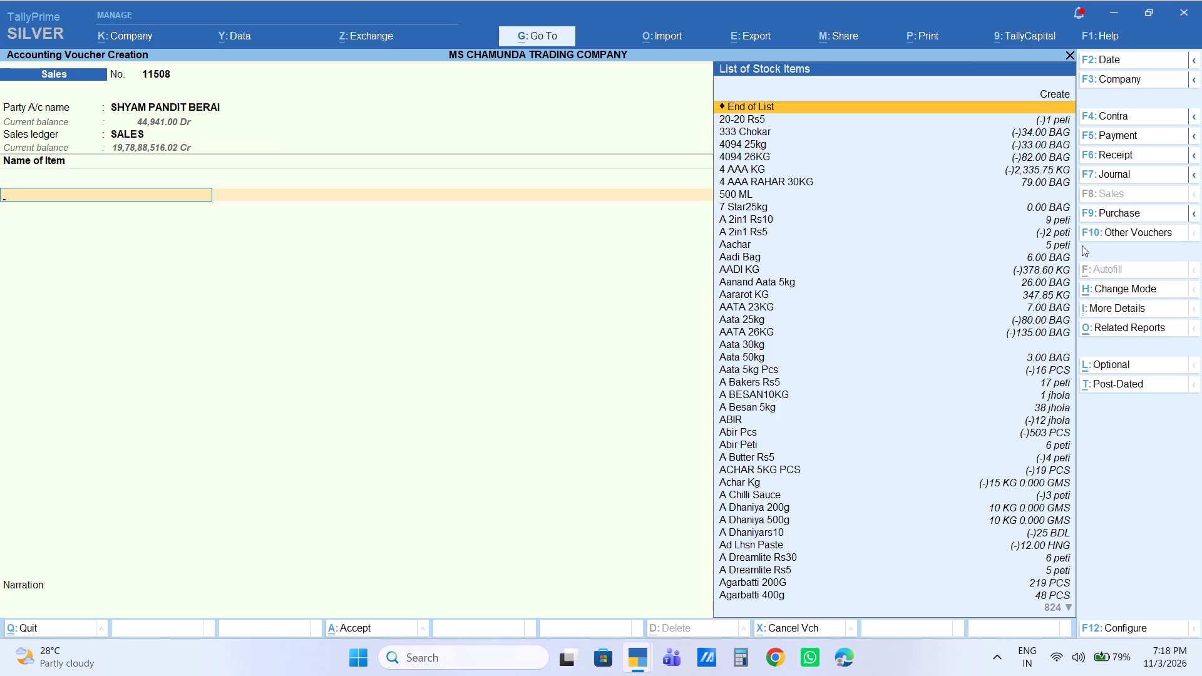
Enter MASOOR DAL 30kg as the first item, 5 bags at a rate of 2,100 per bag.
type("mas")
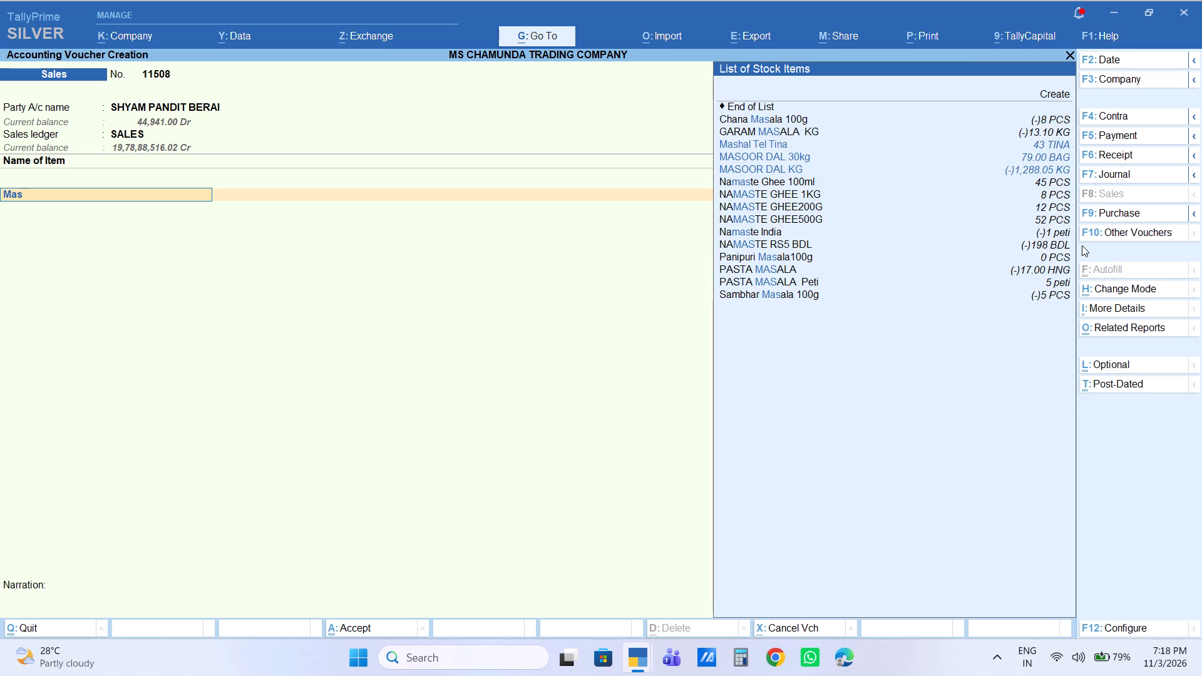
type("oo")
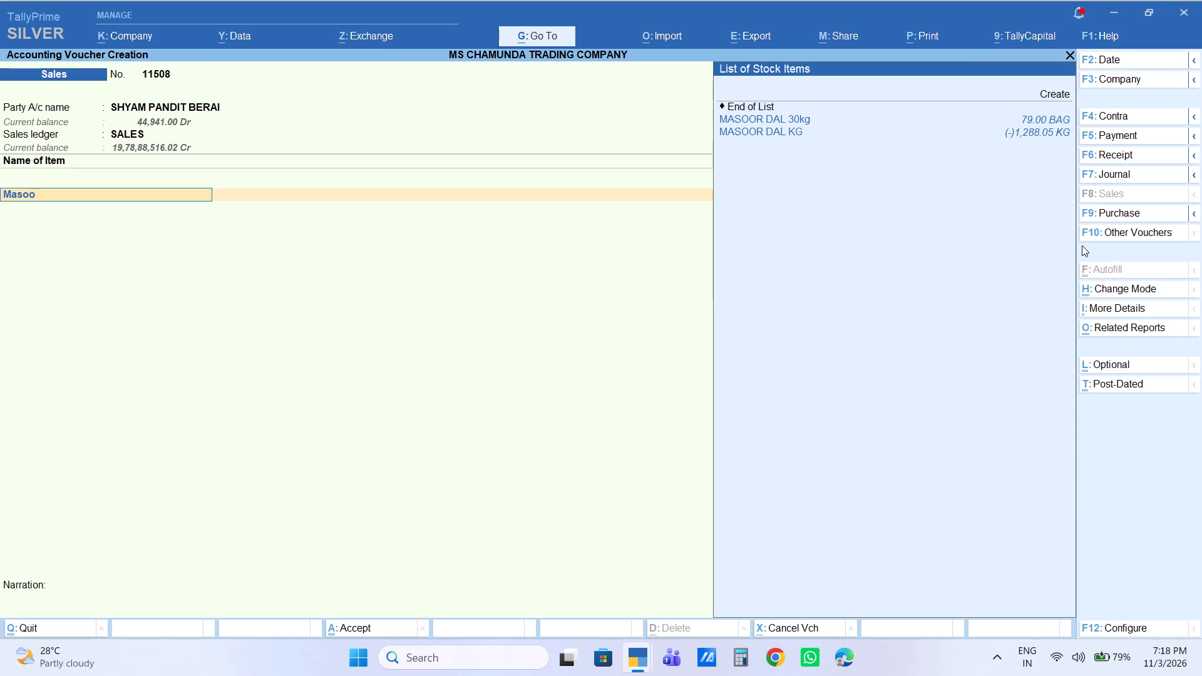
key("Down")
key("Return")
key("5")
key("Return")
key("Return")
key("Return")
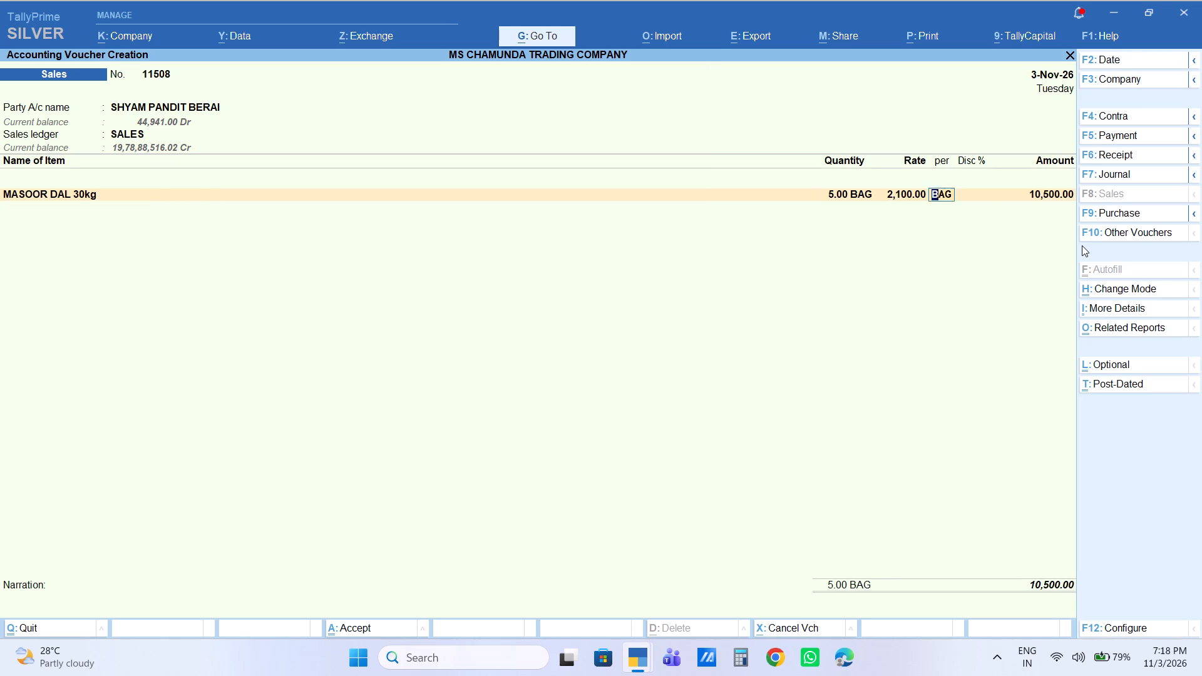
key("Return")
key("BackSpace")
key("BackSpace")
key("BackSpace")
key("Return")
key("Return")
key("Return")
key("Return")
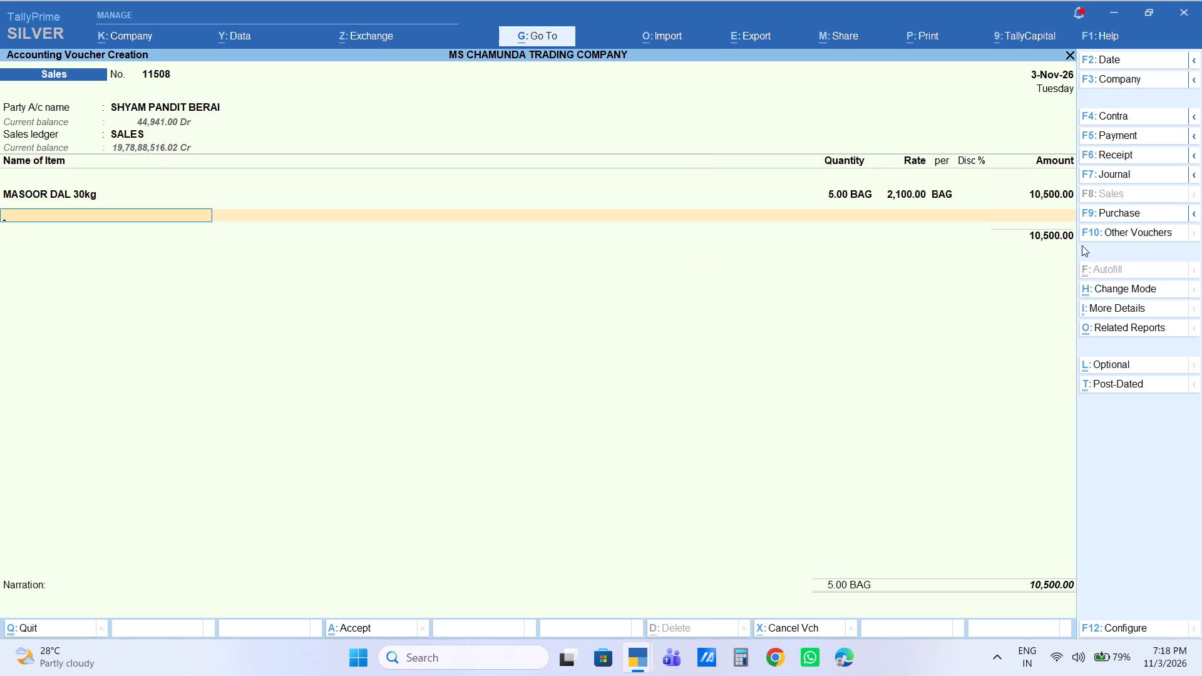
Add Bokla Dal 30KG, 1 bag at a rate of 1,740.
type("bokla")
key("Down")
key("Return")
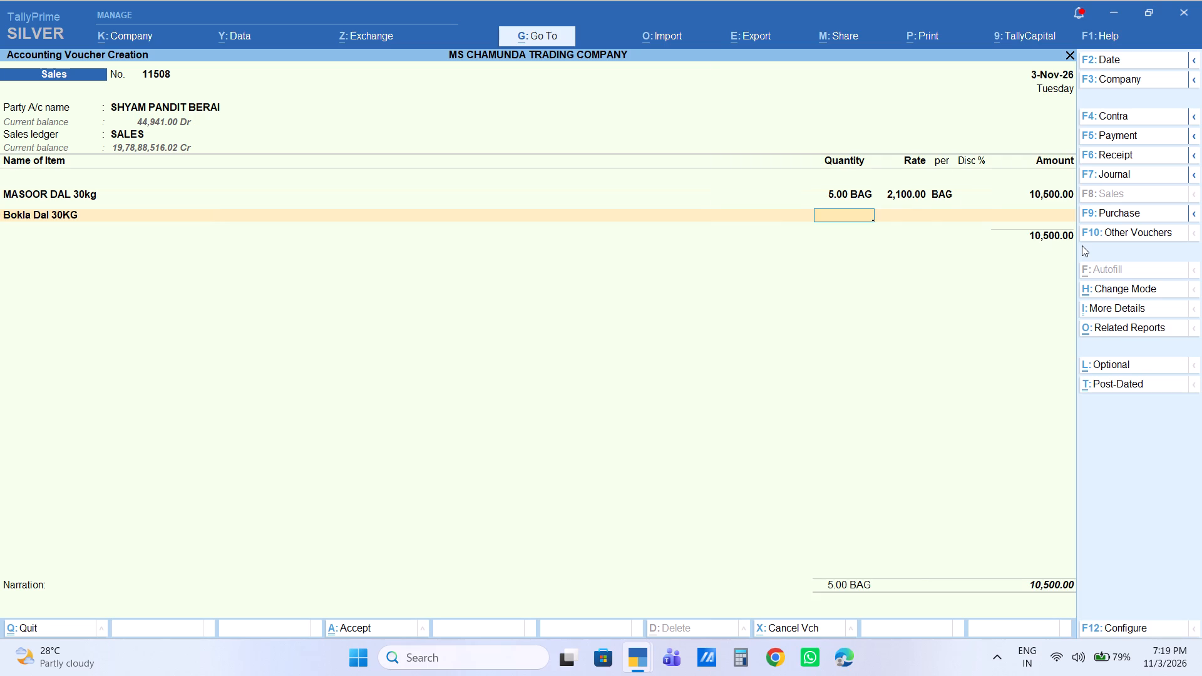
key("1")
key("Return")
key("Return")
key("Return")
key("Return")
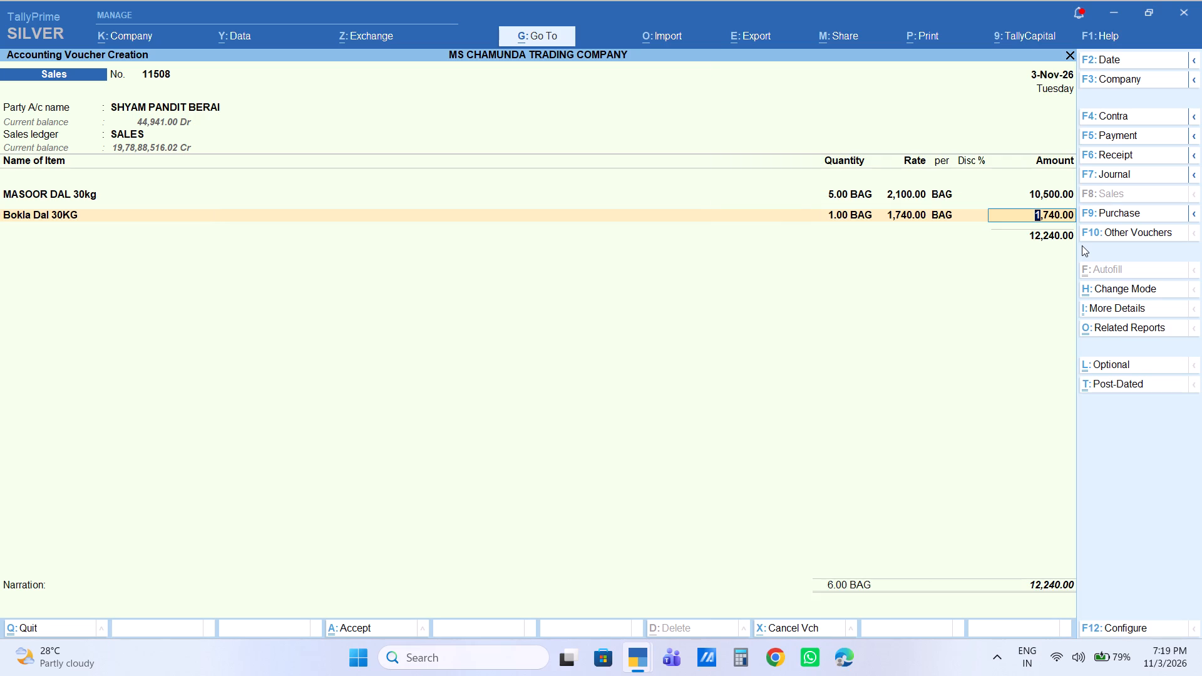
key("Return")
Add Khesari Dal 30kg, 1 bag at a rate of 1,590.
type("khesar")
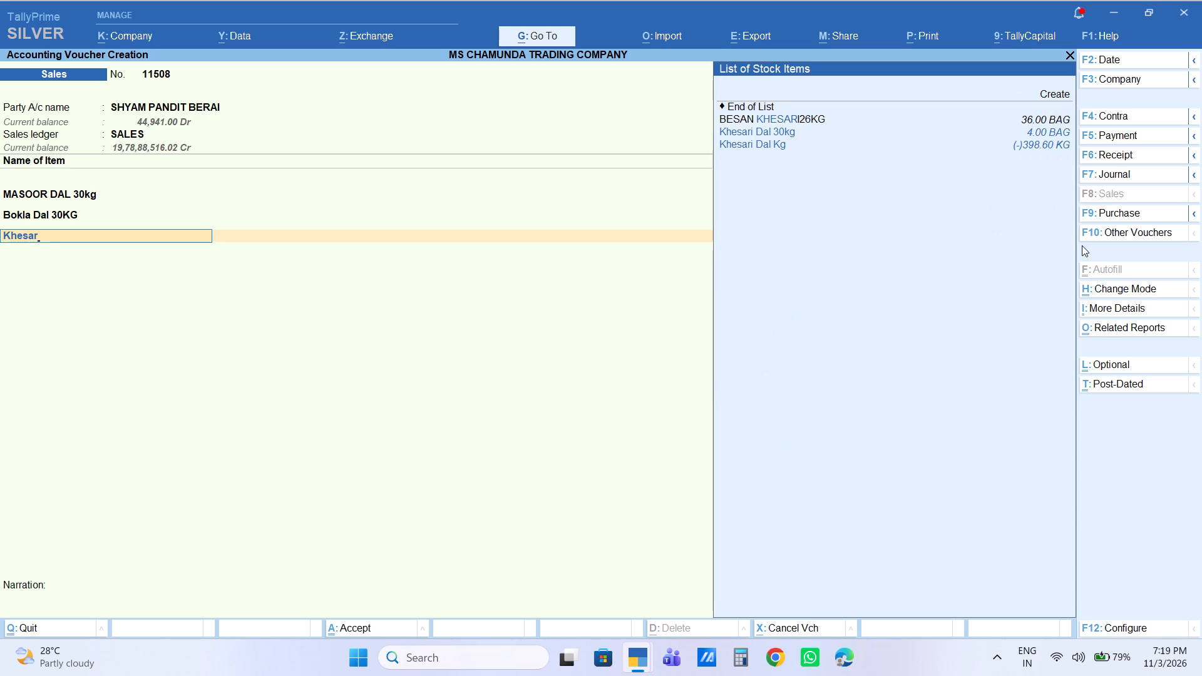
key("Down")
key("Return")
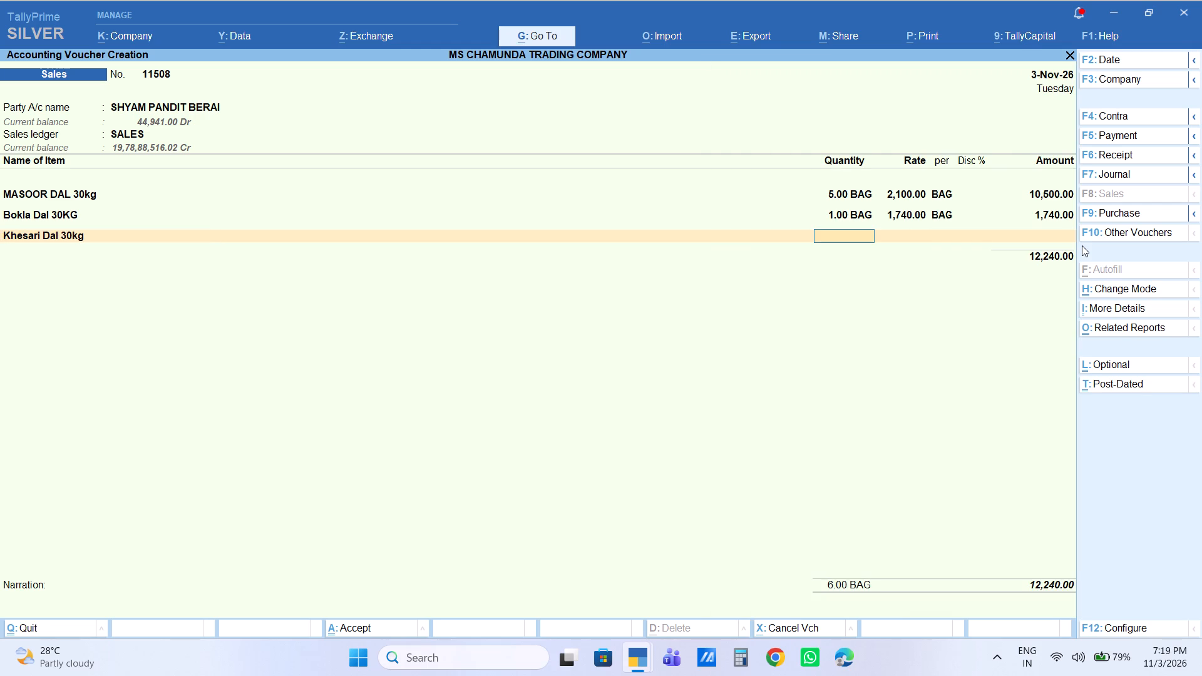
key("1")
key("Return")
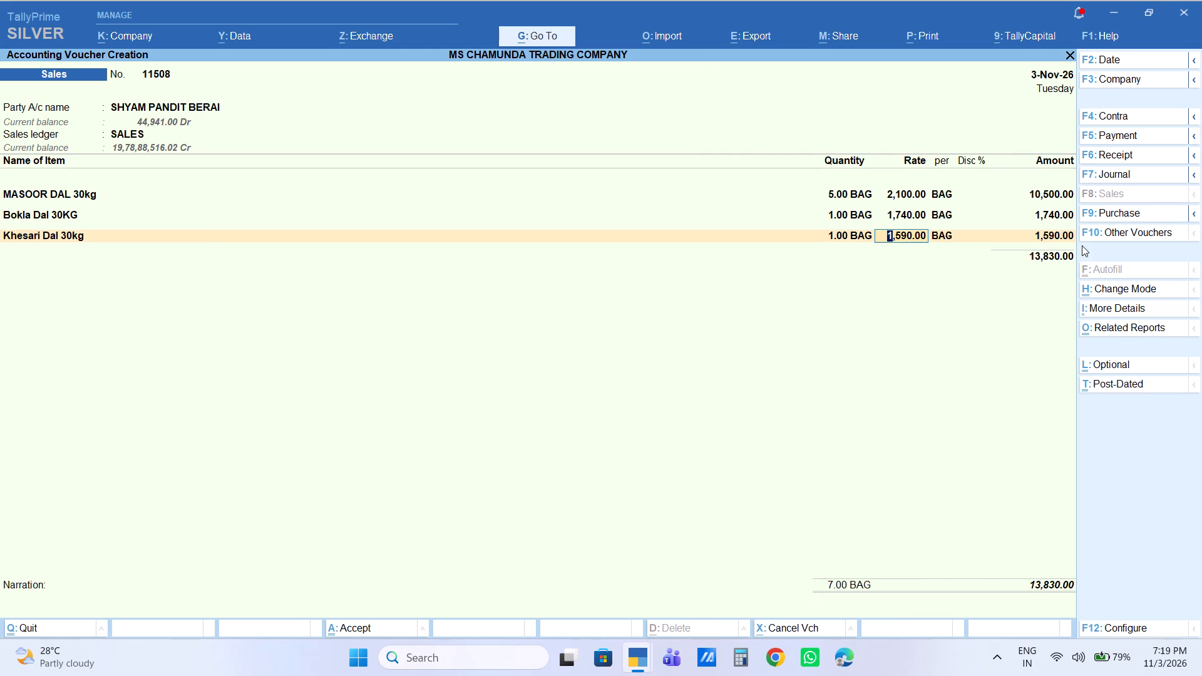
key("Return")
key("Return")
key("Return")
key("Return")
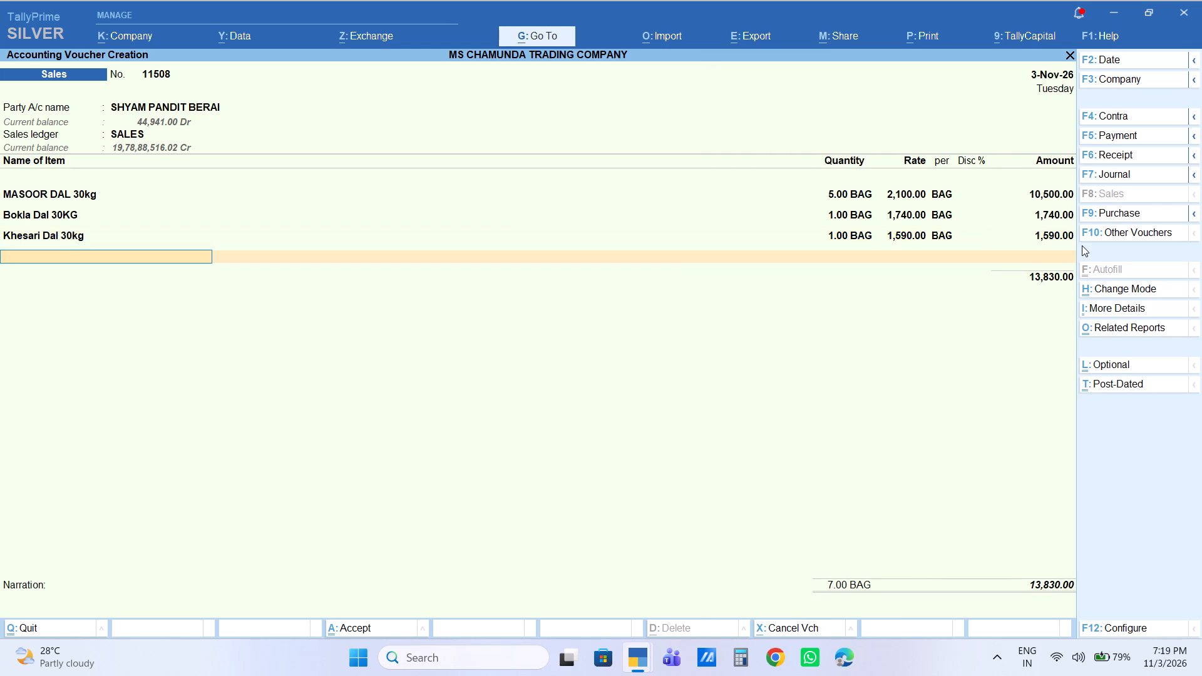
Add CHANA DAL30KG, 1 bag at a rate of 2,760.
type("chana da")
key("Left")
key("Down")
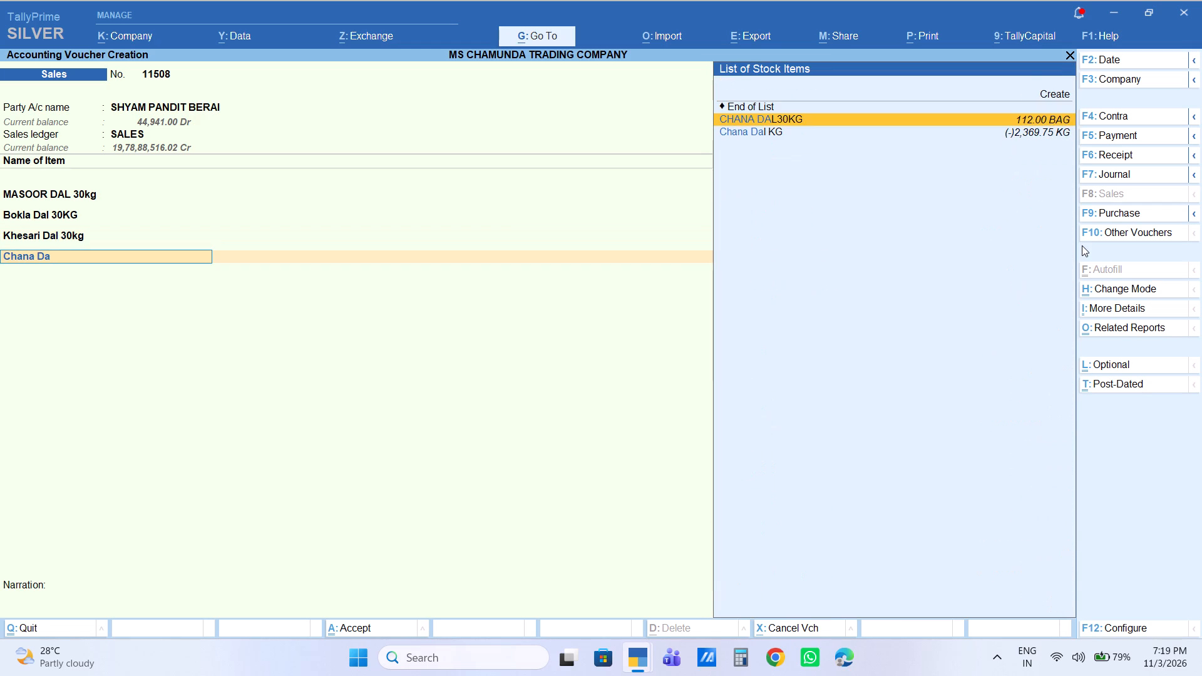
key("Return")
key("1")
key("Return")
key("Return")
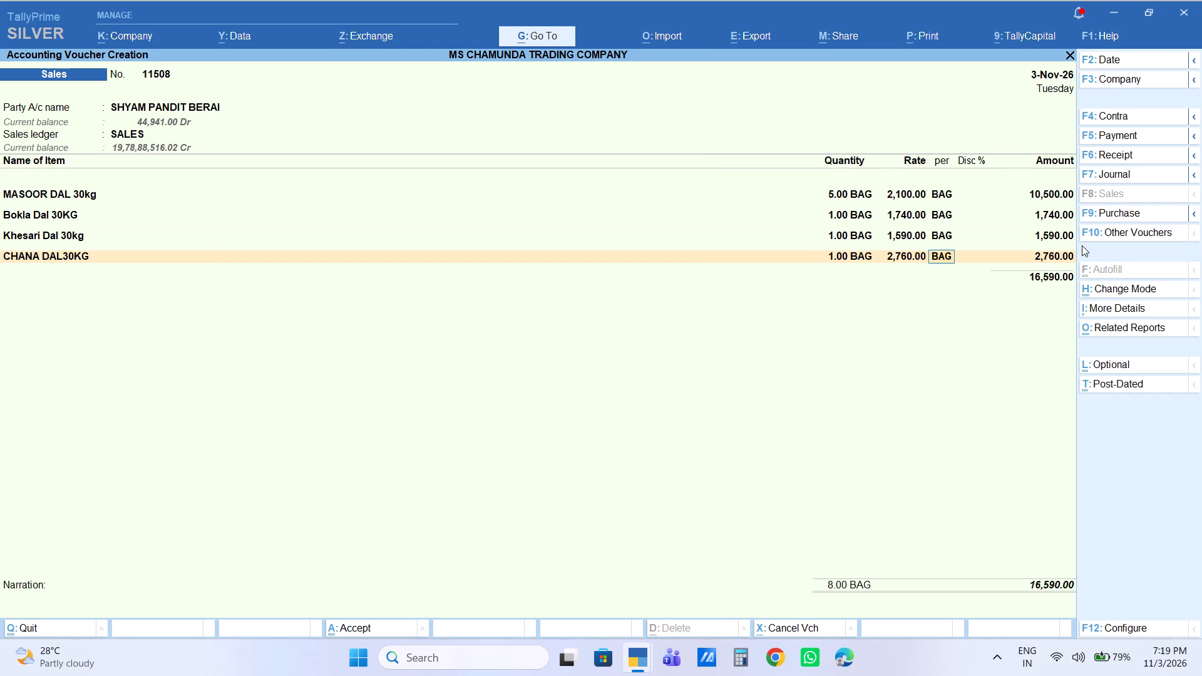
key("Return")
key("Return")
key("Return")
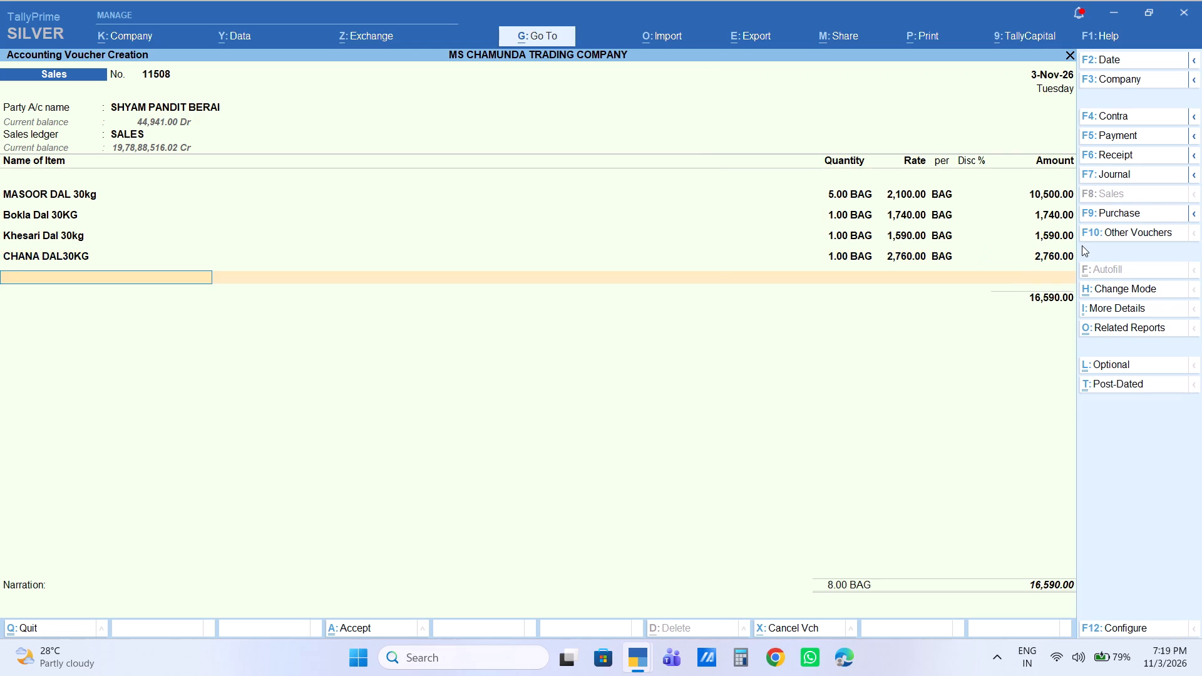
Add CHANA 30KG with a quantity of 1 bag and set its amount to 2,460.
type("chana")
key("space")
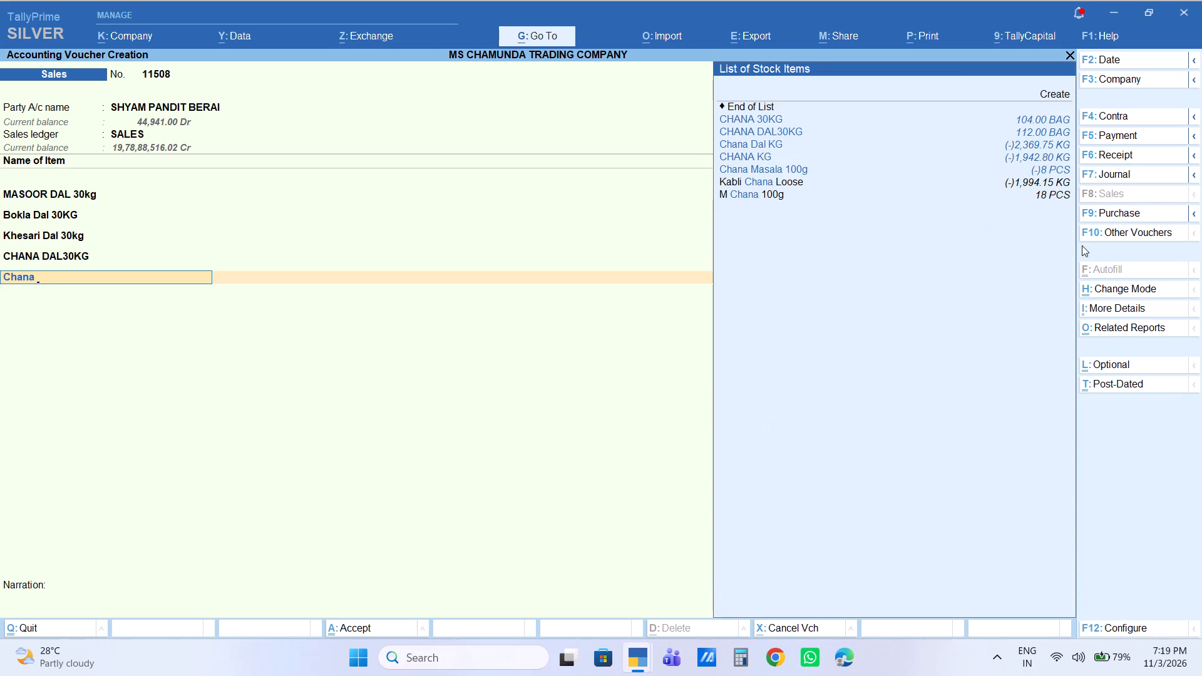
key("Down")
key("Return")
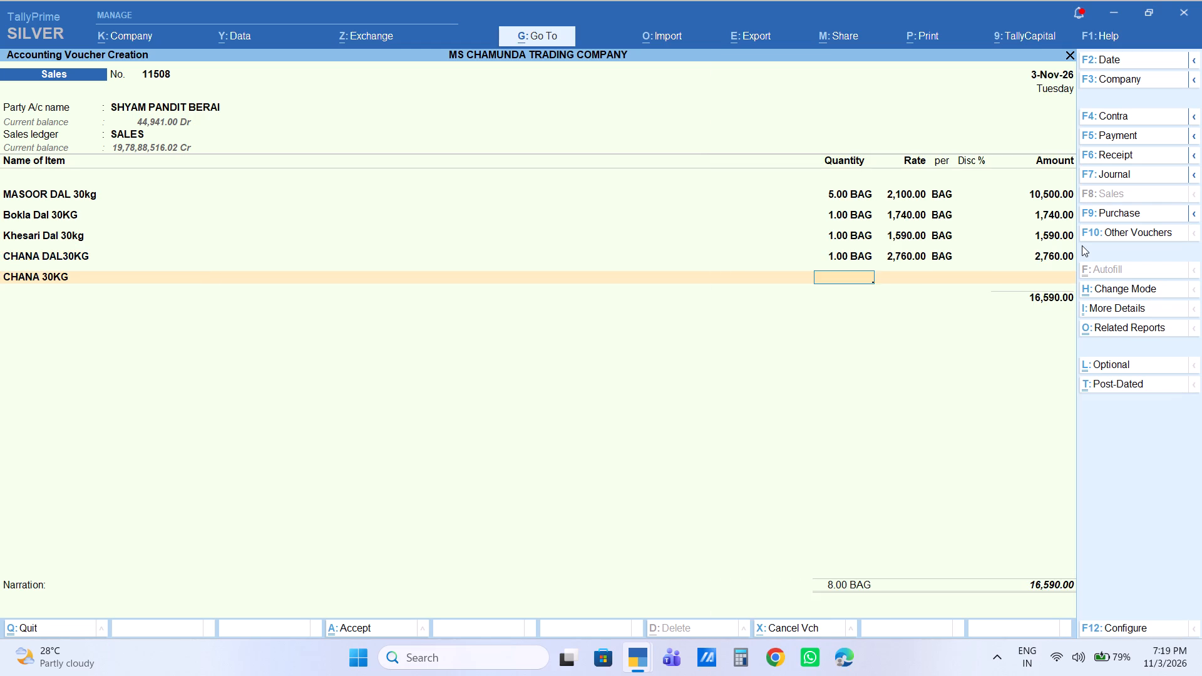
type("14")
key("BackSpace")
key("Return")
key("Return")
key("Return")
key("Return")
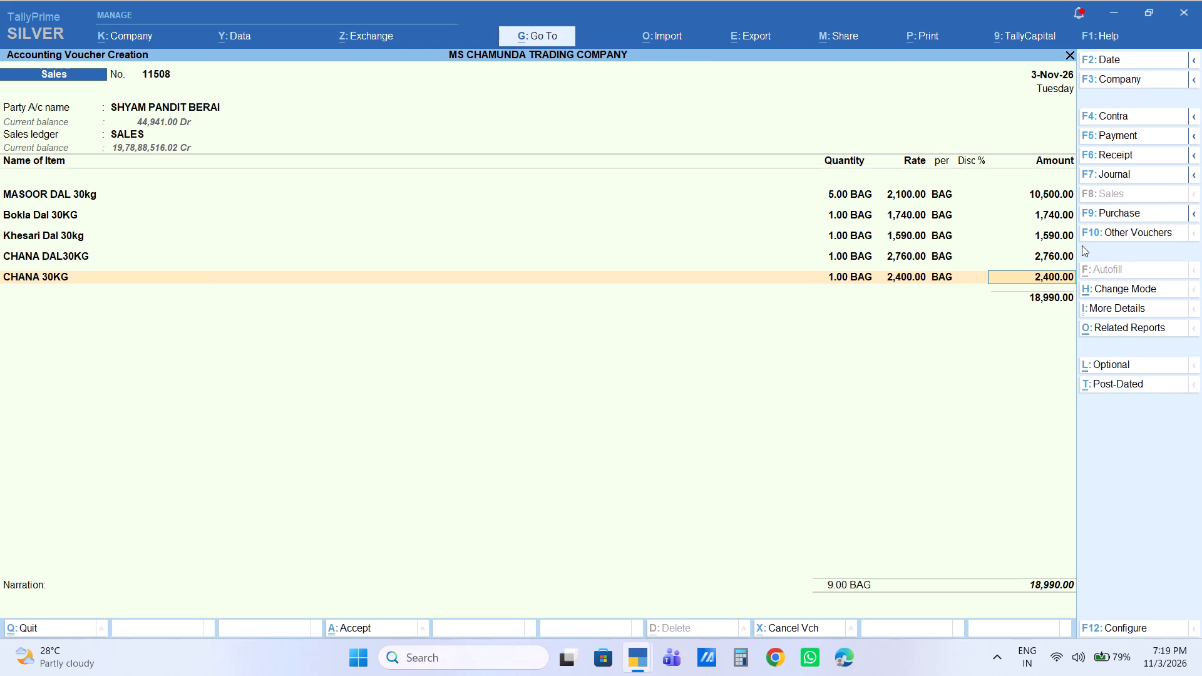
type("24560")
key("BackSpace")
key("BackSpace")
key("BackSpace")
key("6")
key("0")
key("Return")
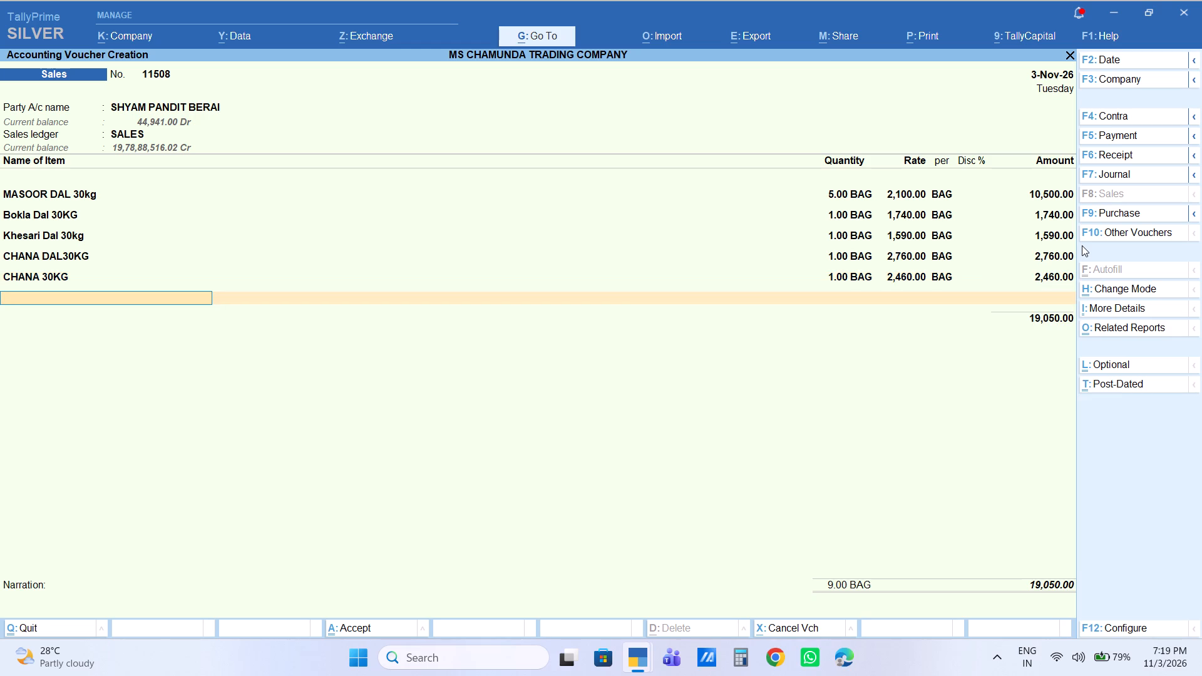
type("madhur")
key("Return")
key("1")
key("Return")
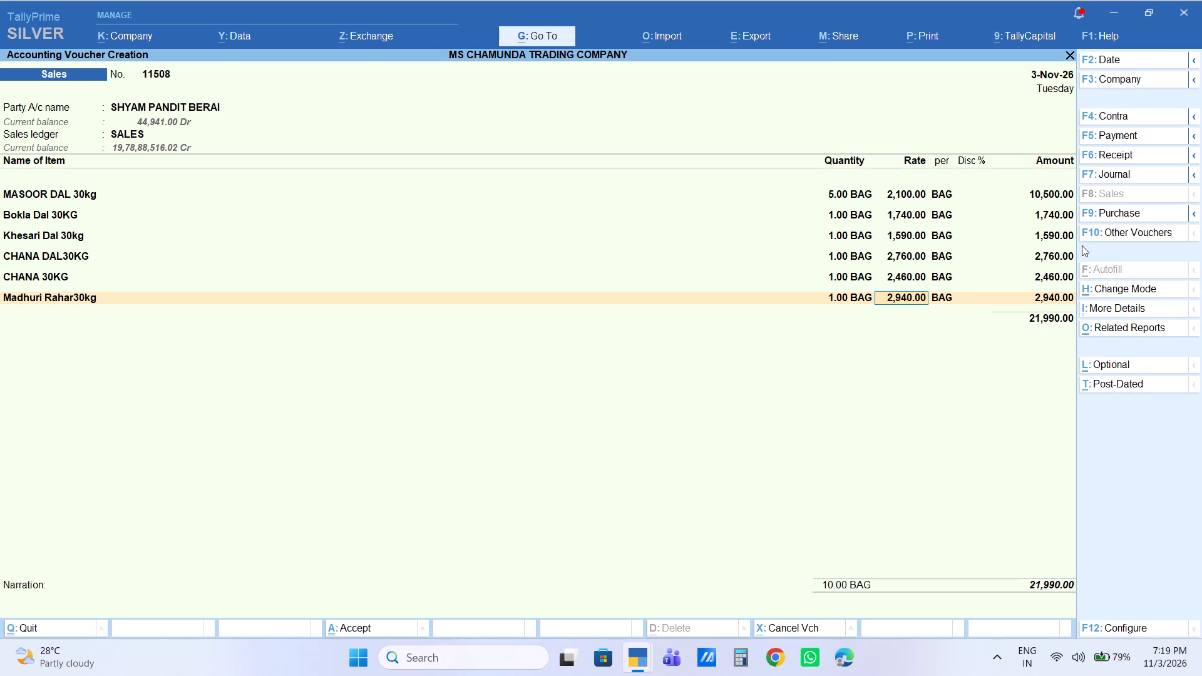
key("Return")
key("Return")
key("Return")
key("Return")
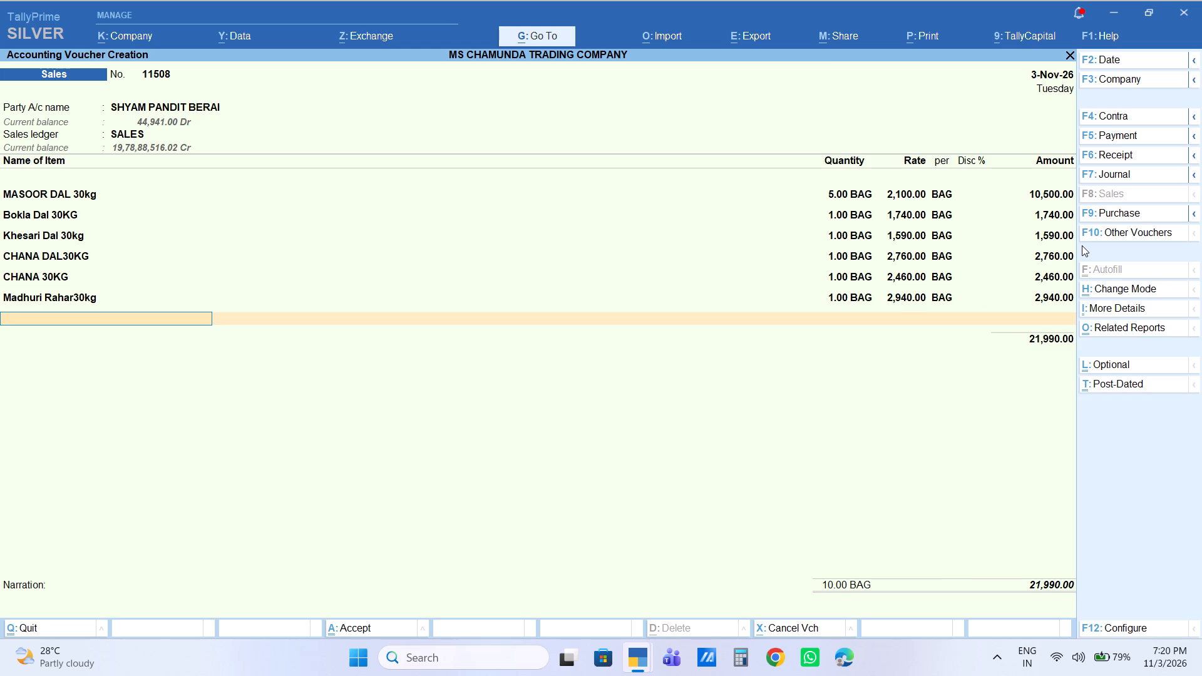
Add SALONI 1L PETI with a quantity of 2 peti at a rate of 3,140.
type("saloni1")
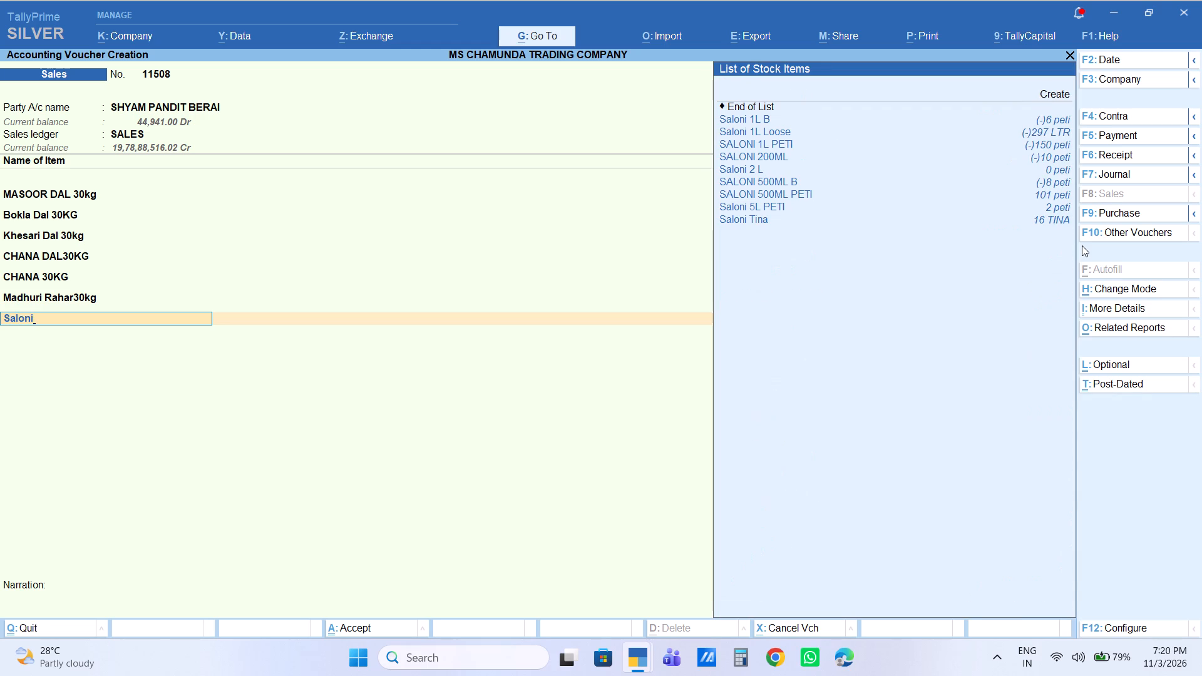
key("Down")
key("Down")
key("Down")
key("Return")
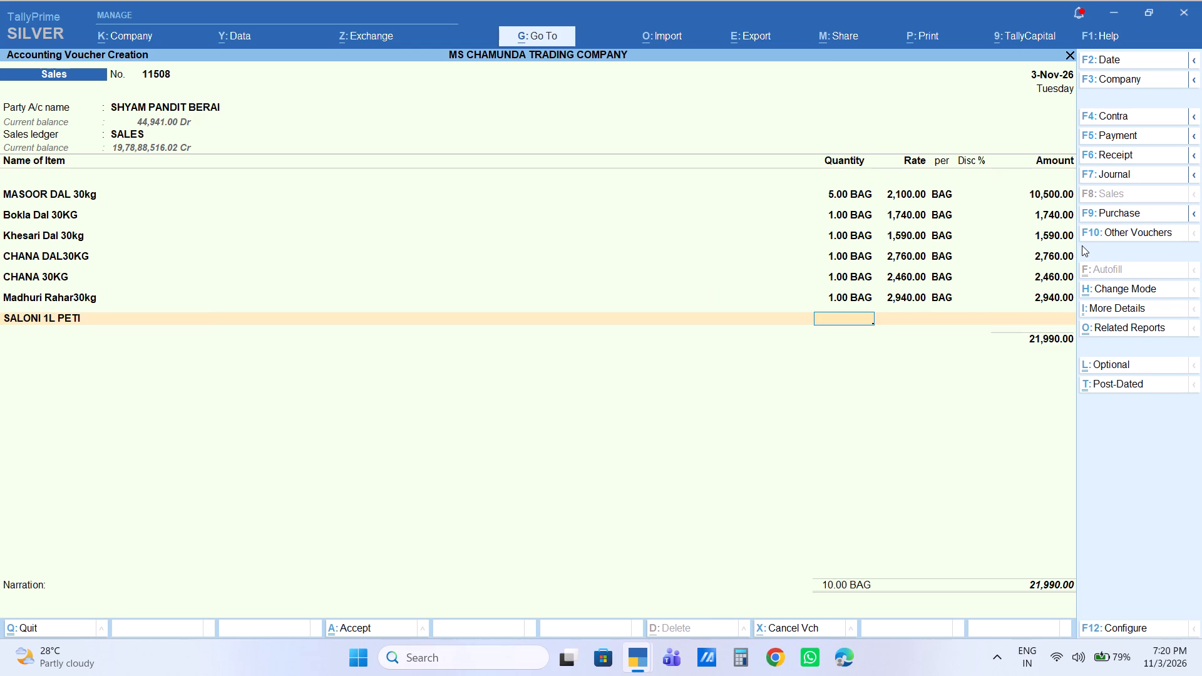
key("2")
key("Return")
key("Return")
key("Return")
key("Return")
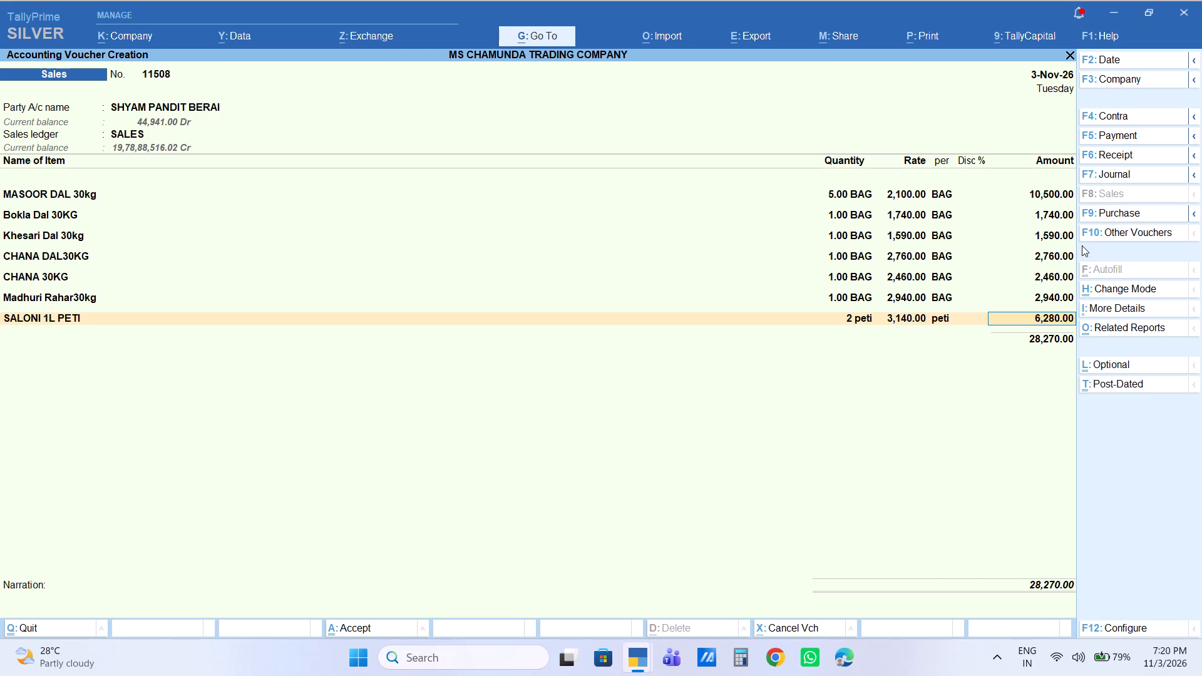
key("Return")
key("Return")
key("BackSpace")
key("Return")
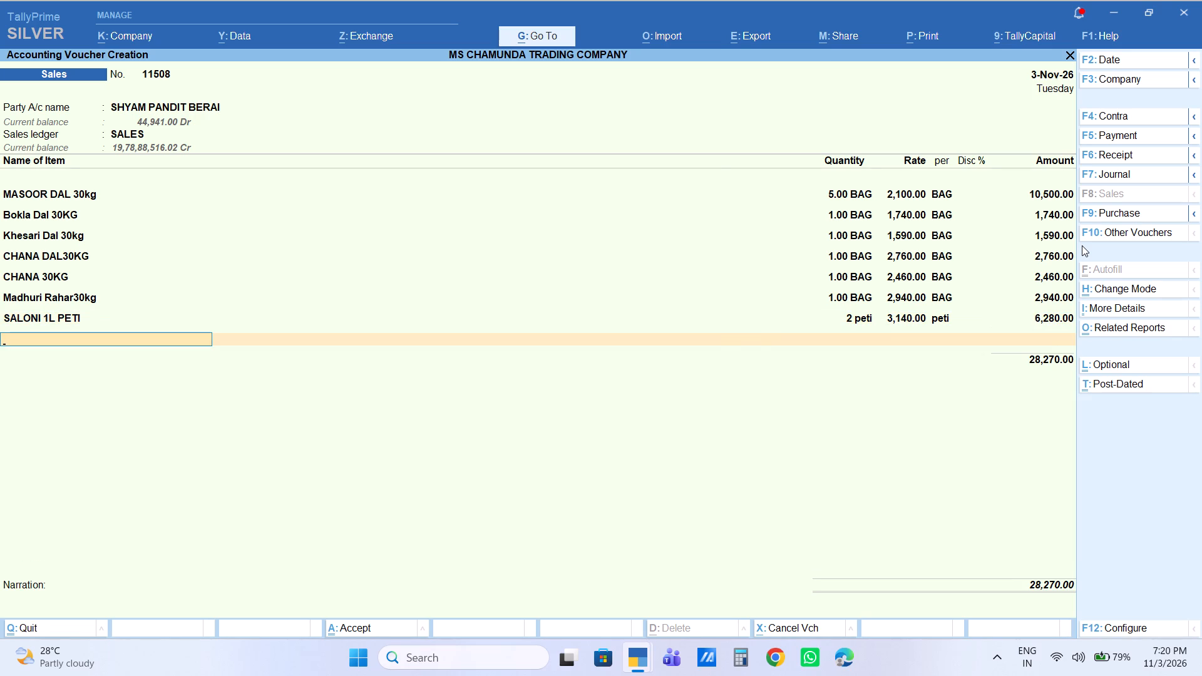
Add HATHI 1L with a quantity of 2 peti at a rate of 3,170.
type("hathi21")
key("BackSpace")
key("BackSpace")
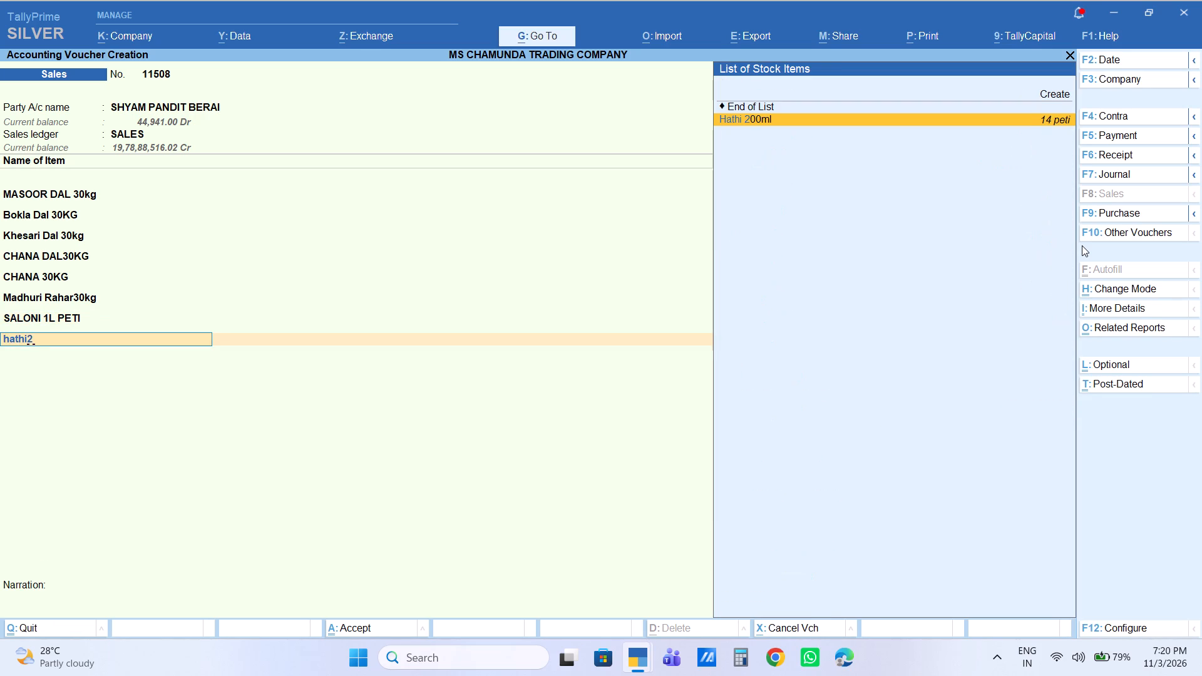
key("1")
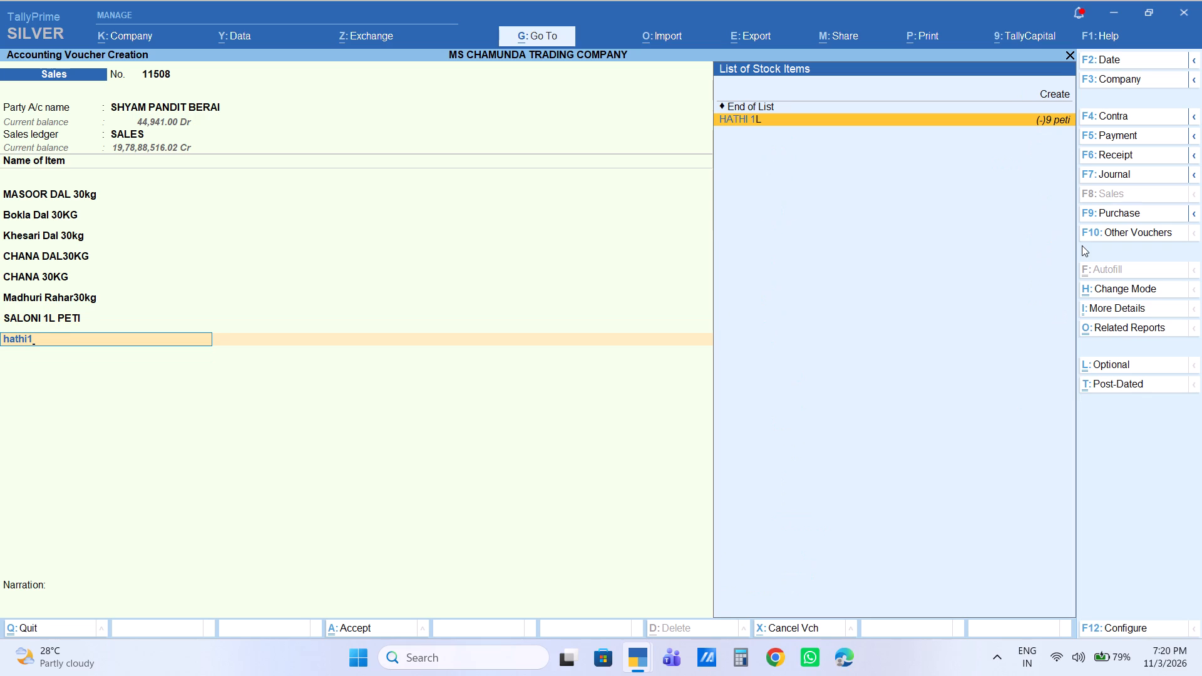
key("Return")
key("2")
key("Return")
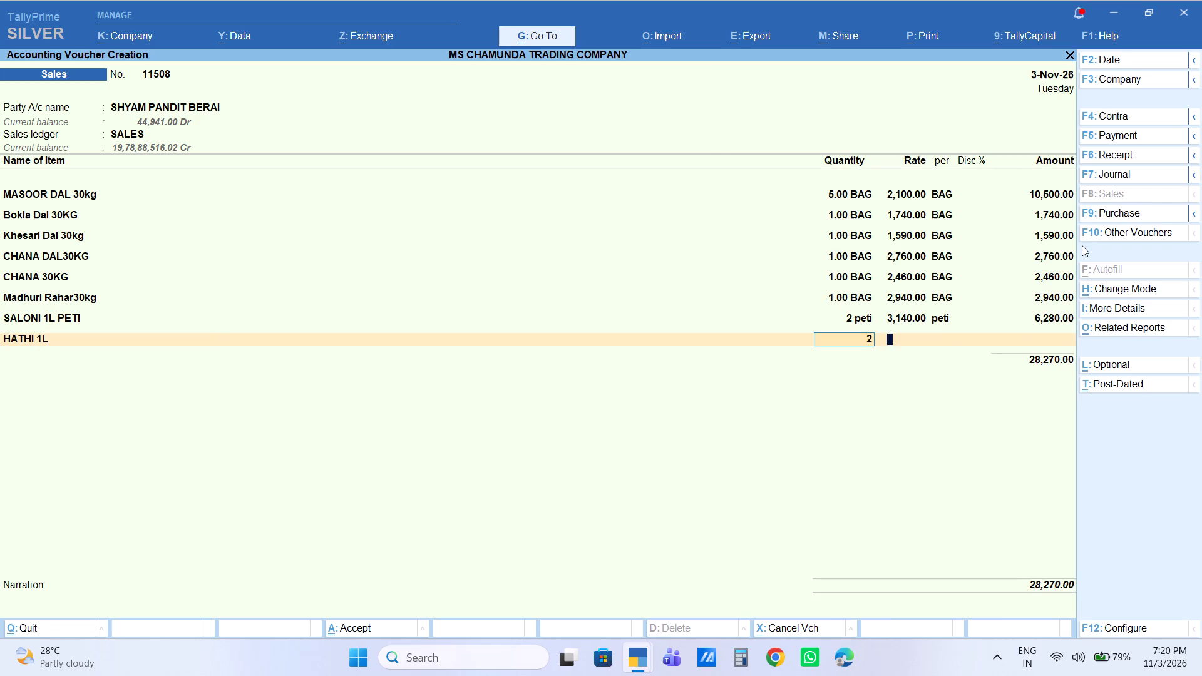
key("Return")
key("Return")
key("Return")
key("Return")
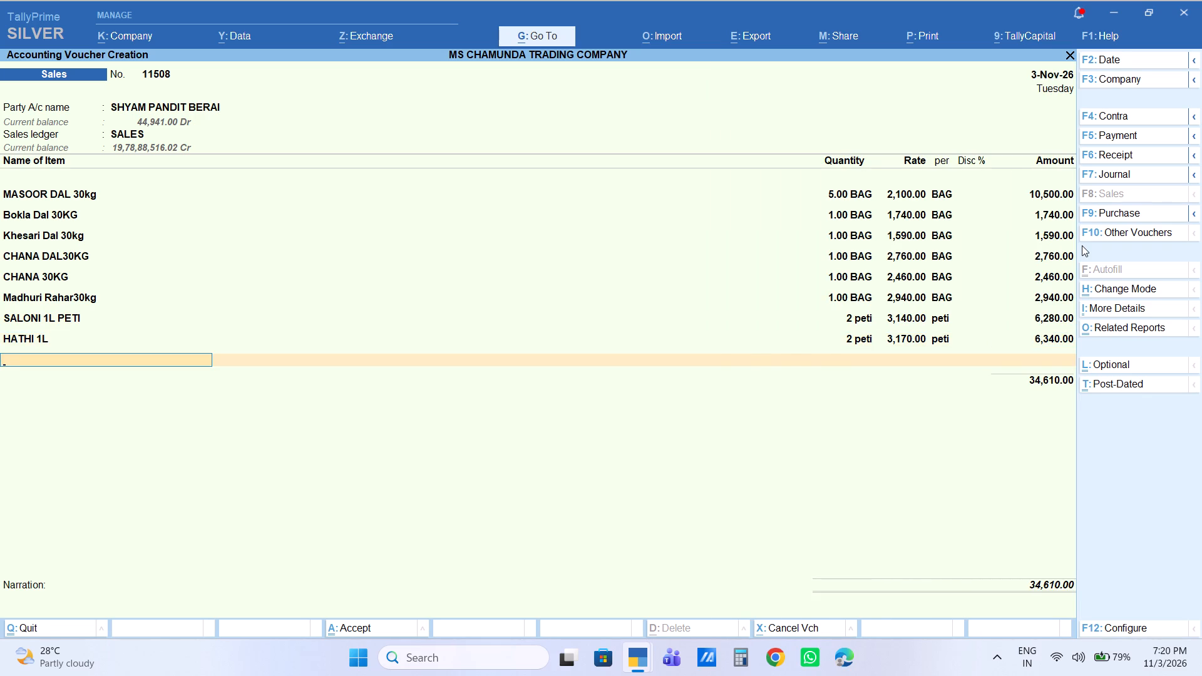
Add FORTUNE 1L PETI with a quantity of 3 peti and set its rate to 2,640.
type("fort")
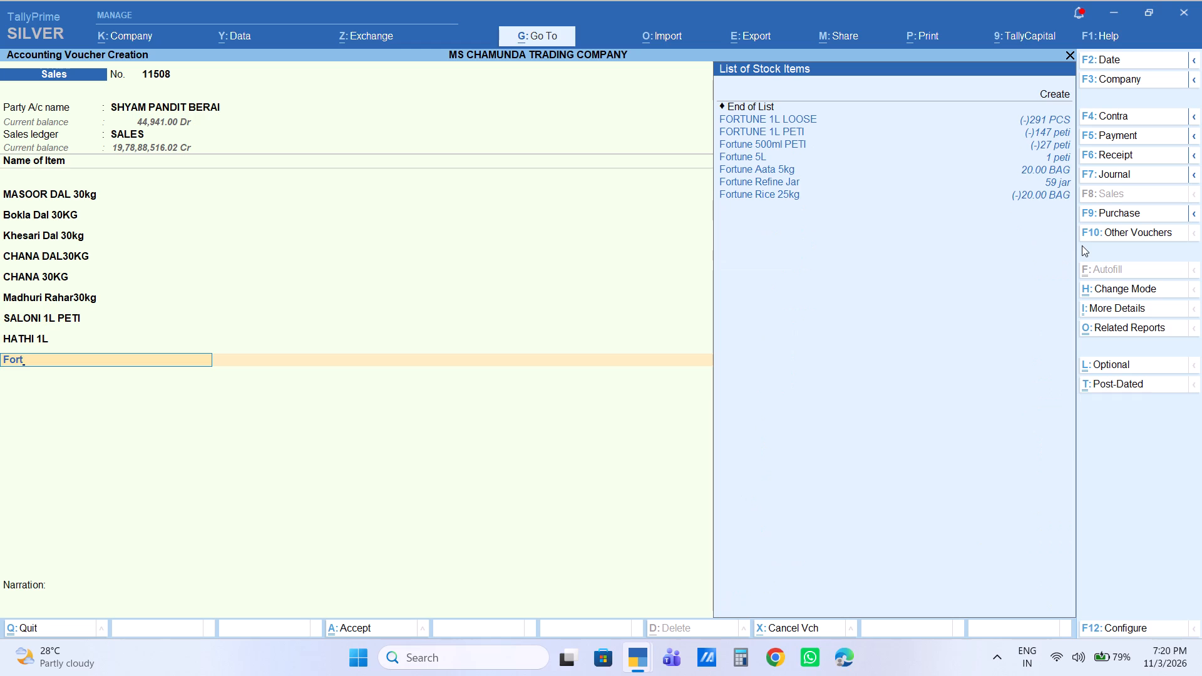
key("Down")
key("Down")
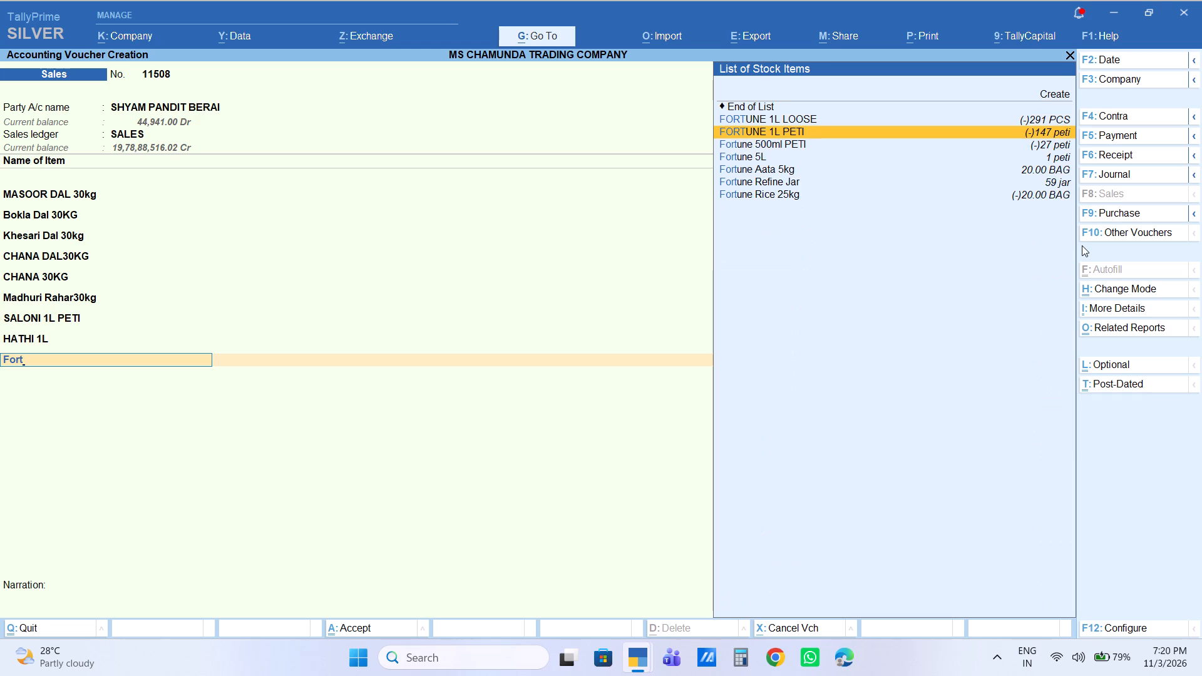
key("Return")
key("3")
key("Return")
key("Return")
key("Return")
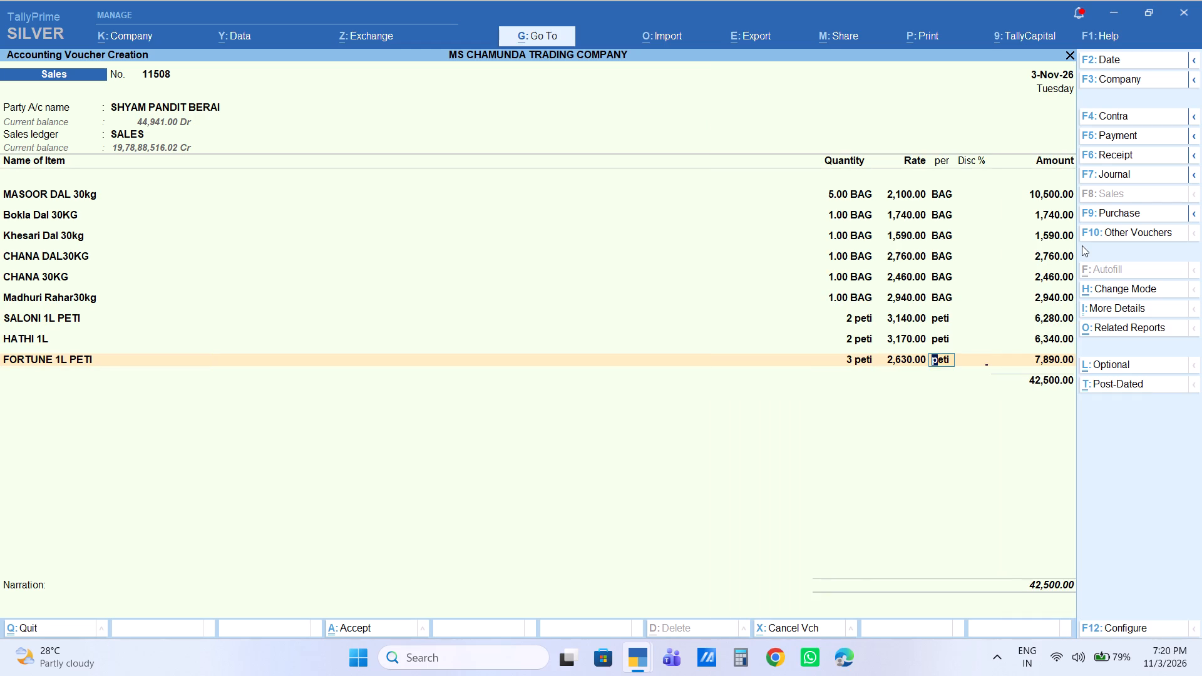
key("BackSpace")
key("BackSpace")
type("2640")
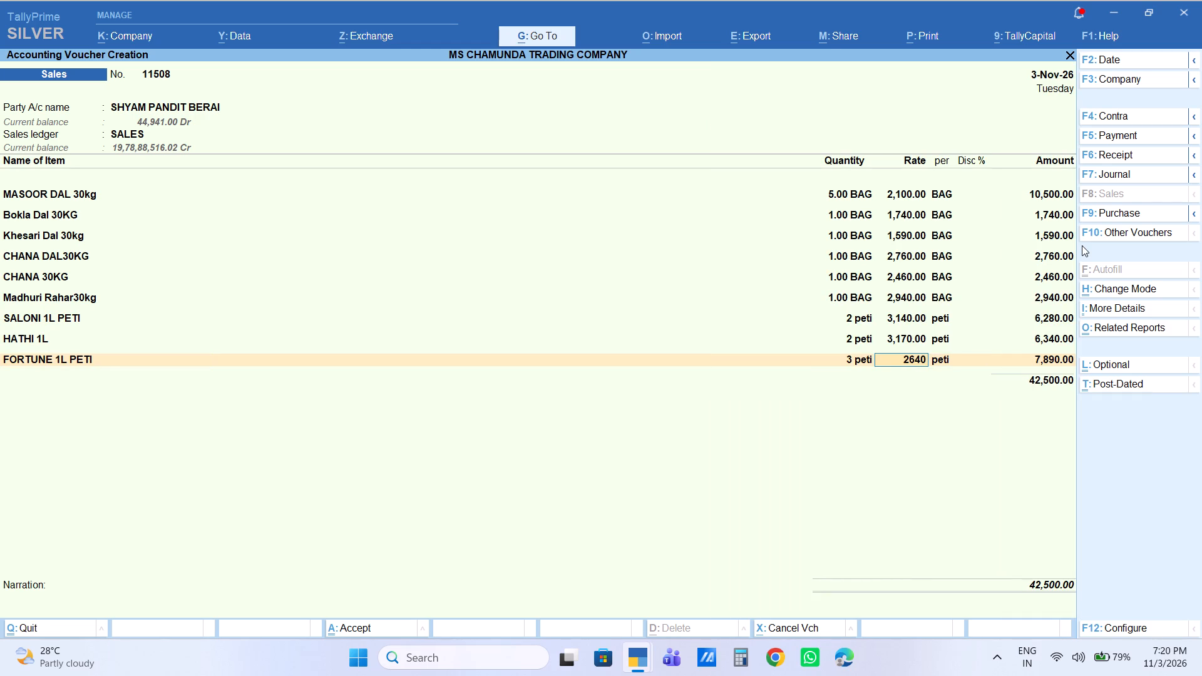
key("Return")
key("Return")
key("Return")
key("Return")
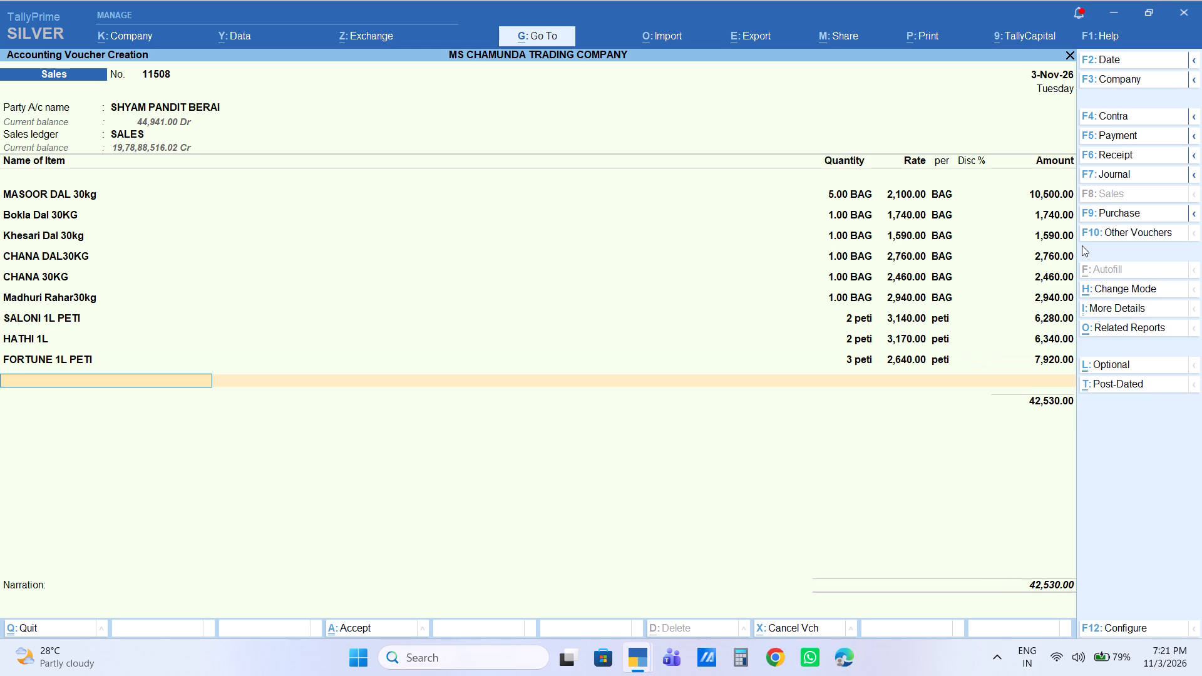
Add Dhaniya Fali Kg with a quantity of 40 KG at a rate of 170.
type("dha")
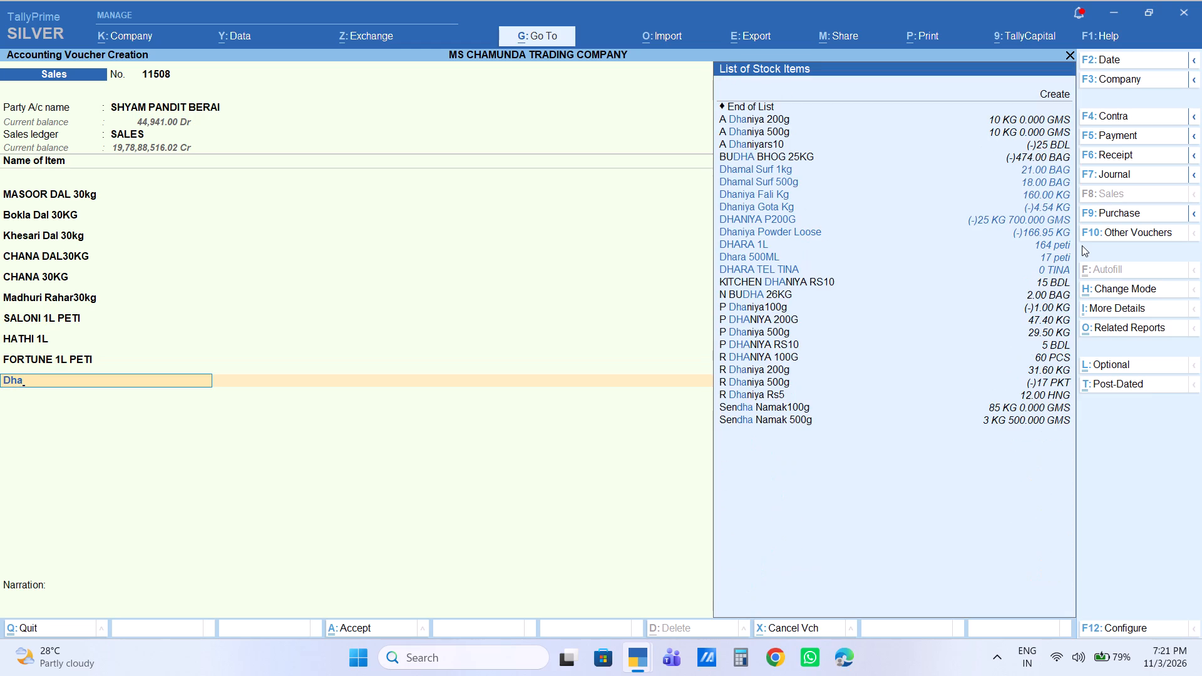
type("ni")
key("Down")
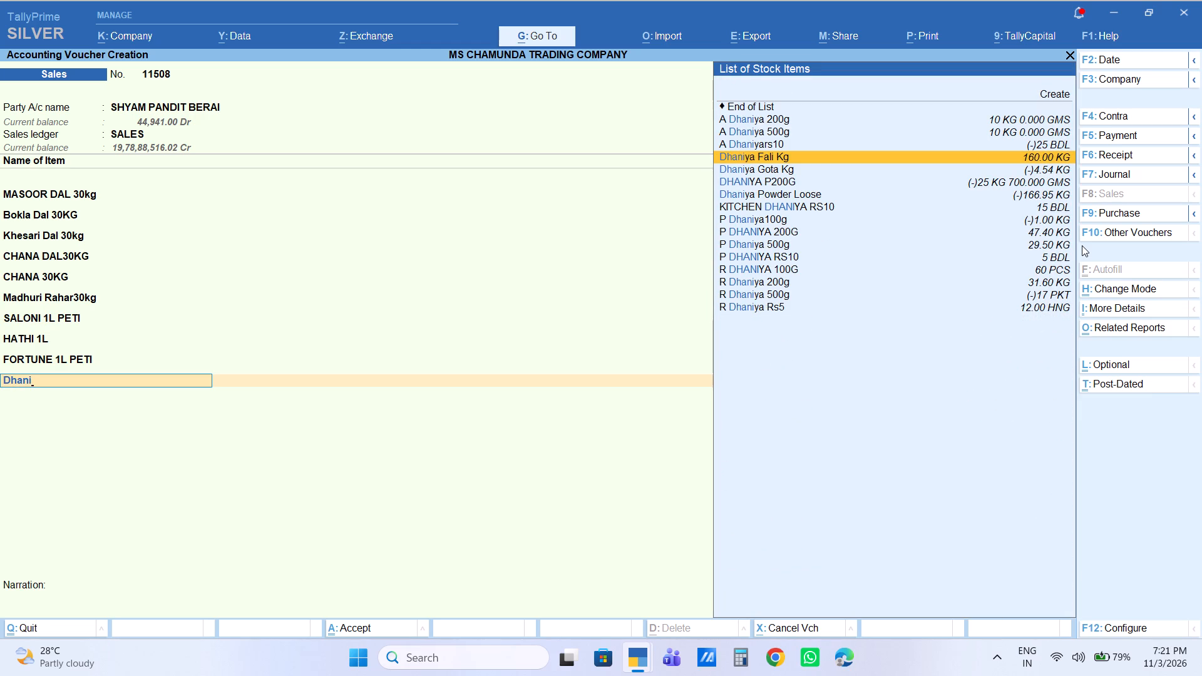
key("Return")
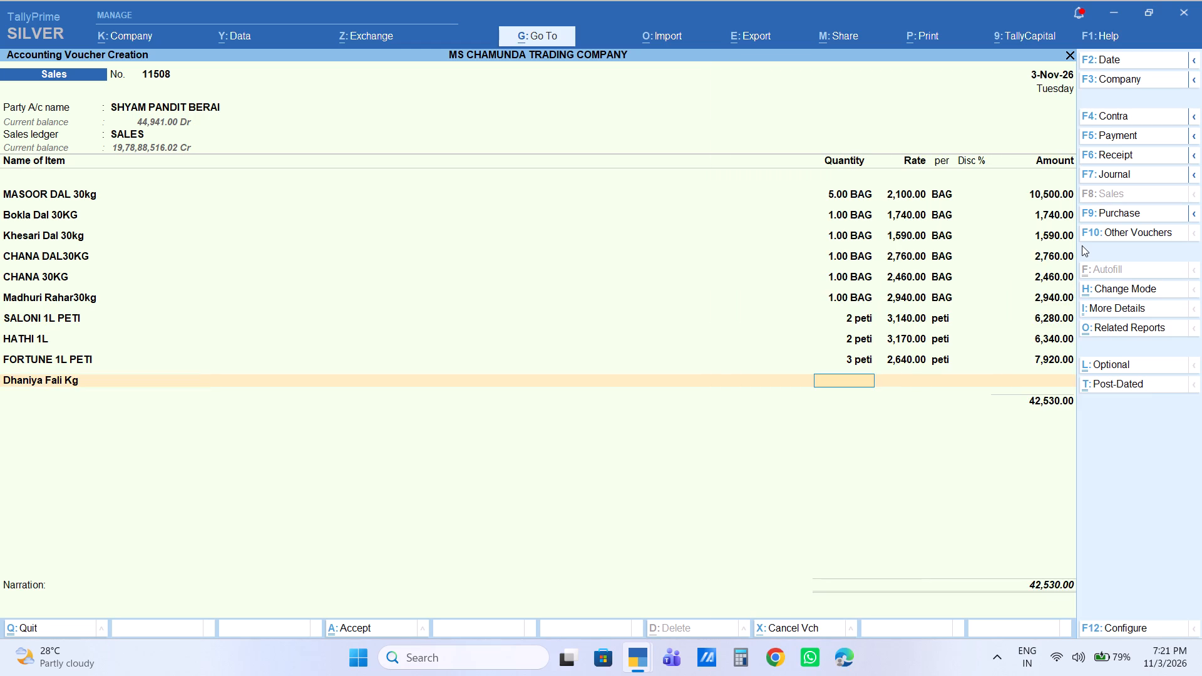
type("40")
key("Return")
key("Return")
key("Return")
key("Return")
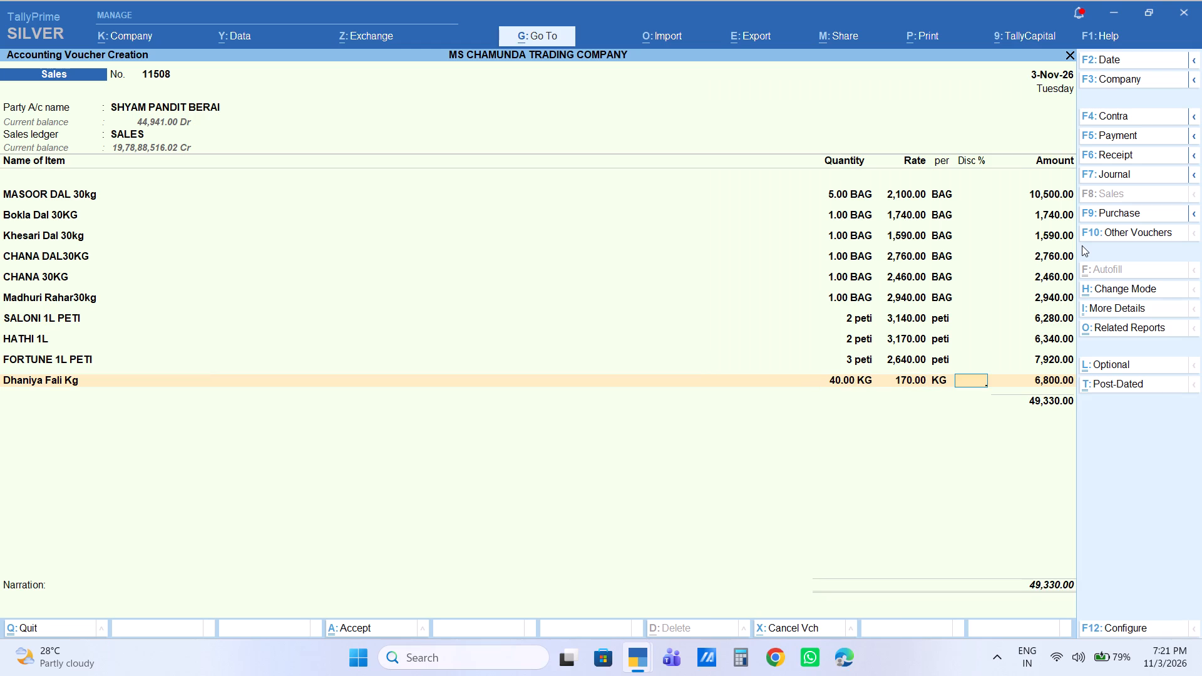
key("Return")
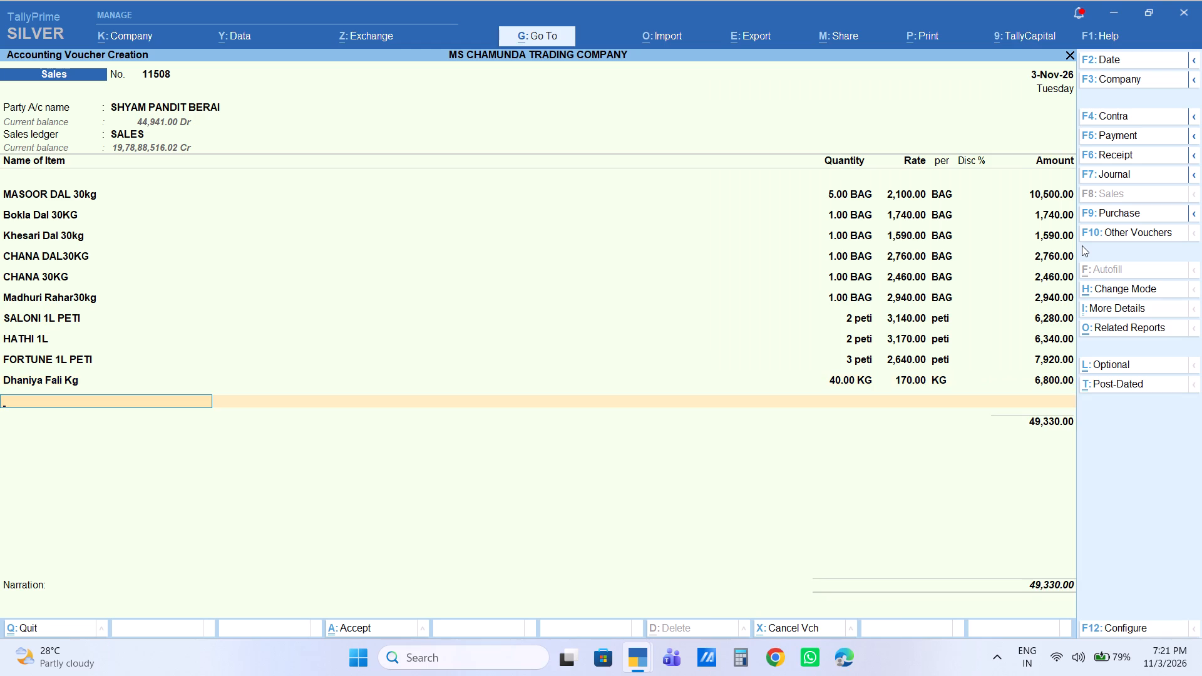
Add MARICH with a quantity of 3 KG at a rate of 850.
type("marich")
key("Down")
key("Return")
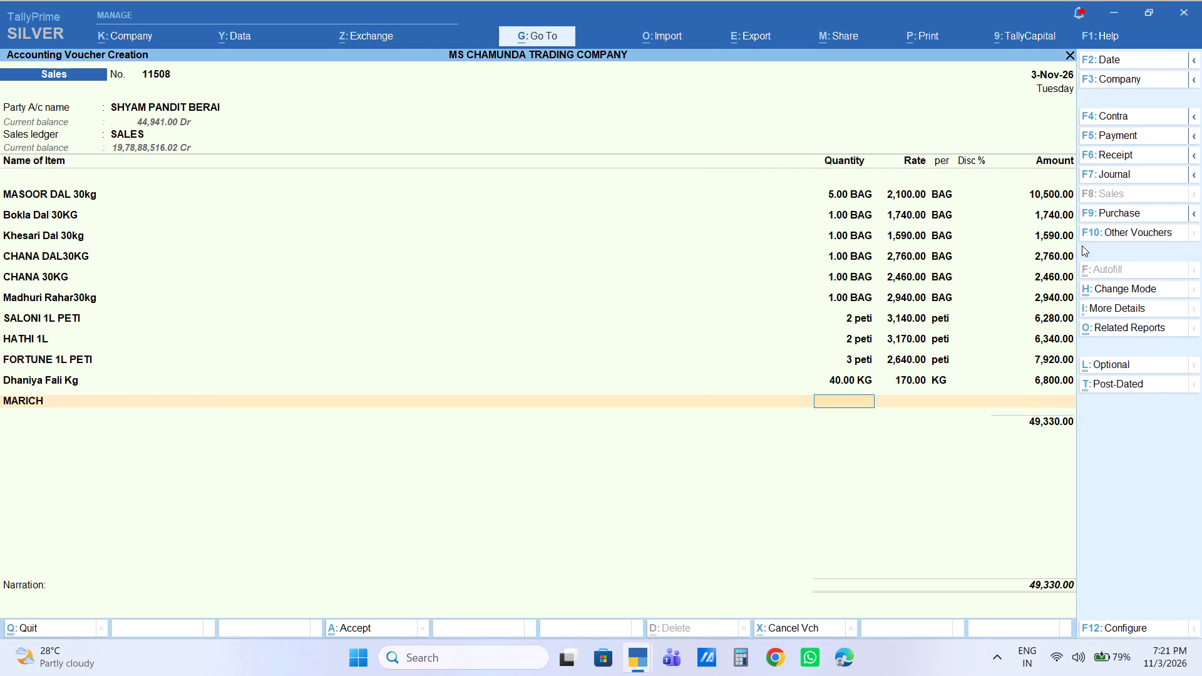
key("3")
key("Return")
key("Return")
key("Return")
key("Return")
key("Return")
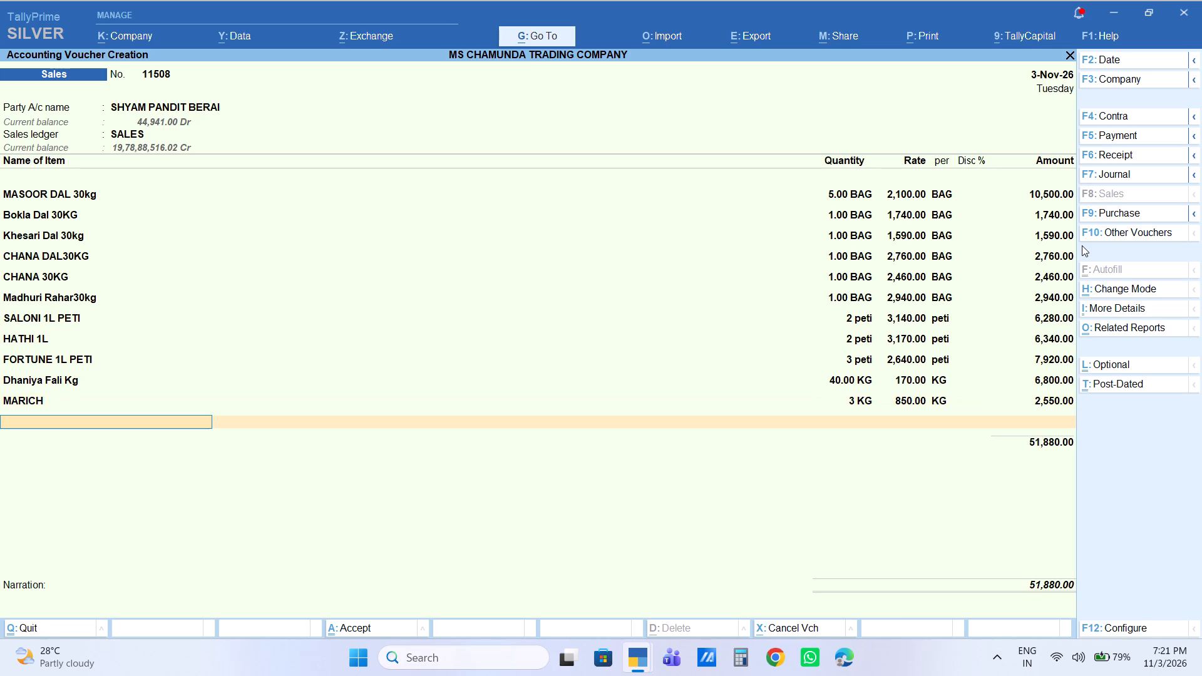
Add M MEAT RS5 with a quantity of 6 HNG and set its rate to 235.
type("m mea")
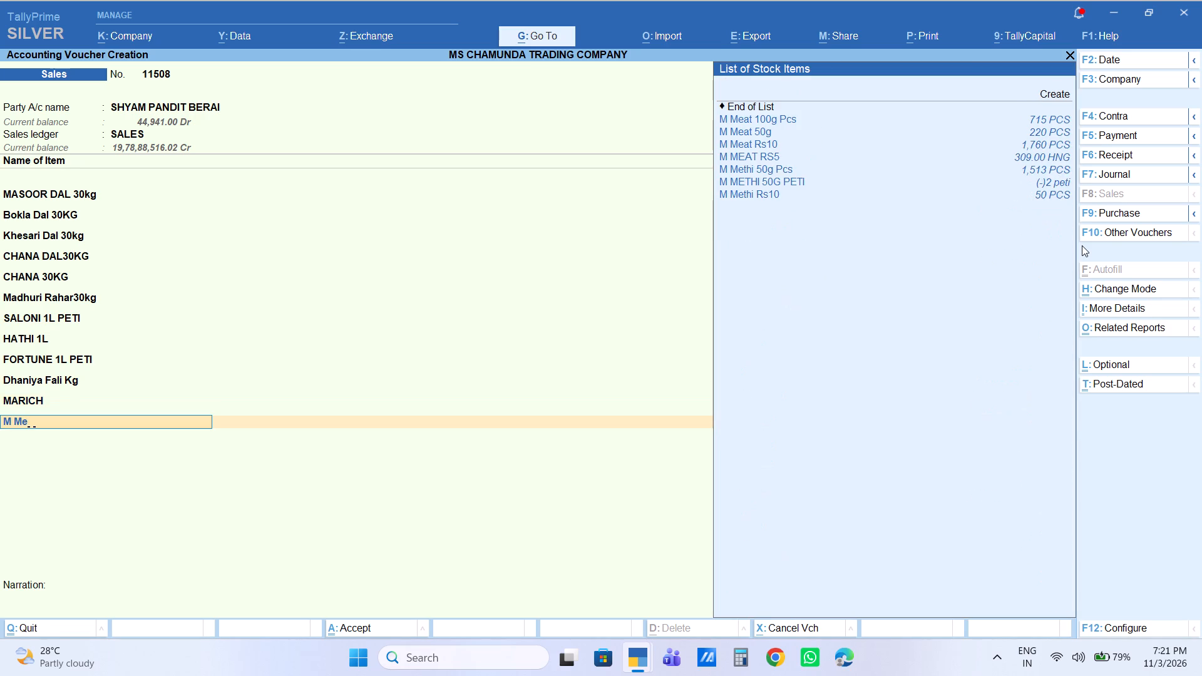
key("Down")
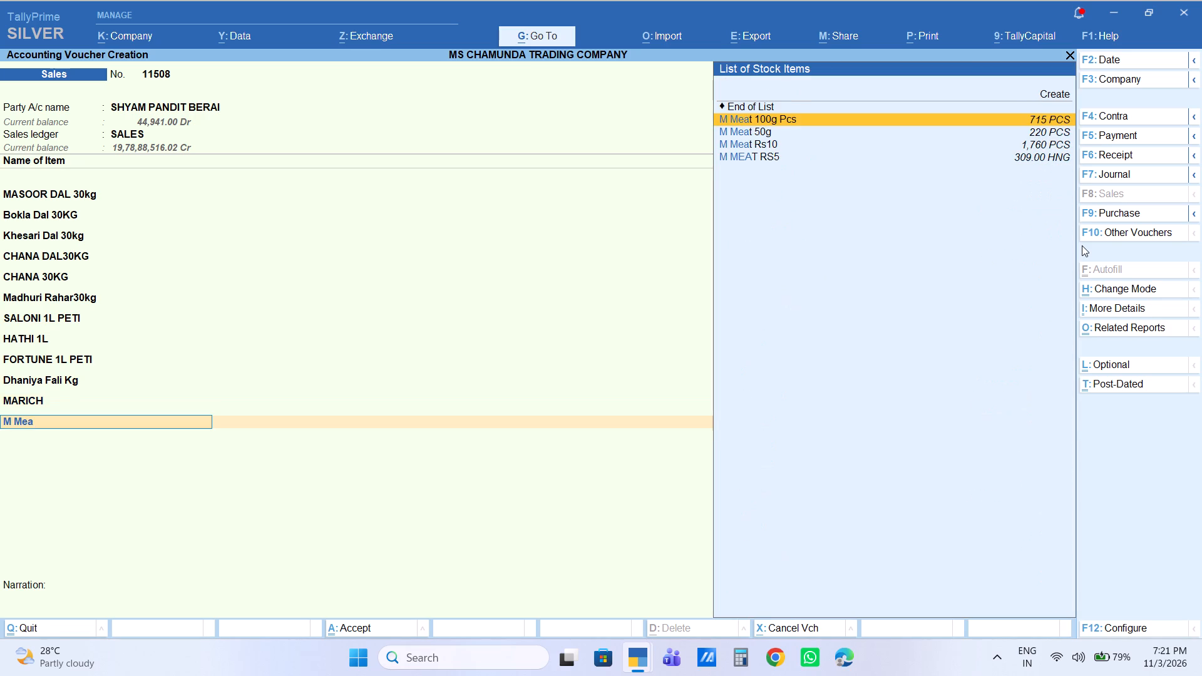
key("Down")
key("Up")
key("Down")
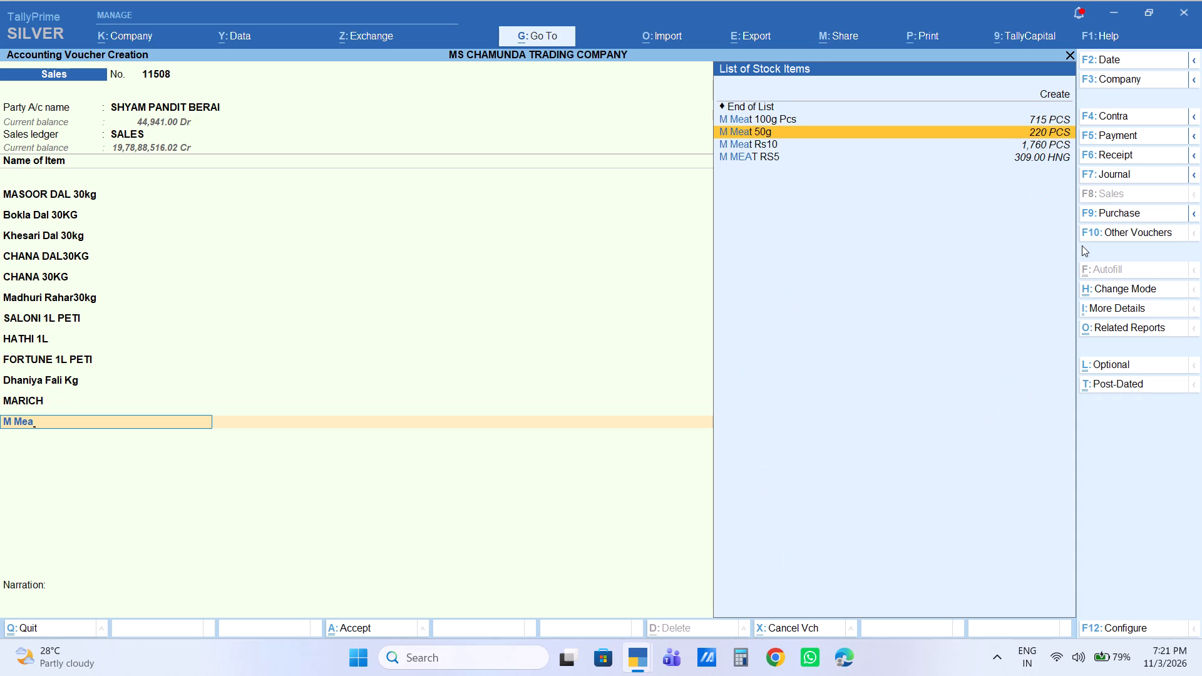
key("Up")
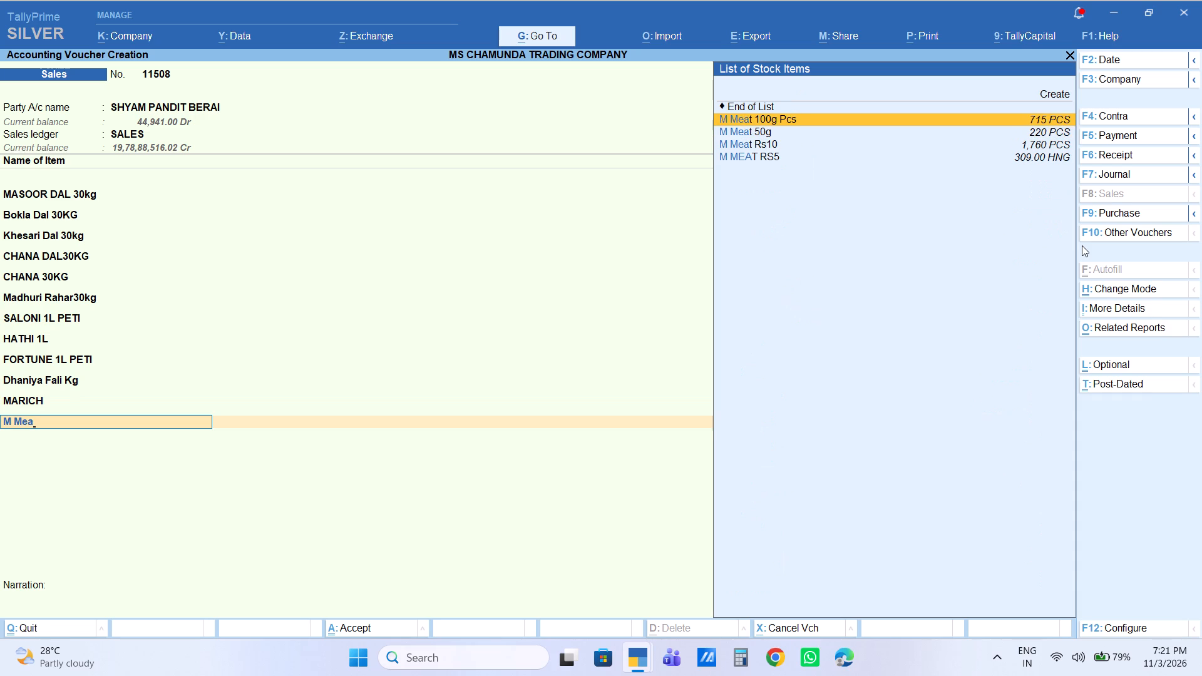
key("Down")
key("Down")
key("Down")
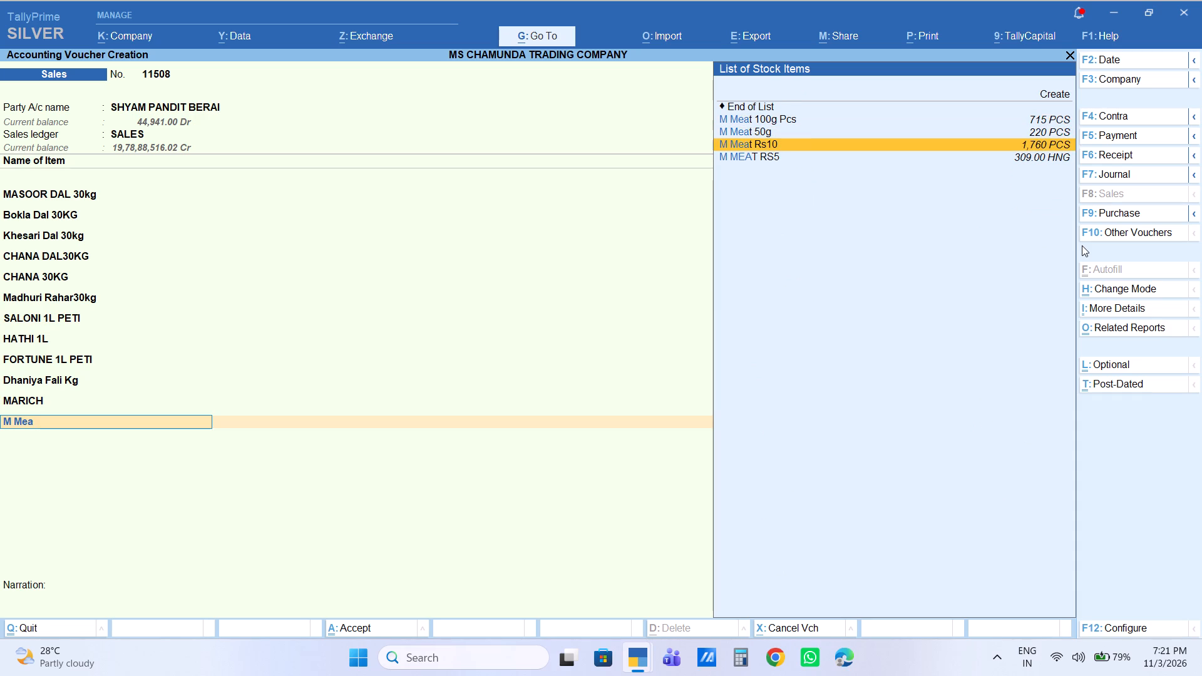
key("Return")
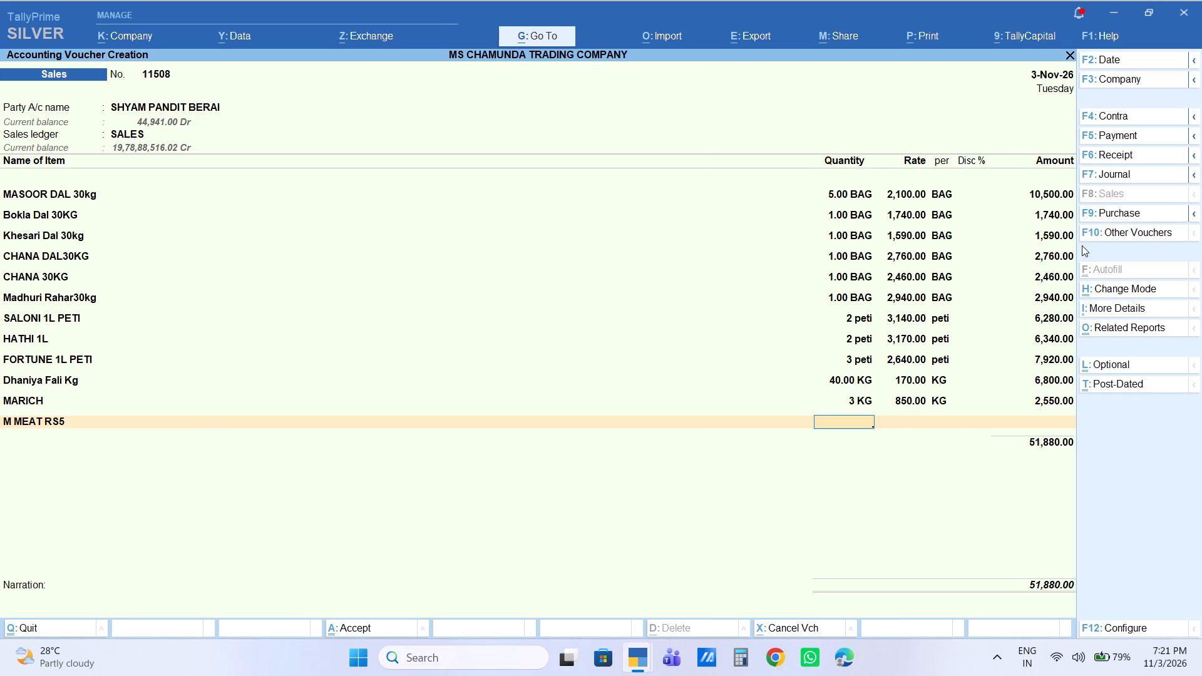
key("6")
key("Return")
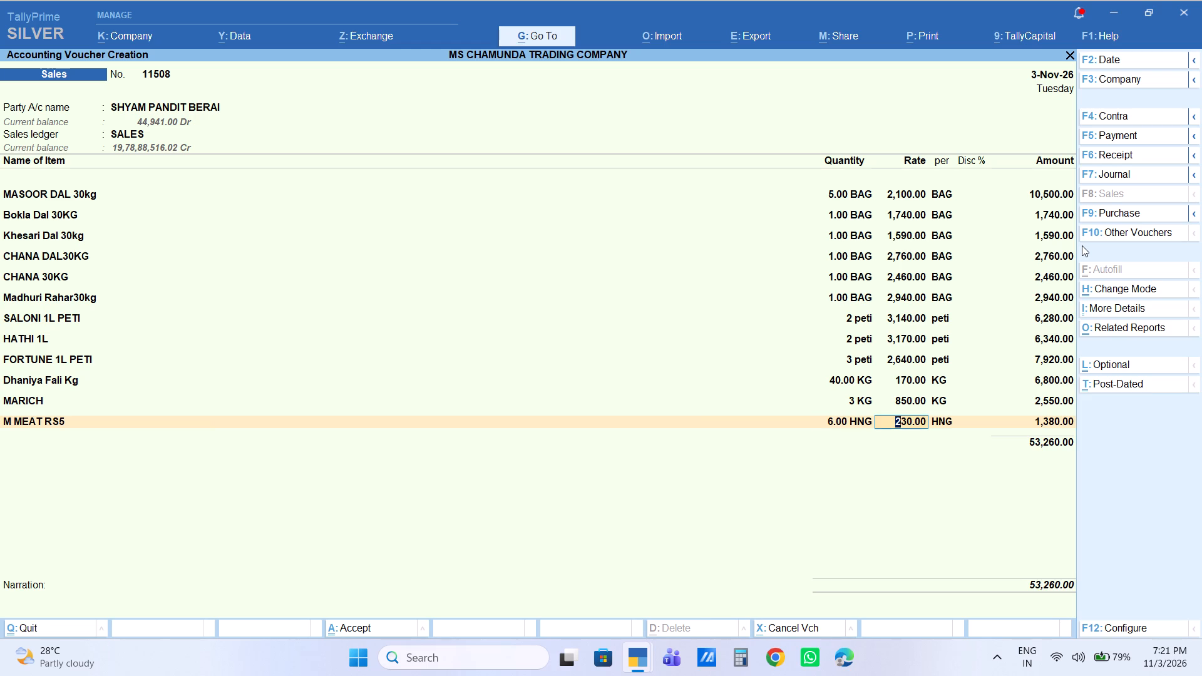
type("235")
key("Return")
key("Return")
key("Return")
key("Return")
key("Return")
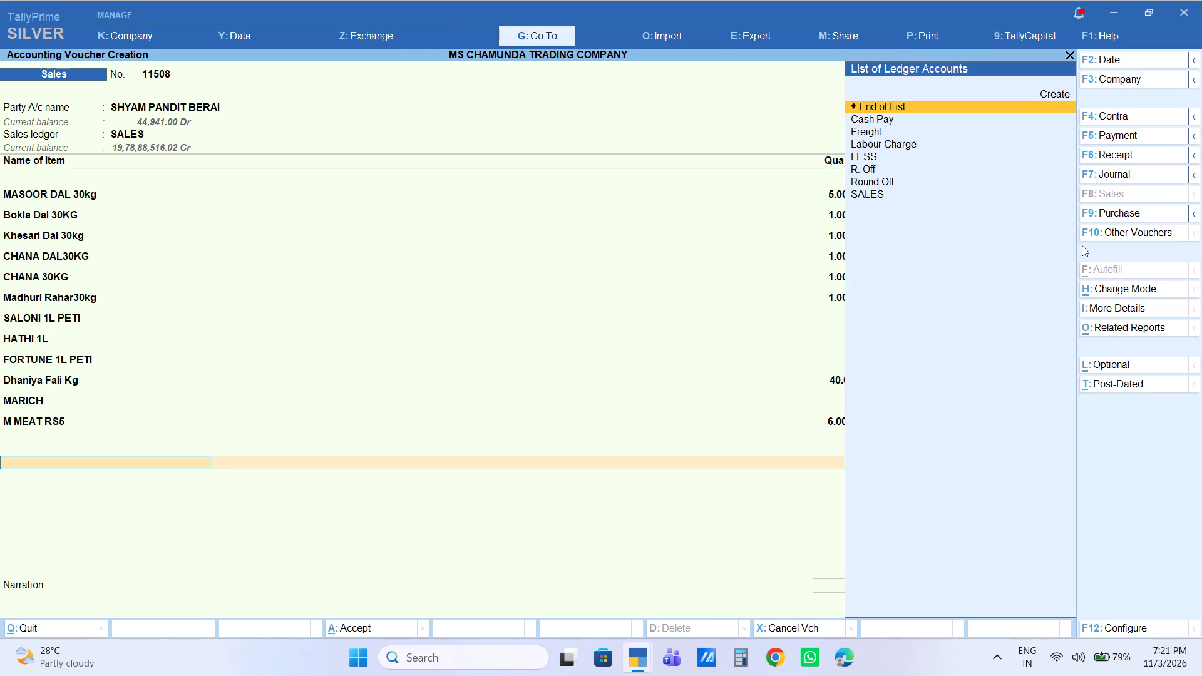
key("BackSpace")
key("Return")
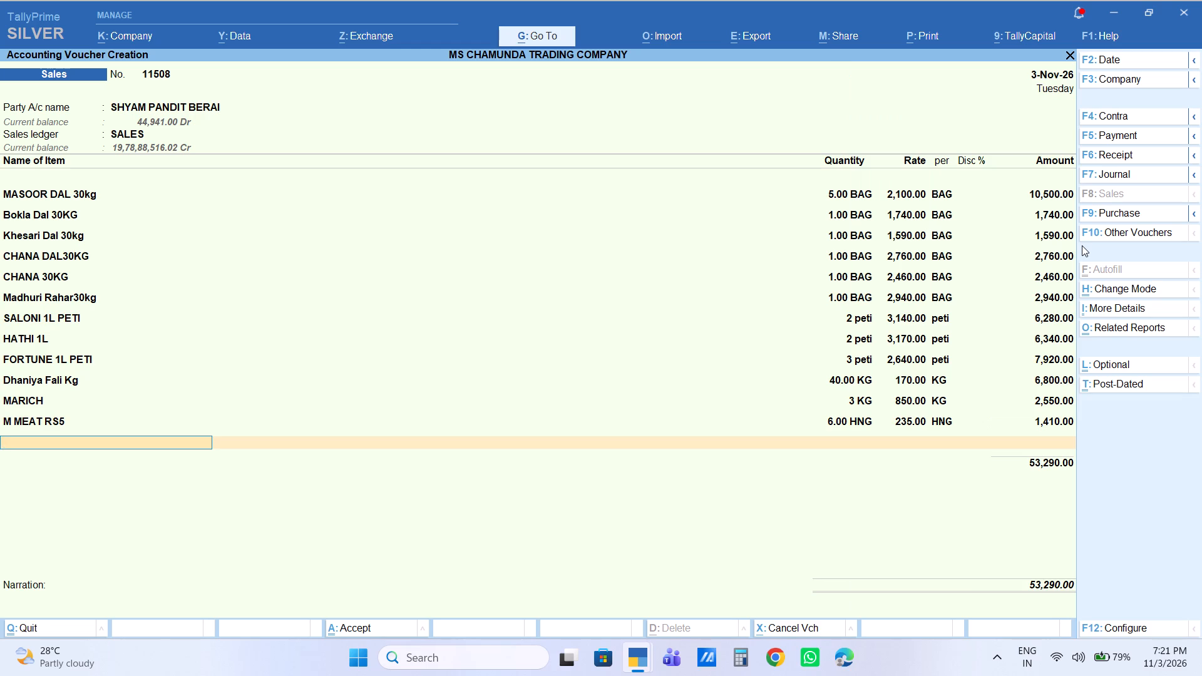
Add Kabli Chana Loose with a quantity of 10 KG and set its rate to 100.
type("kabli")
key("Down")
key("Down")
key("Down")
key("Down")
key("Down")
key("Down")
key("Down")
key("Down")
key("Down")
key("Down")
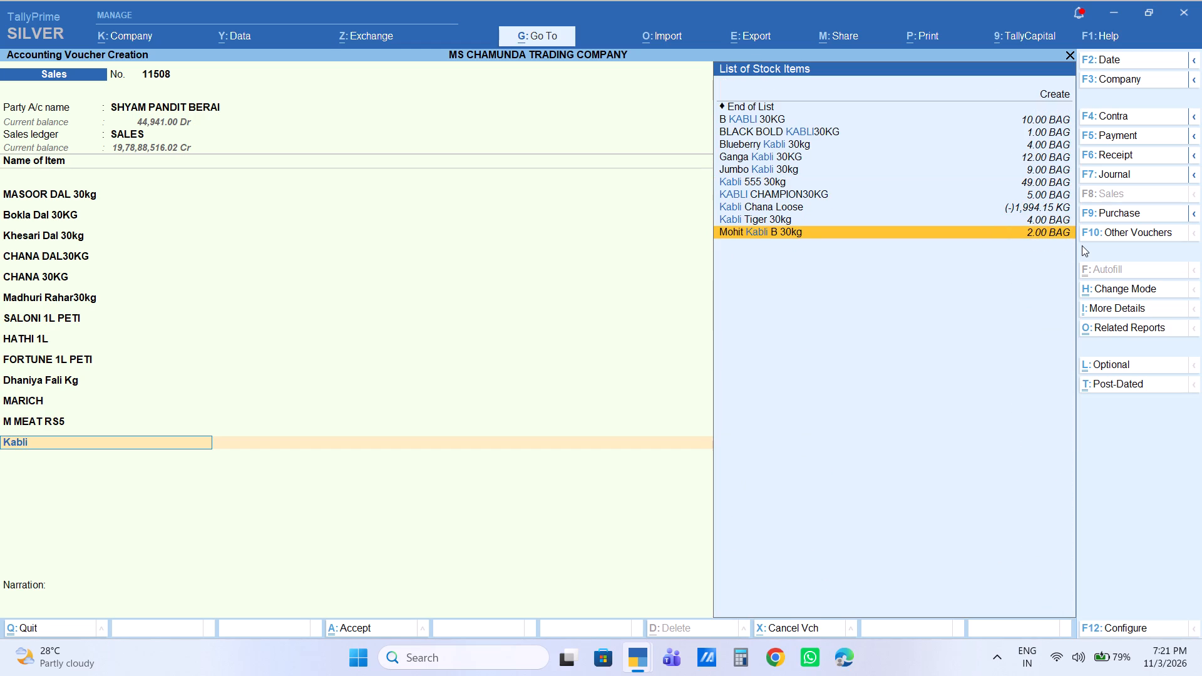
key("Up")
key("Up")
key("Return")
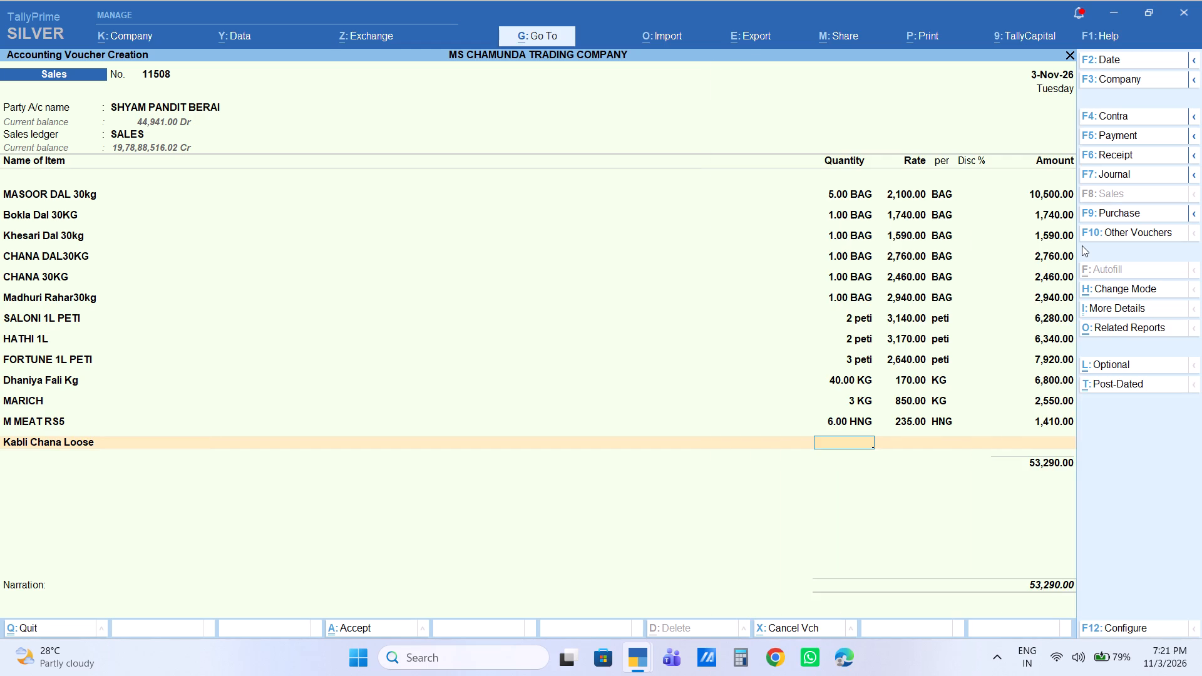
type("10")
key("Return")
type("100")
key("Return")
key("Return")
key("Return")
key("Return")
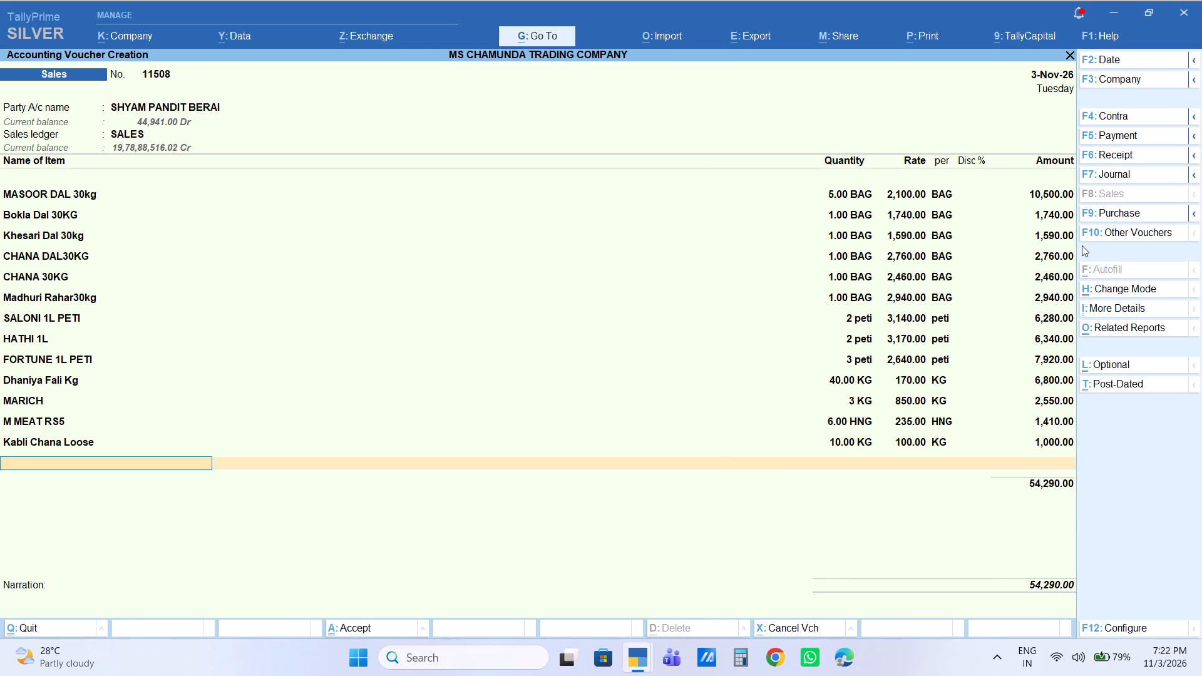
Add R Gold Chai250g with a quantity of 2 KG at a rate of 485.
type("r go")
key("Return")
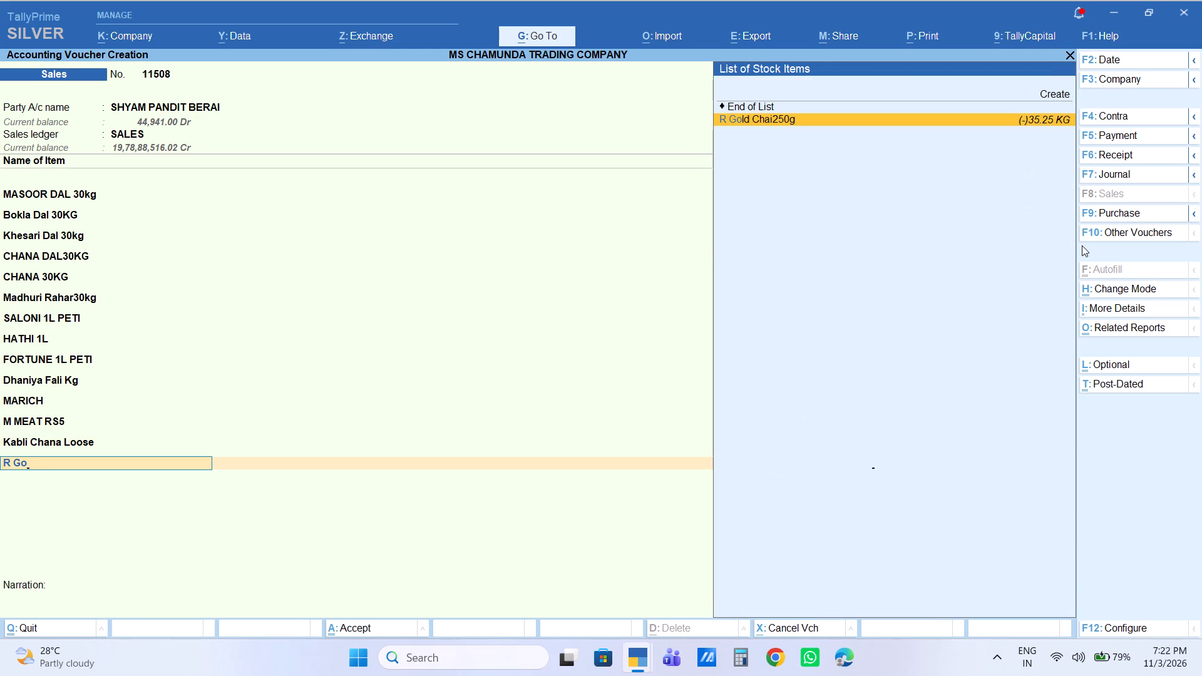
key("2")
key("Return")
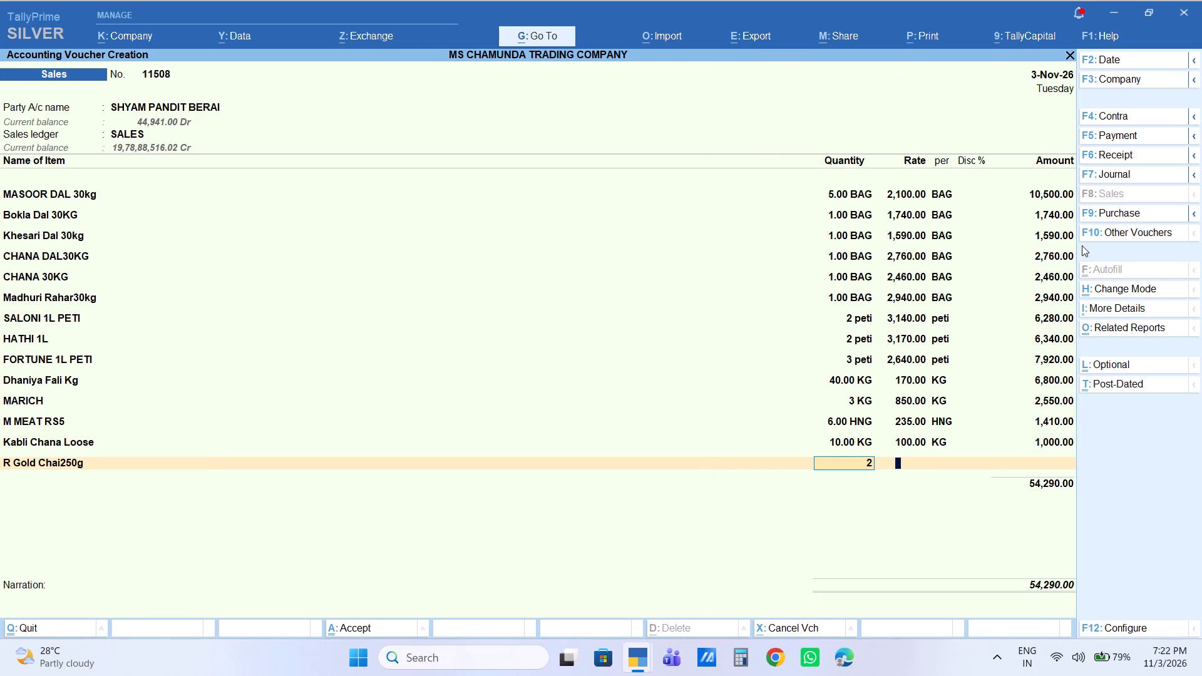
type("485")
key("Return")
key("Return")
key("Return")
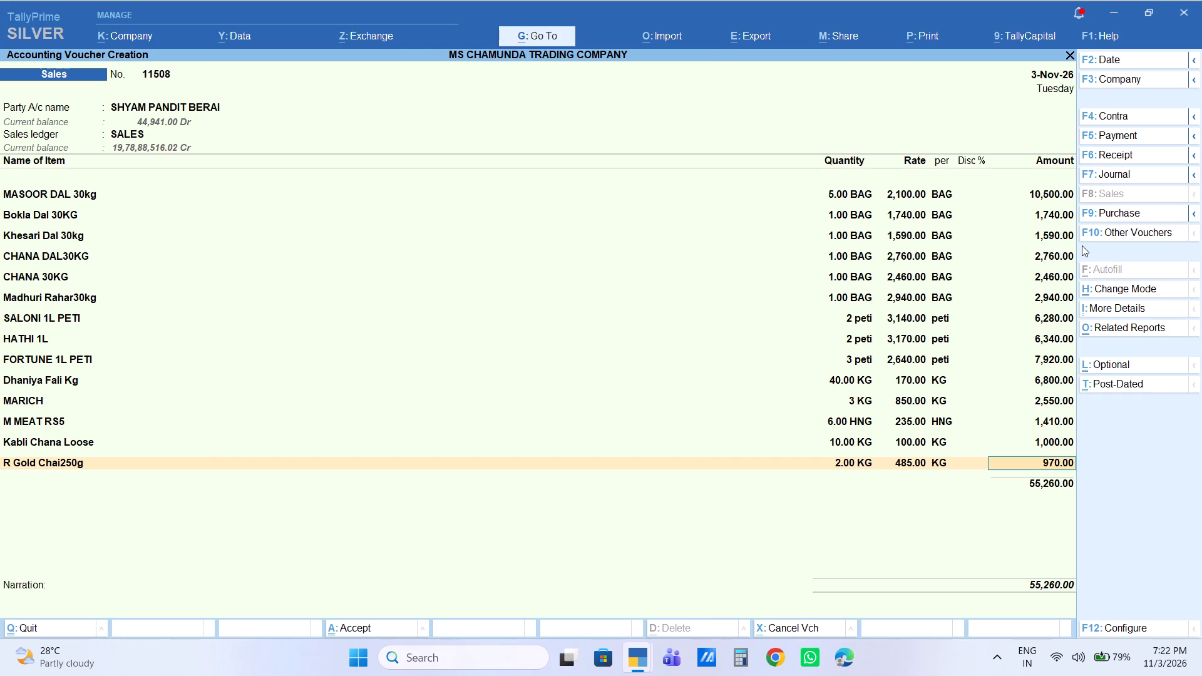
key("Return")
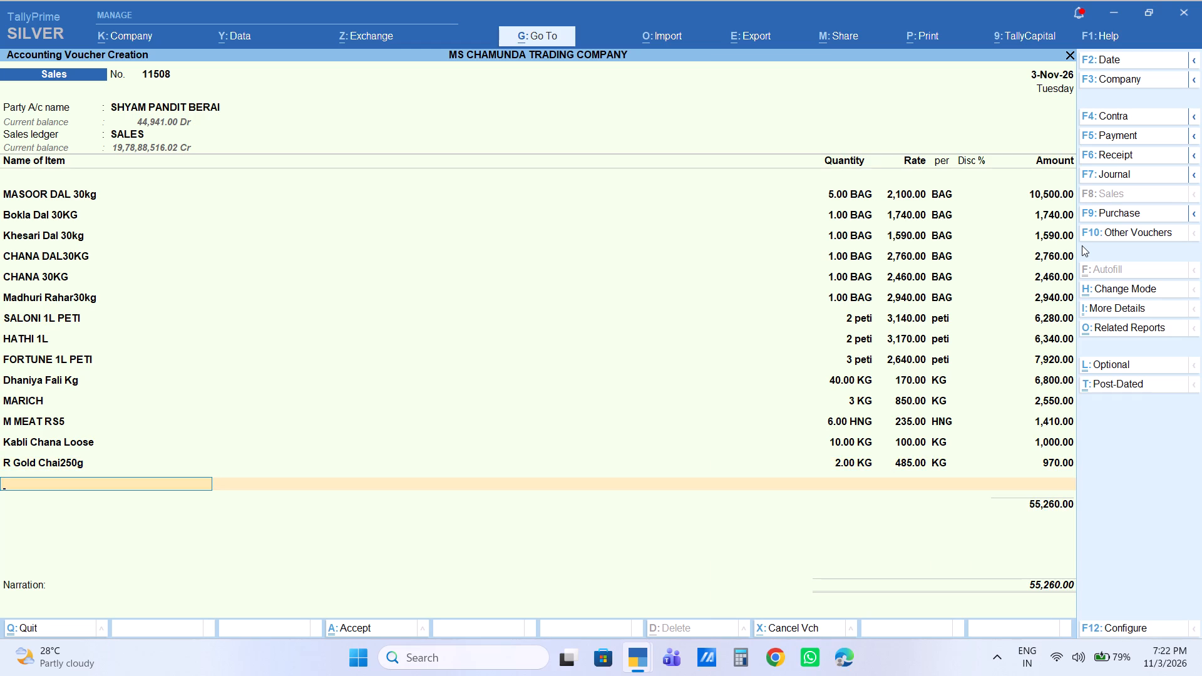
Add Jeera KG with a quantity of 30 KG at a rate of 320.
type("jeera")
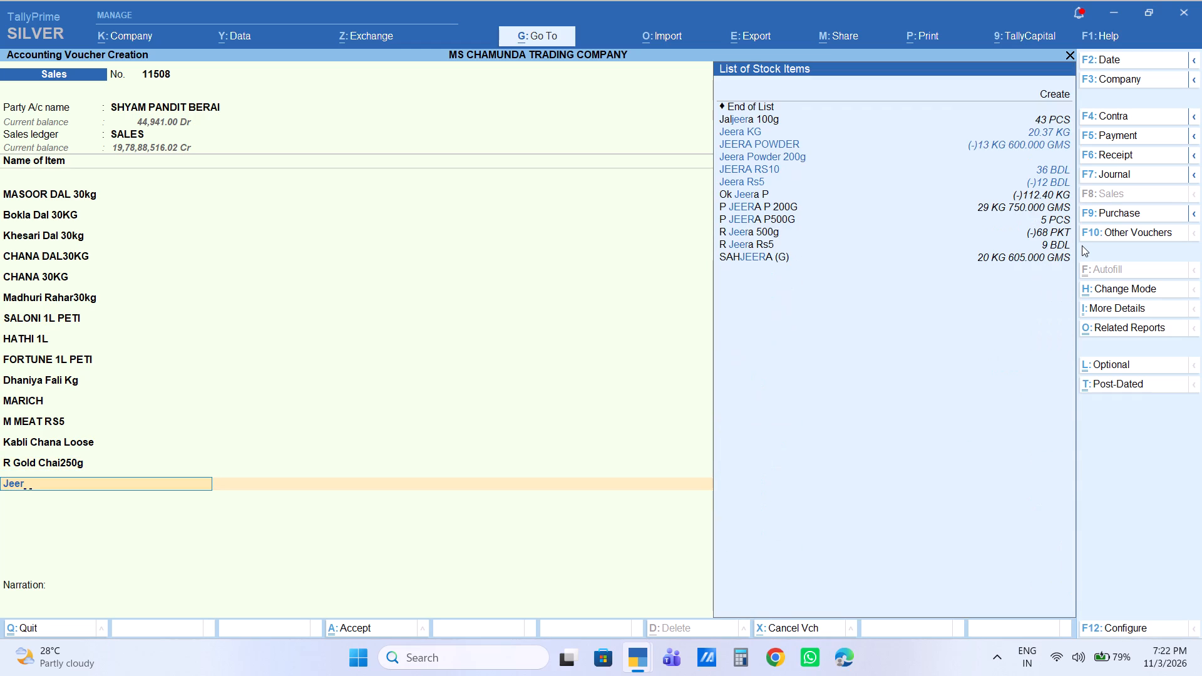
key("Down")
key("Return")
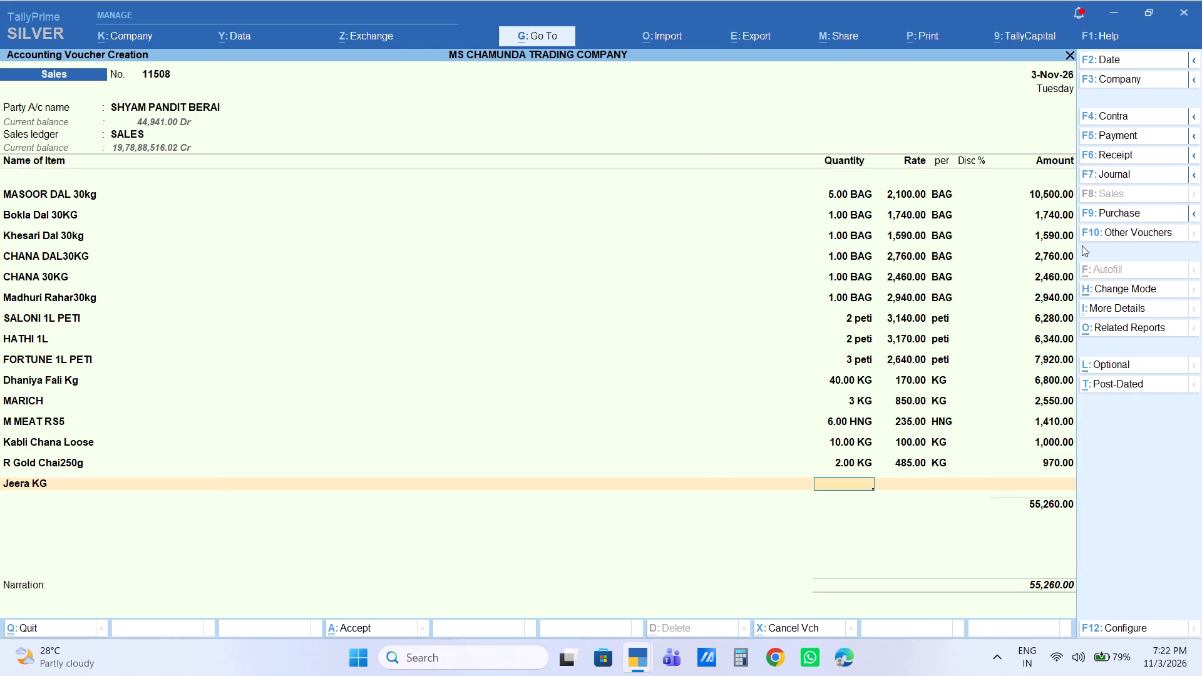
key("3")
key("0")
key("Return")
key("Return")
key("Return")
key("Return")
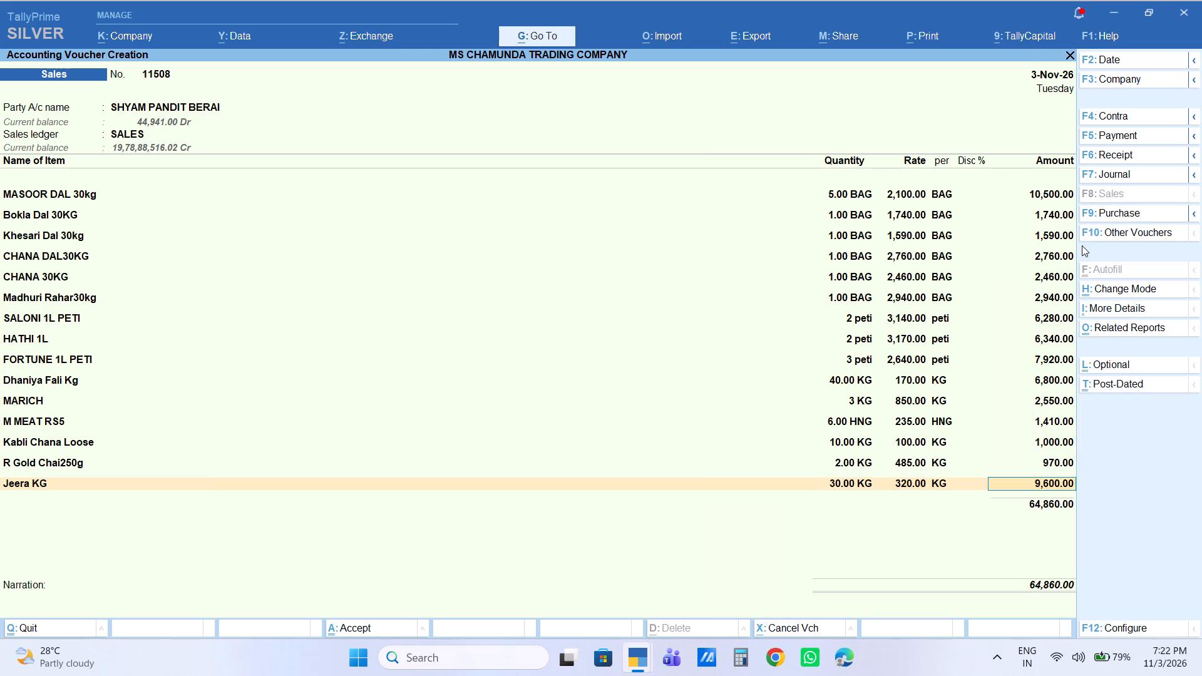
key("Return")
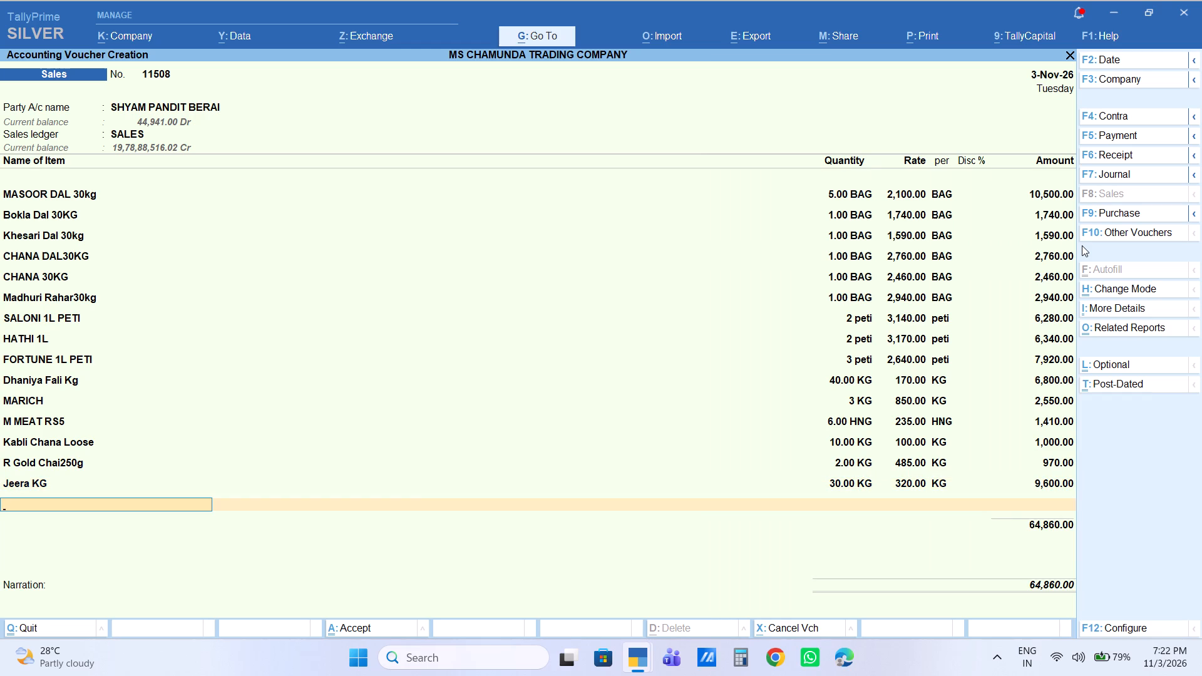
Add MOONG DAL LOOSE with a quantity of 10 KG and set its rate to 115.
type("moo")
key("Down")
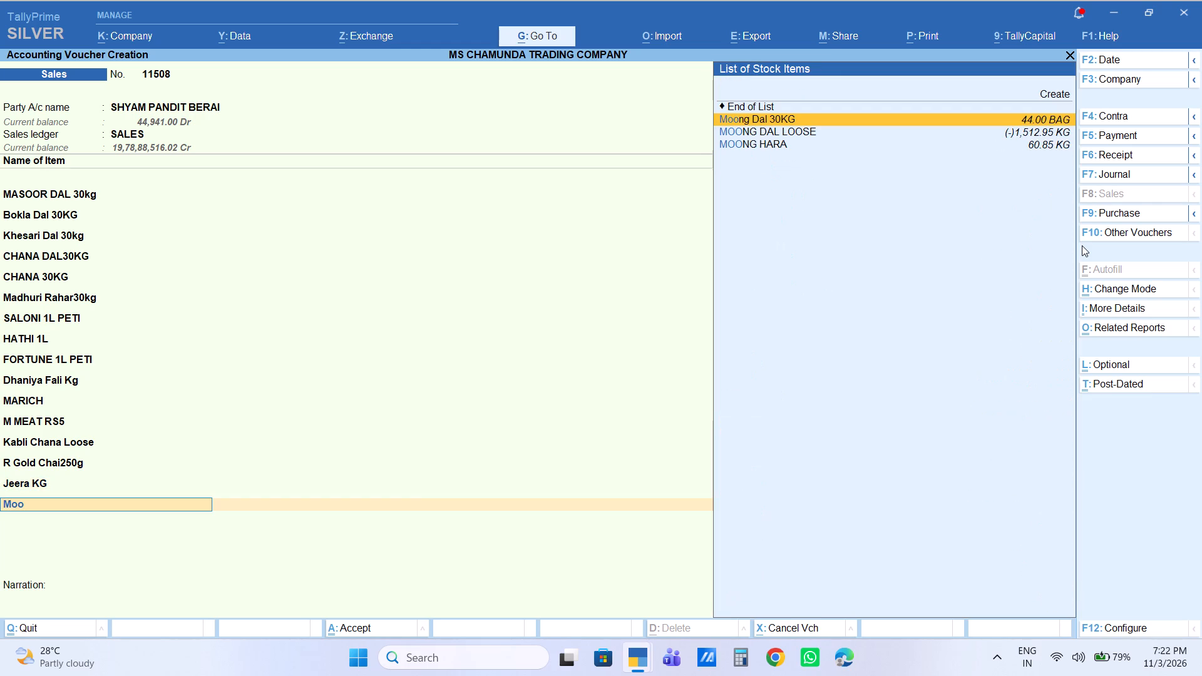
key("Down")
key("Return")
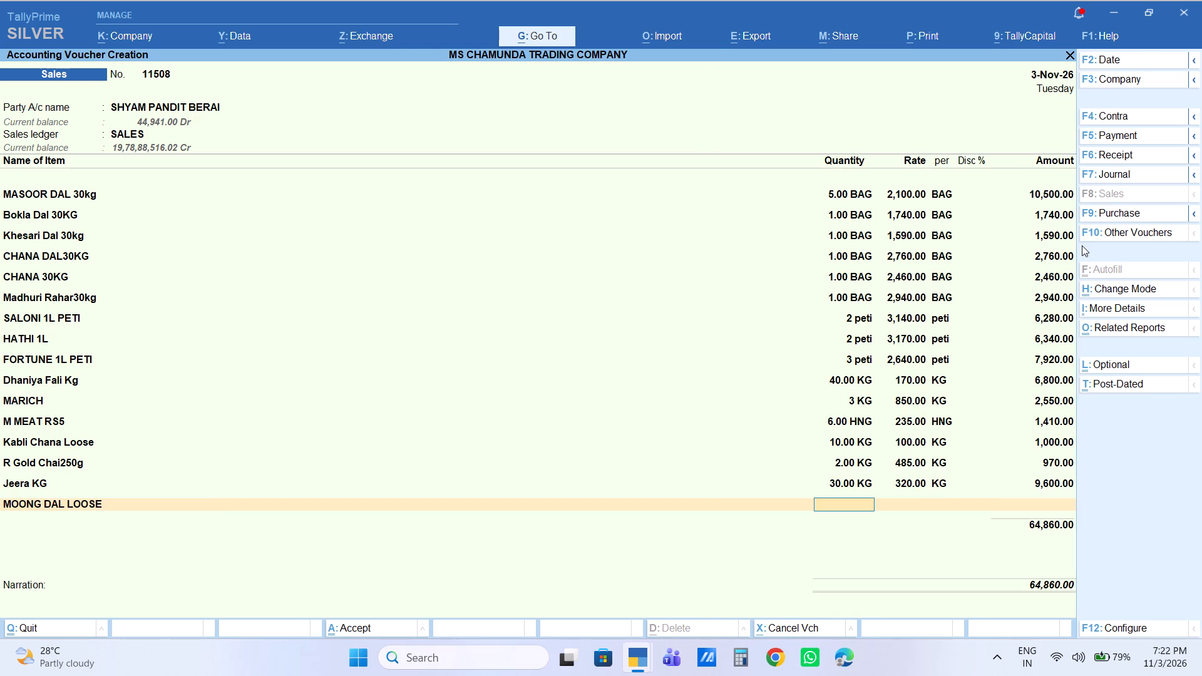
type("10")
key("Return")
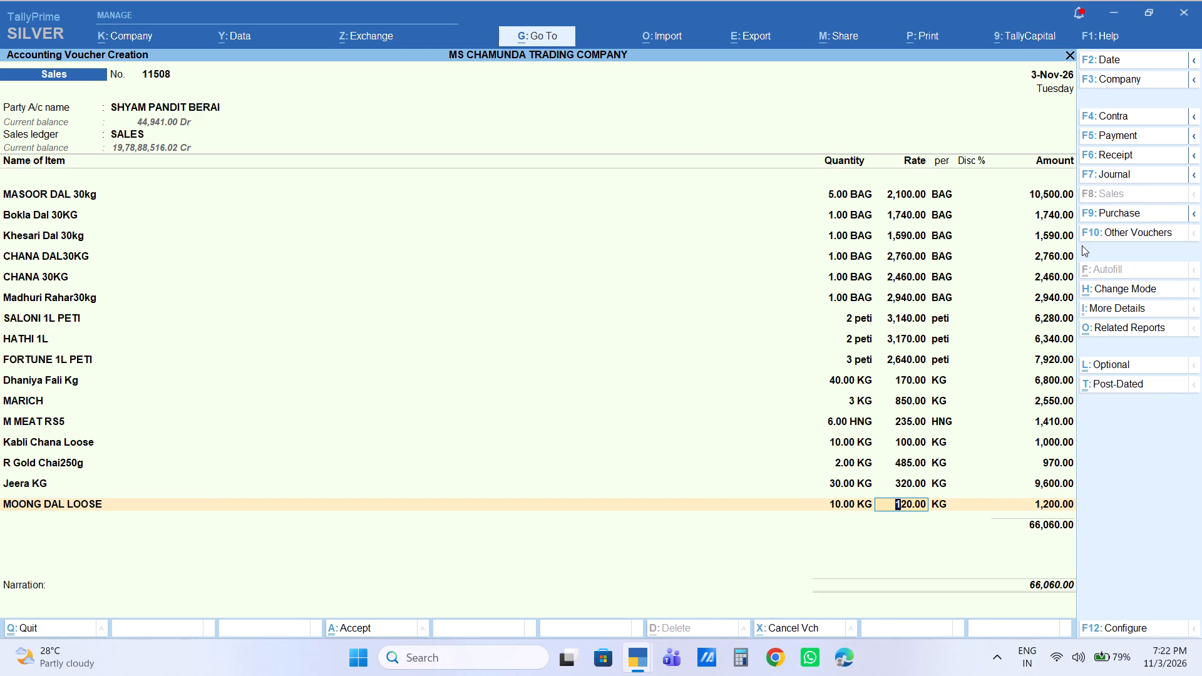
type("115")
key("Return")
key("Return")
key("Return")
key("Return")
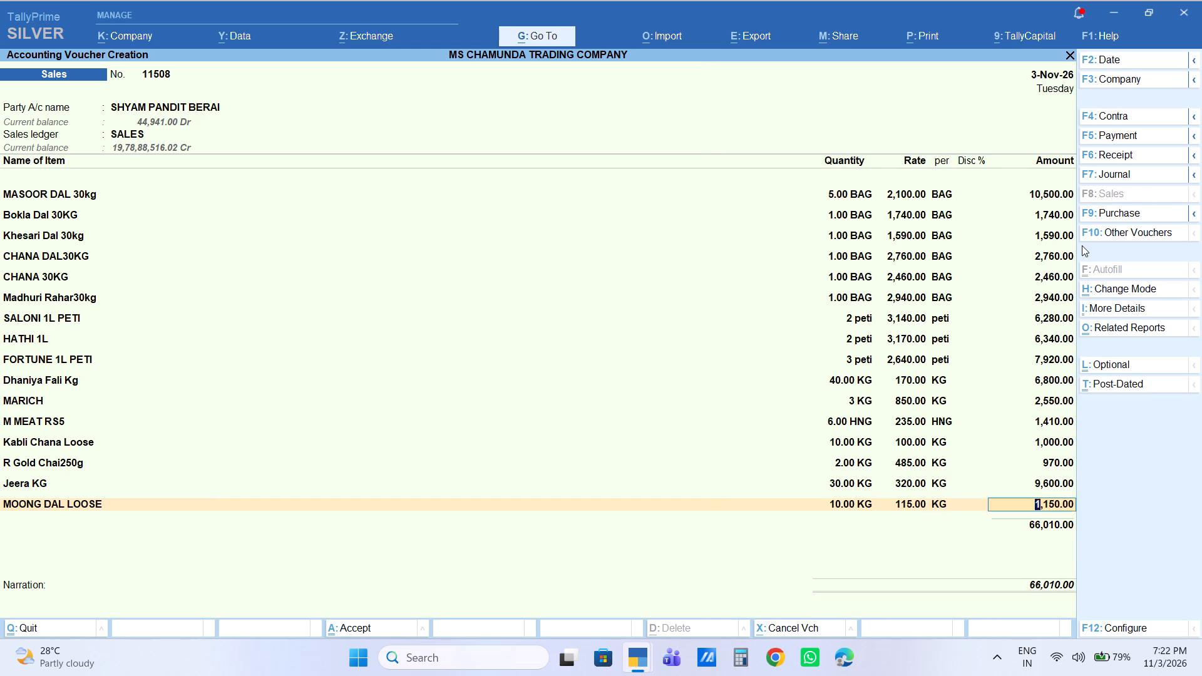
key("Return")
key("BackSpace")
key("Return")
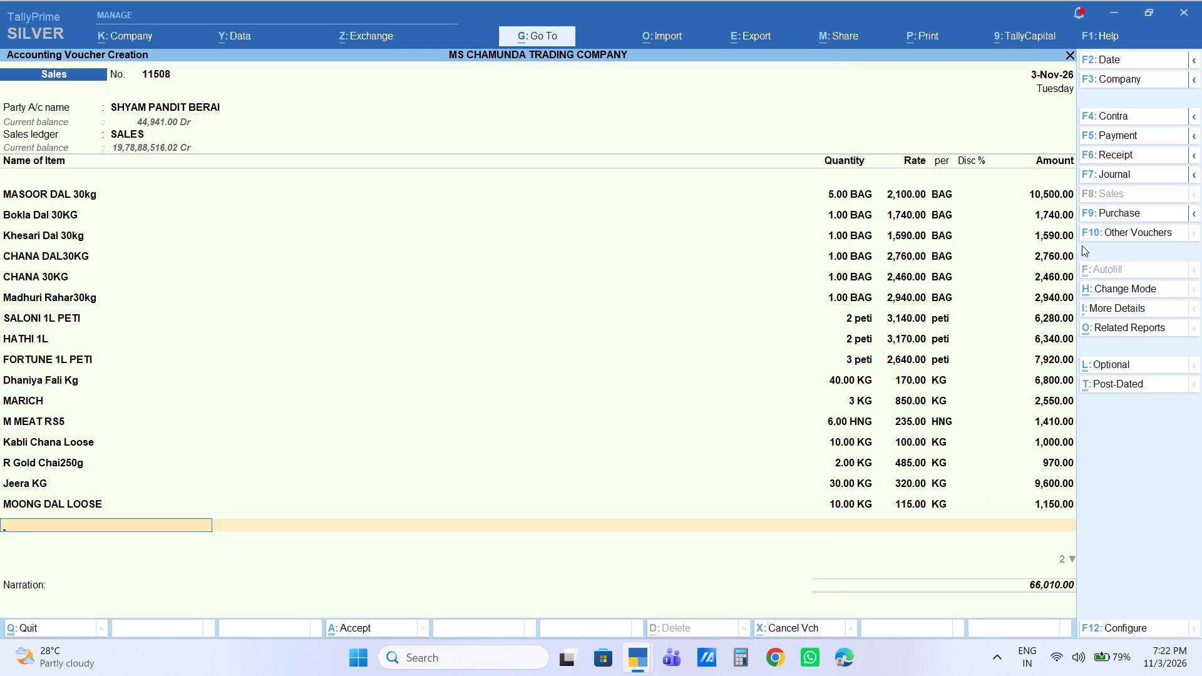
Add M Kashmiri 100g Pcs with a quantity of 12 PCS and set its amount to 1,250.
type("m kas")
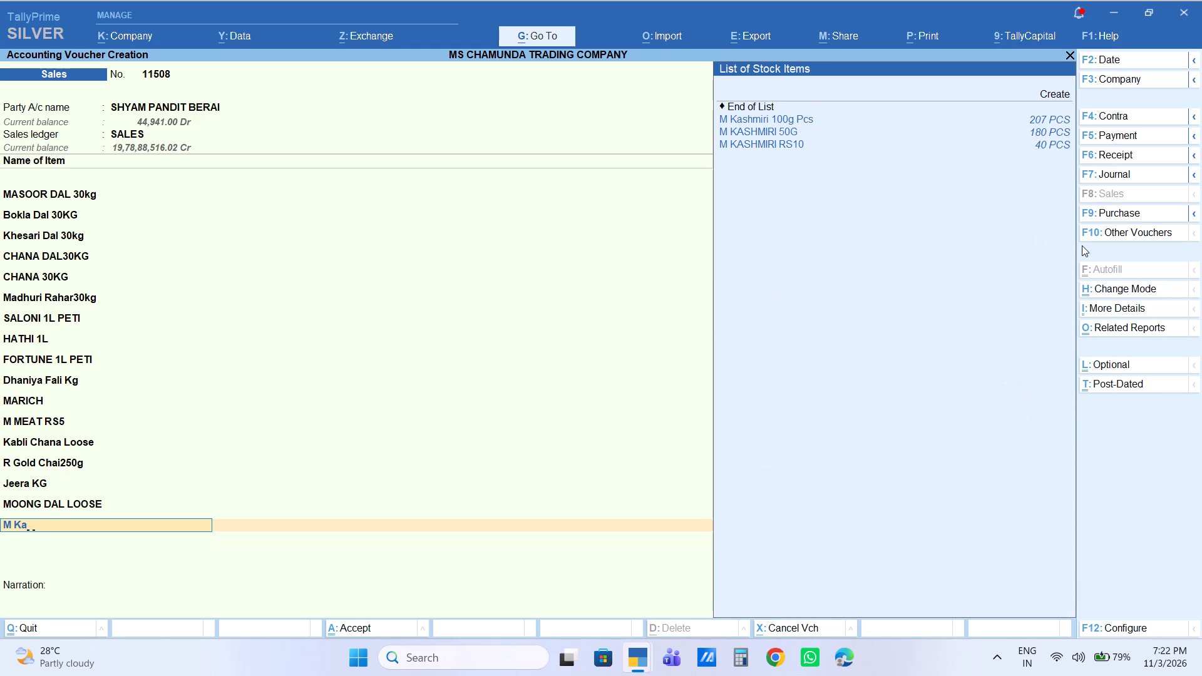
key("Down")
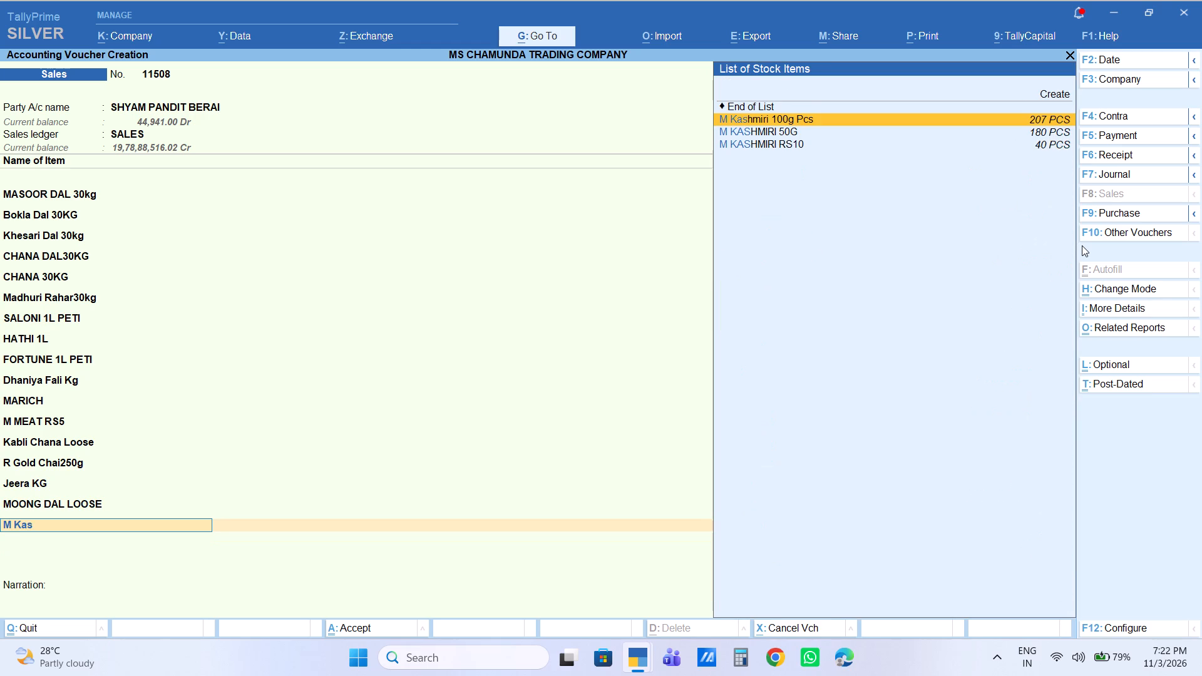
key("Return")
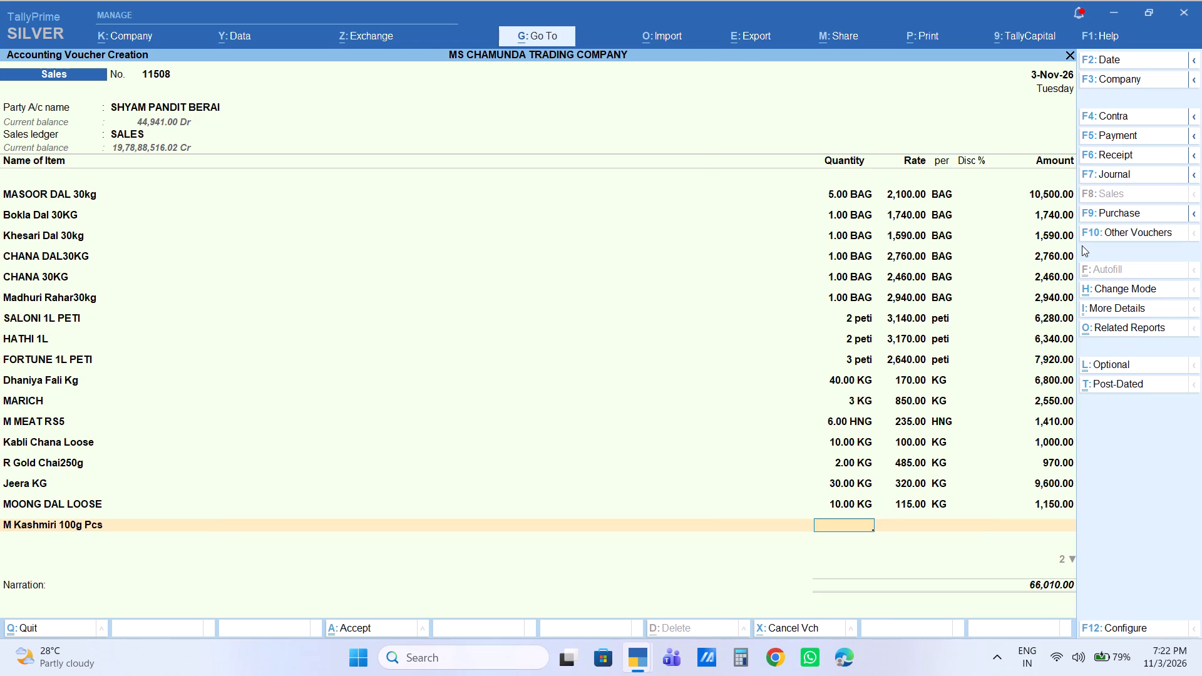
key("6")
key("Return")
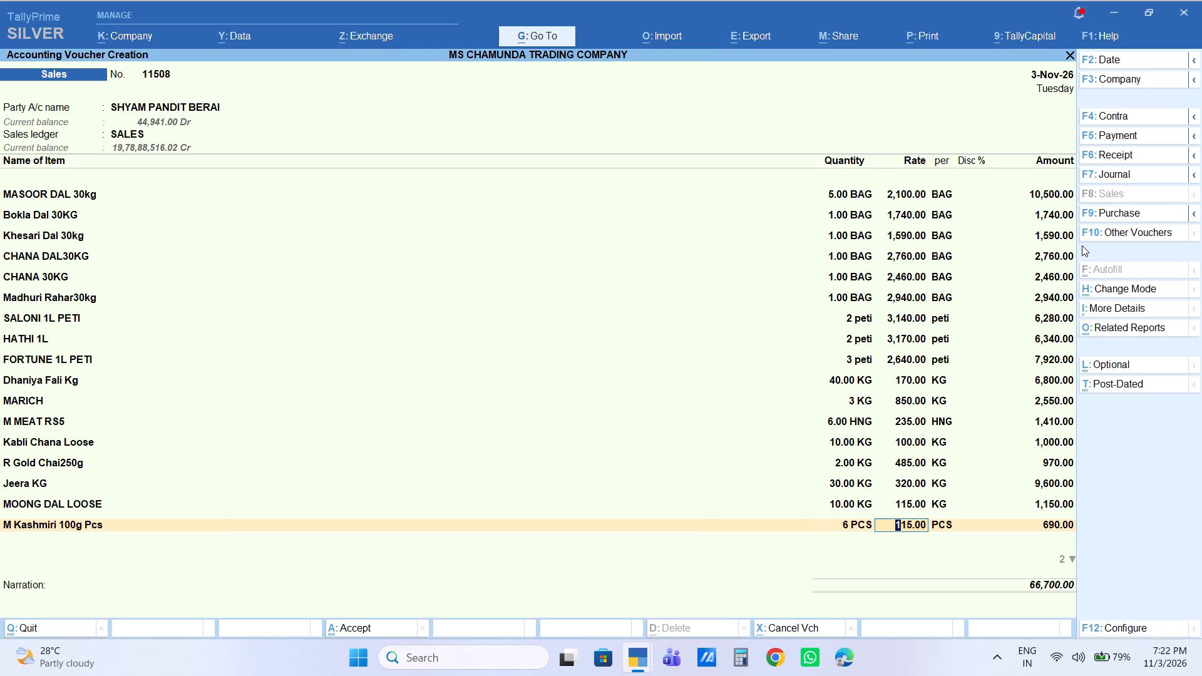
key("BackSpace")
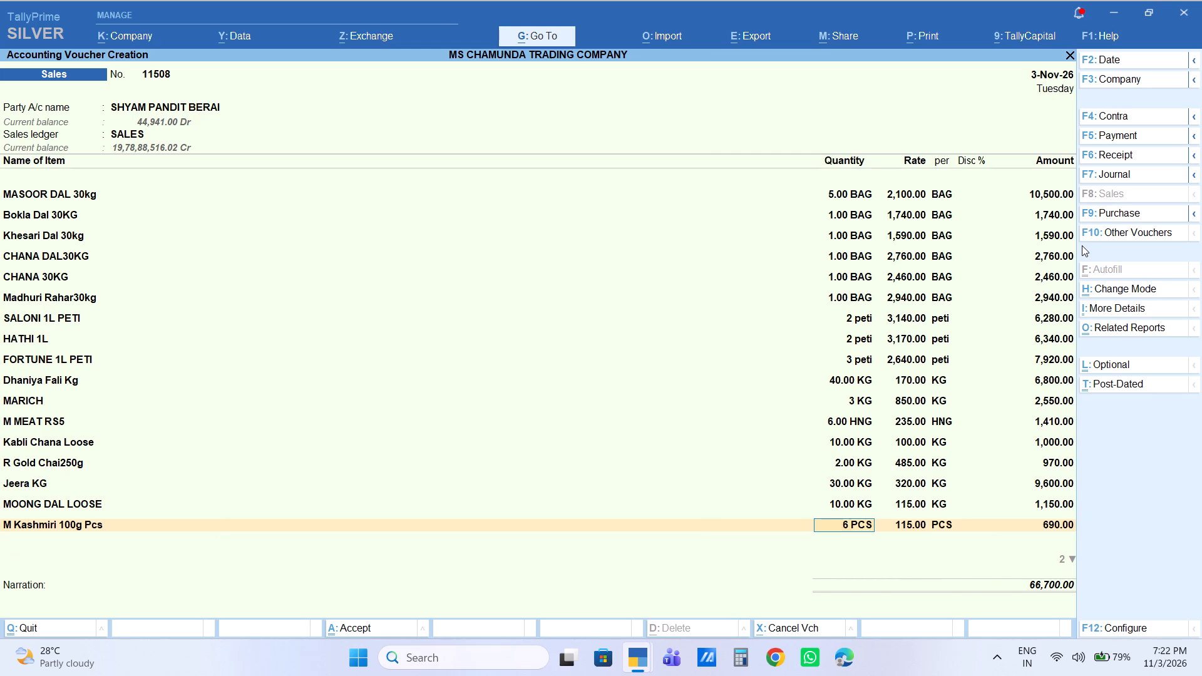
key("1")
key("2")
key("Return")
key("Return")
key("Return")
key("Return")
type("1250")
key("Return")
Reopen the quantity of the M Kashmiri 100g Pcs line for editing.
key("BackSpace")
key("BackSpace")
key("BackSpace")
key("BackSpace")
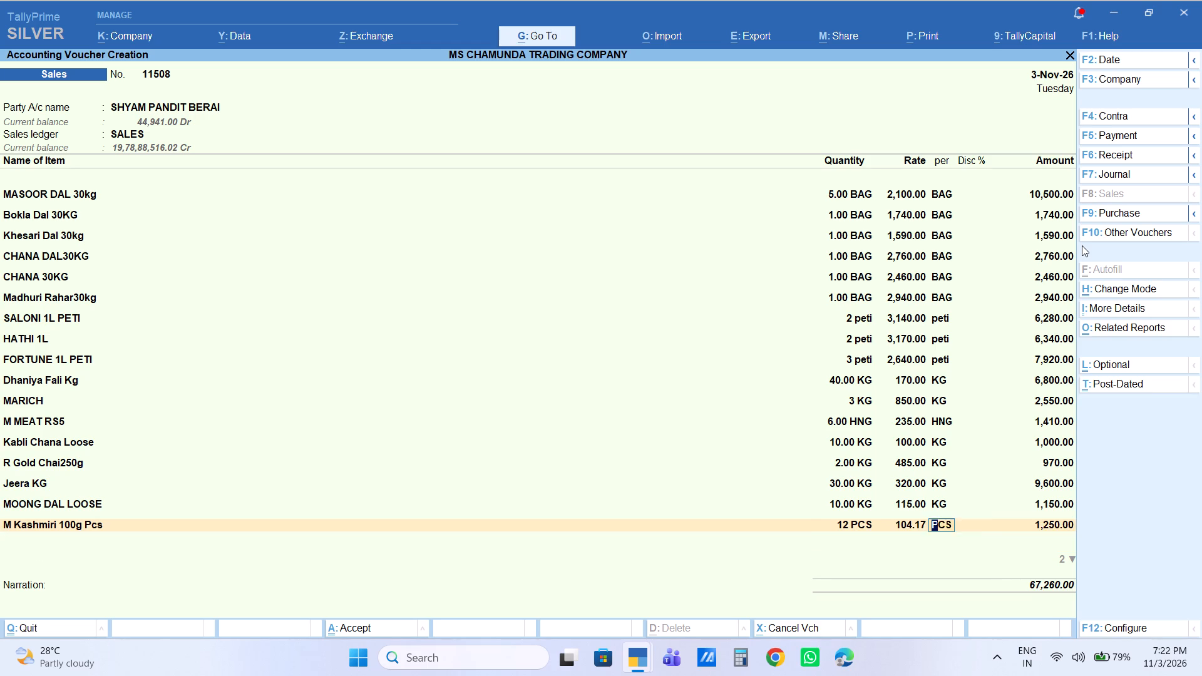
key("BackSpace")
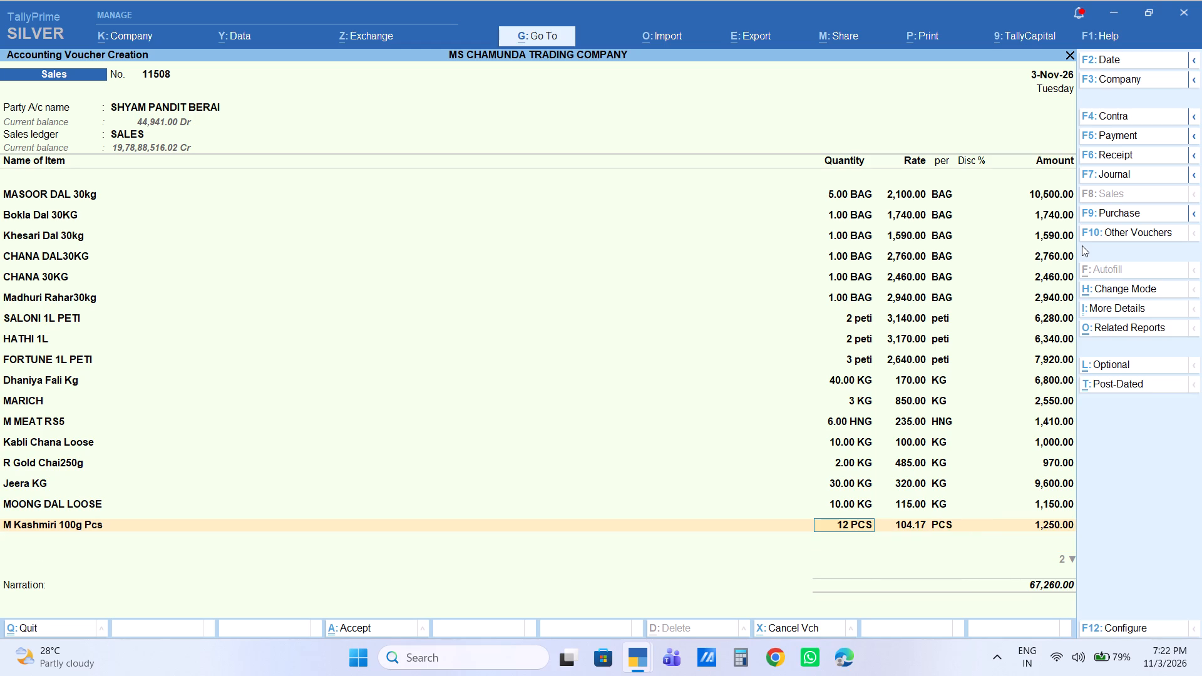
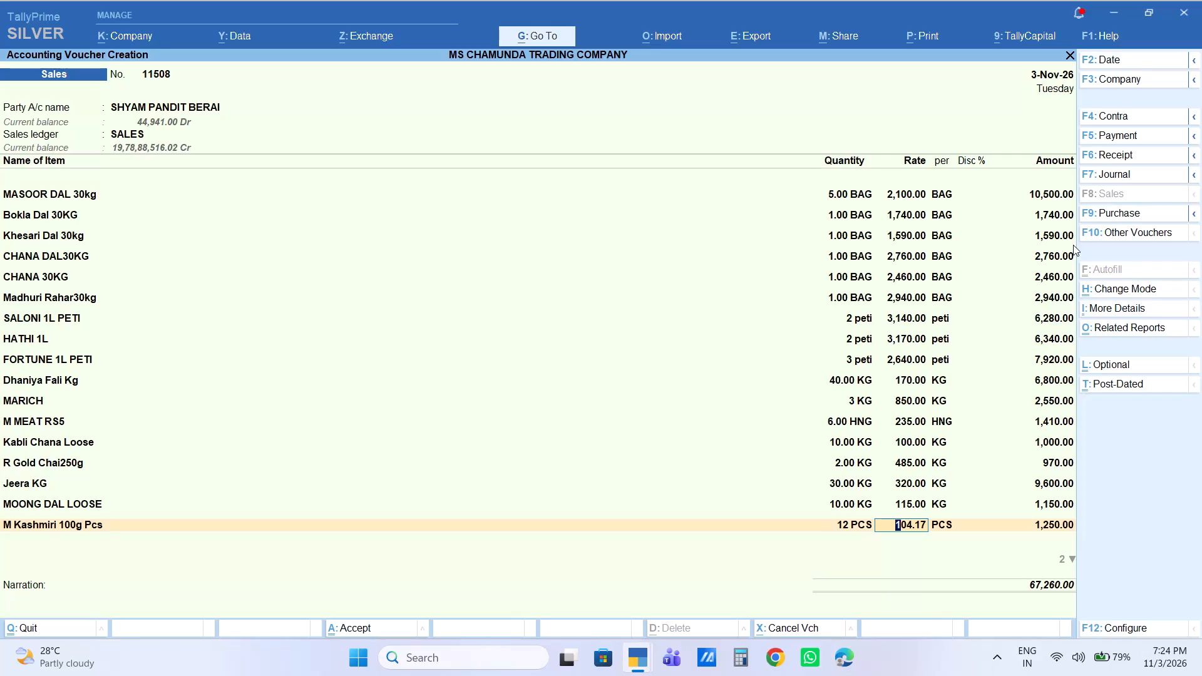
Set the quantity of the M Kashmiri 100g Pcs line to 6 PCS, keeping its rate.
key("BackSpace")
key("6")
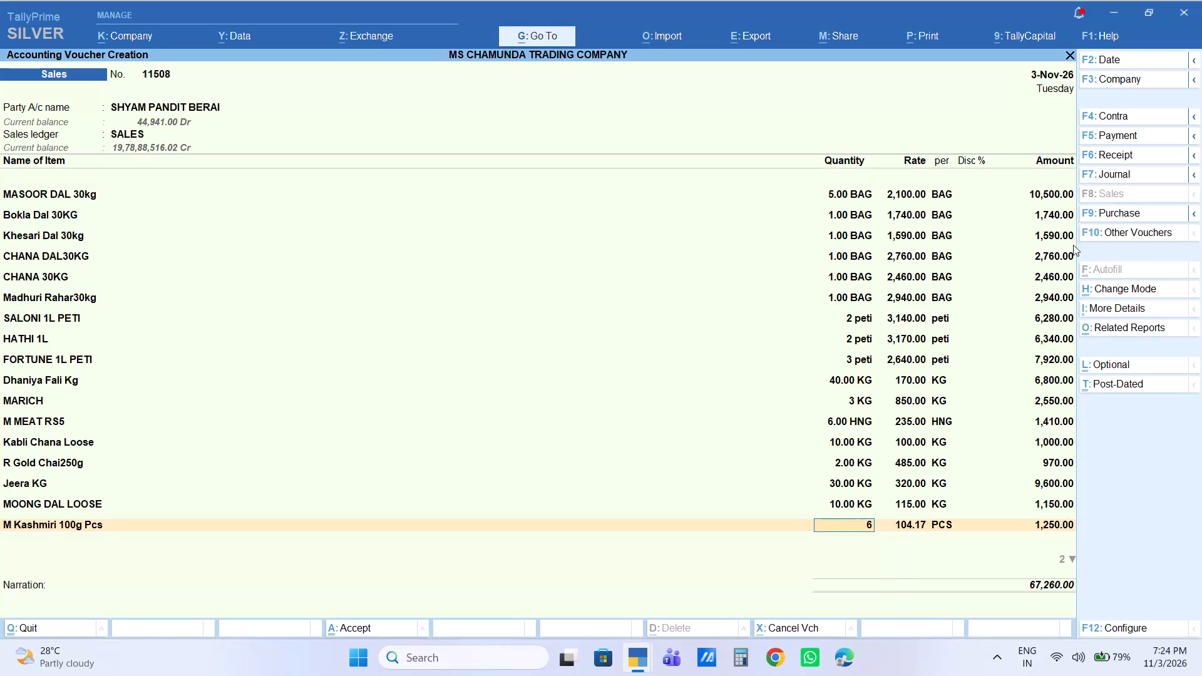
key("Return")
key("Return")
key("Return")
key("Return")
key("Return")
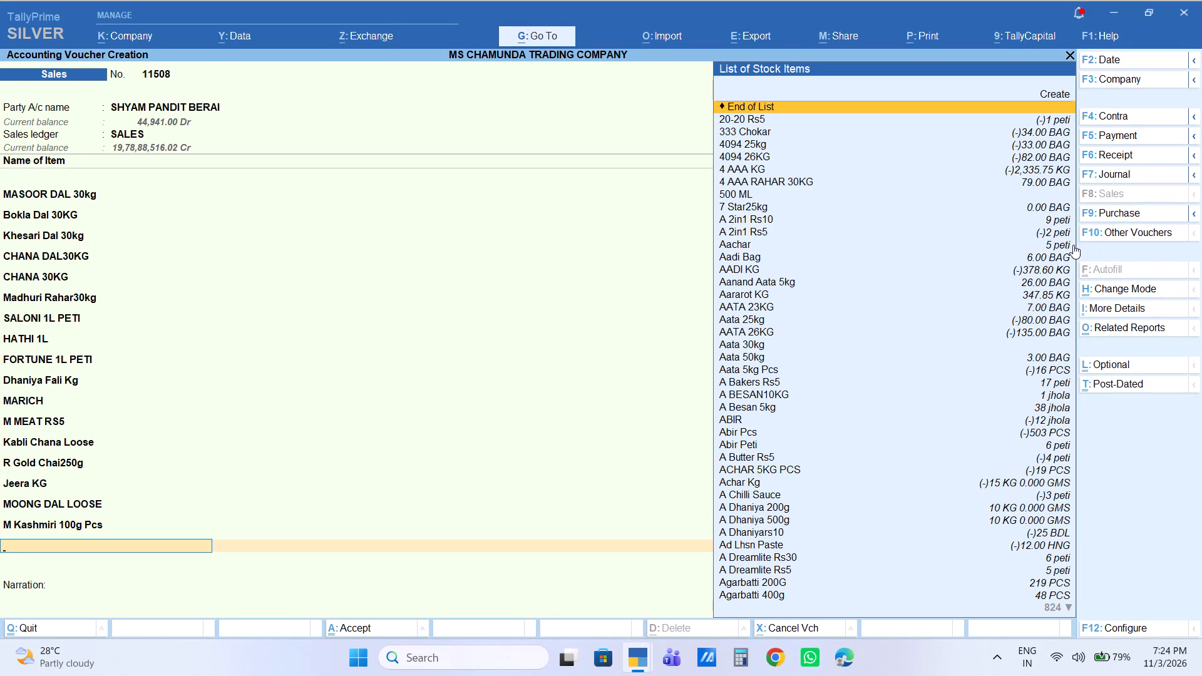
Add M Meat 100g Pcs with a quantity of 12 PCS and set its amount to 1,000.
type("m meat")
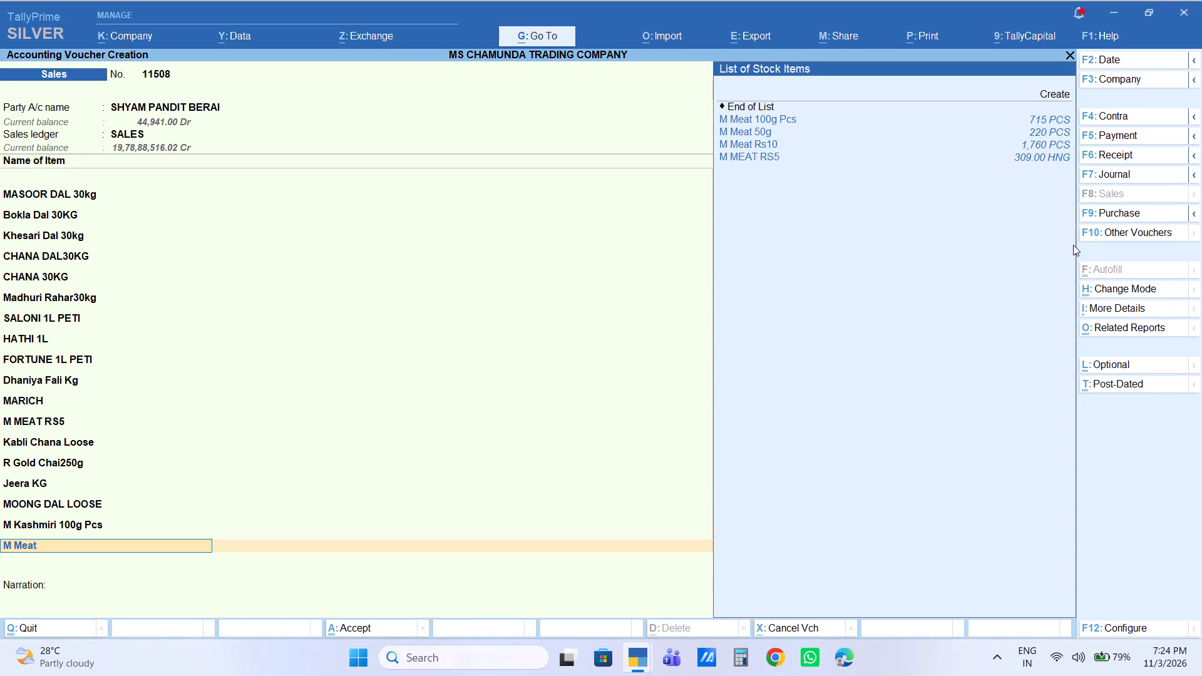
key("Down")
key("Return")
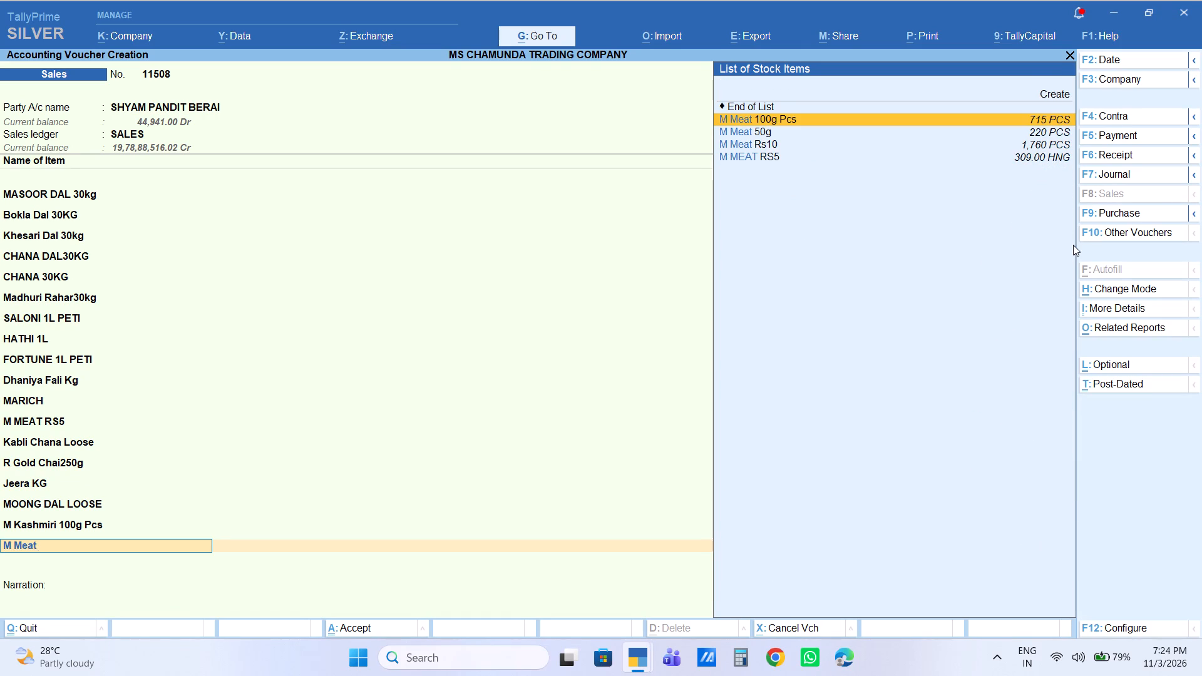
key("6")
key("Return")
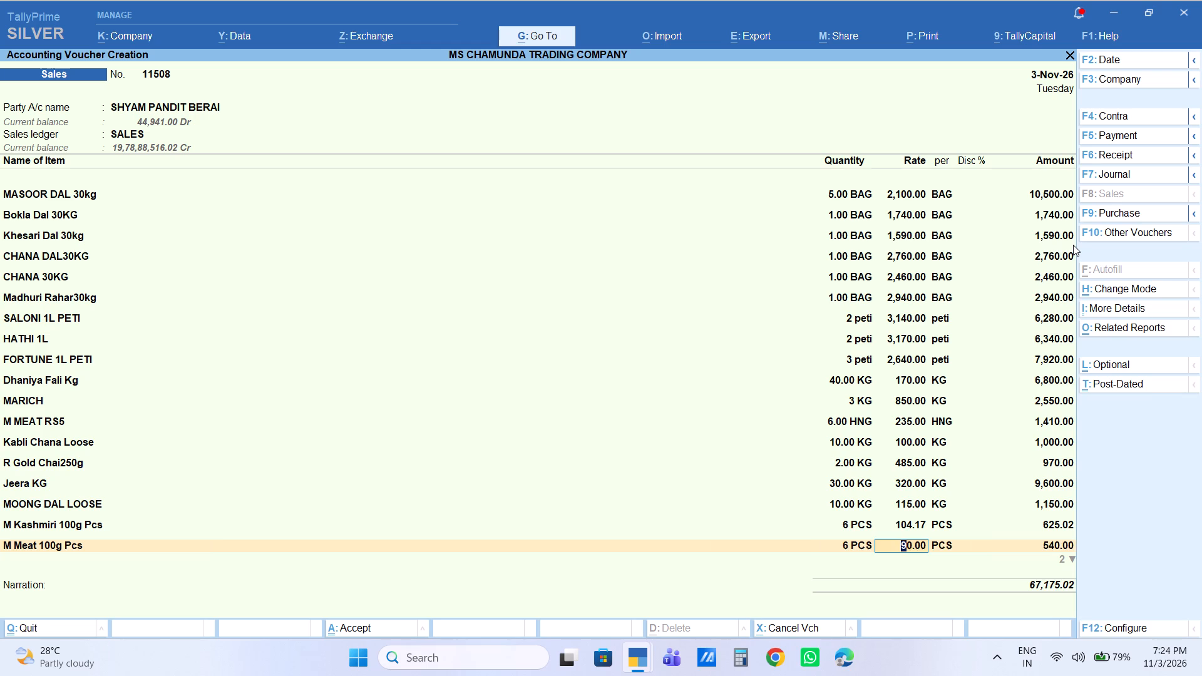
type("100")
key("Return")
key("BackSpace")
key("BackSpace")
type("12")
key("Return")
key("Return")
key("Return")
key("Return")
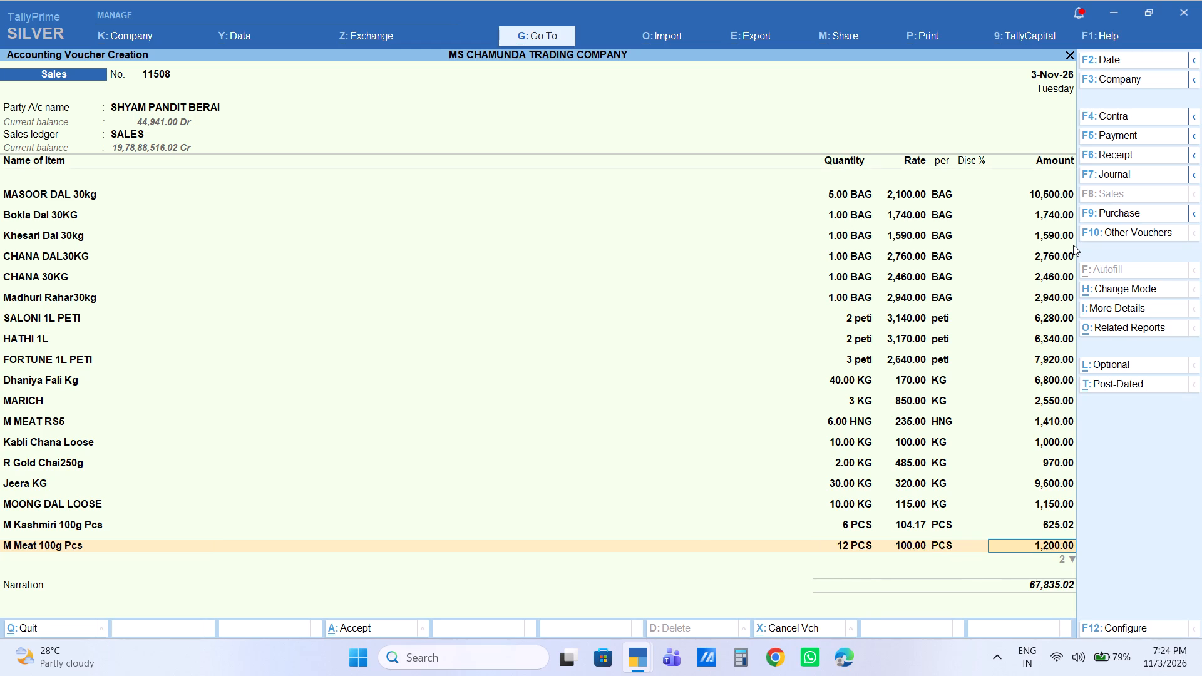
type("1000")
key("Return")
Set the quantity of the M Meat 100g Pcs line to 6 PCS, keeping its rate.
key("BackSpace")
key("BackSpace")
key("BackSpace")
key("BackSpace")
key("BackSpace")
key("6")
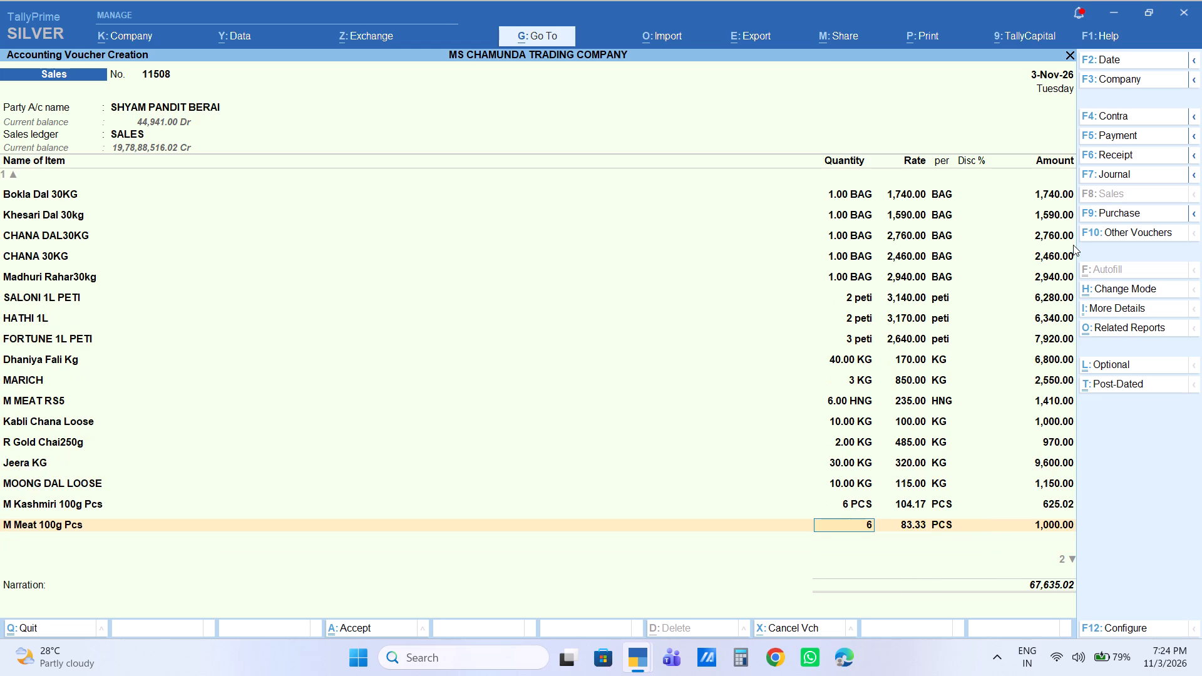
key("Return")
key("Return")
key("Return")
key("Return")
key("Return")
key("BackSpace")
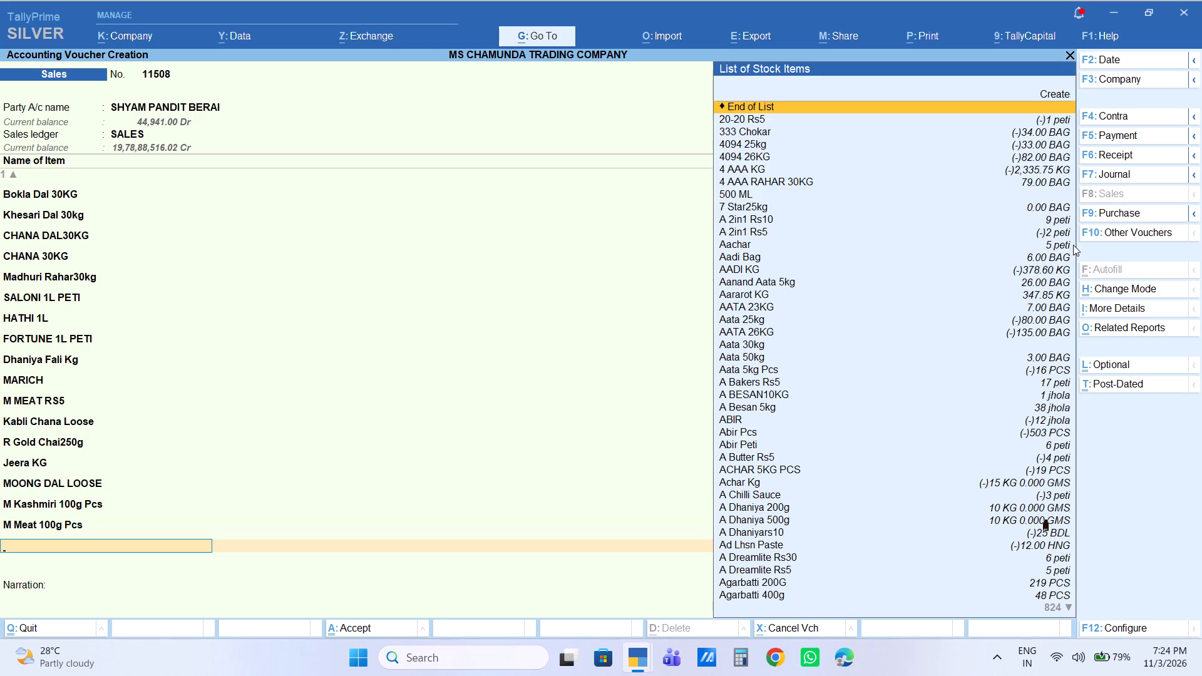
key("Return")
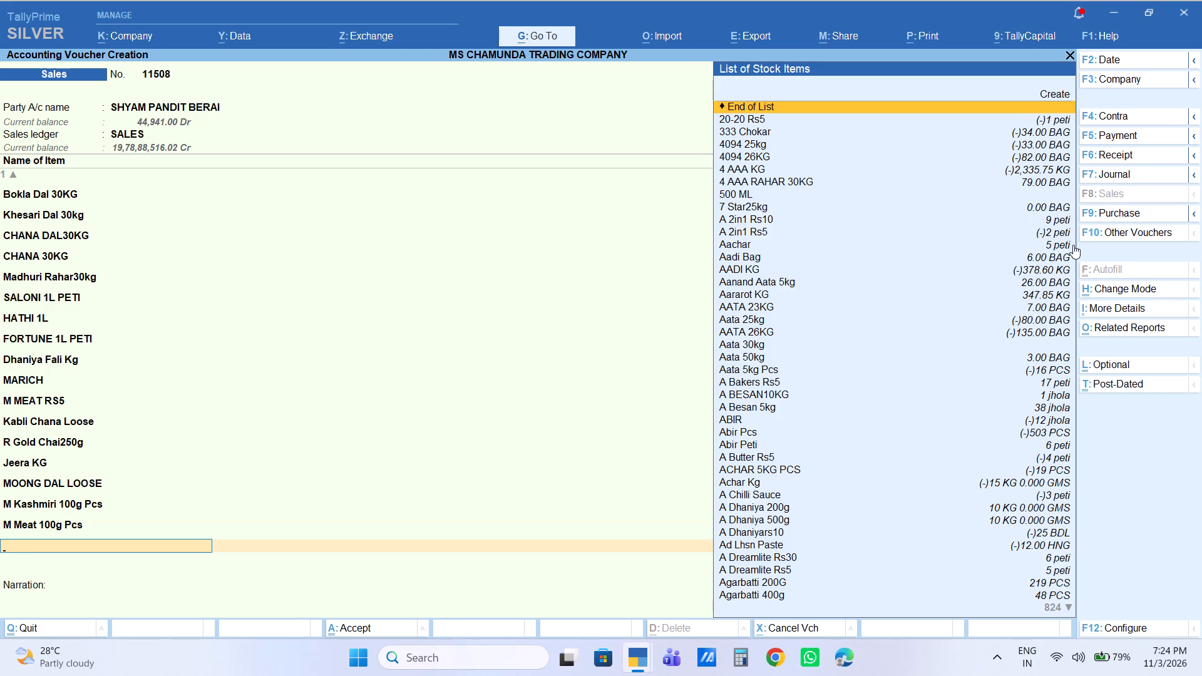
Add BHINDI BAG with a quantity of 2 BAG at a rate of 800.
type("bhindi")
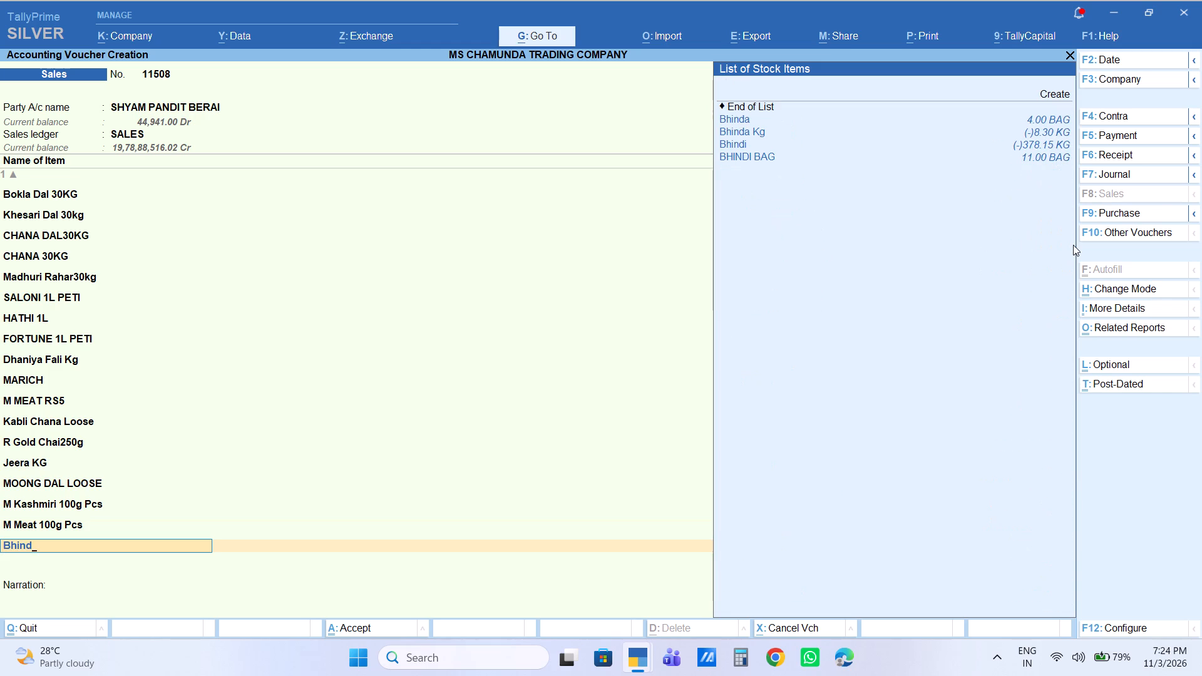
key("Down")
key("Down")
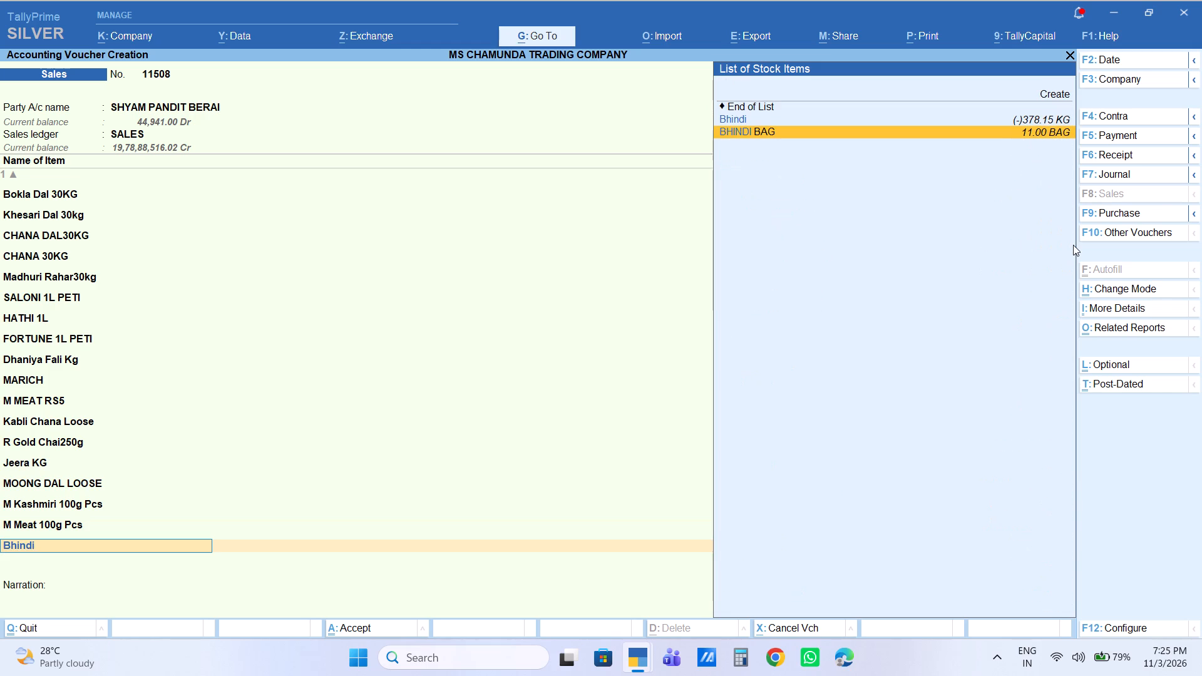
key("Return")
key("2")
key("Return")
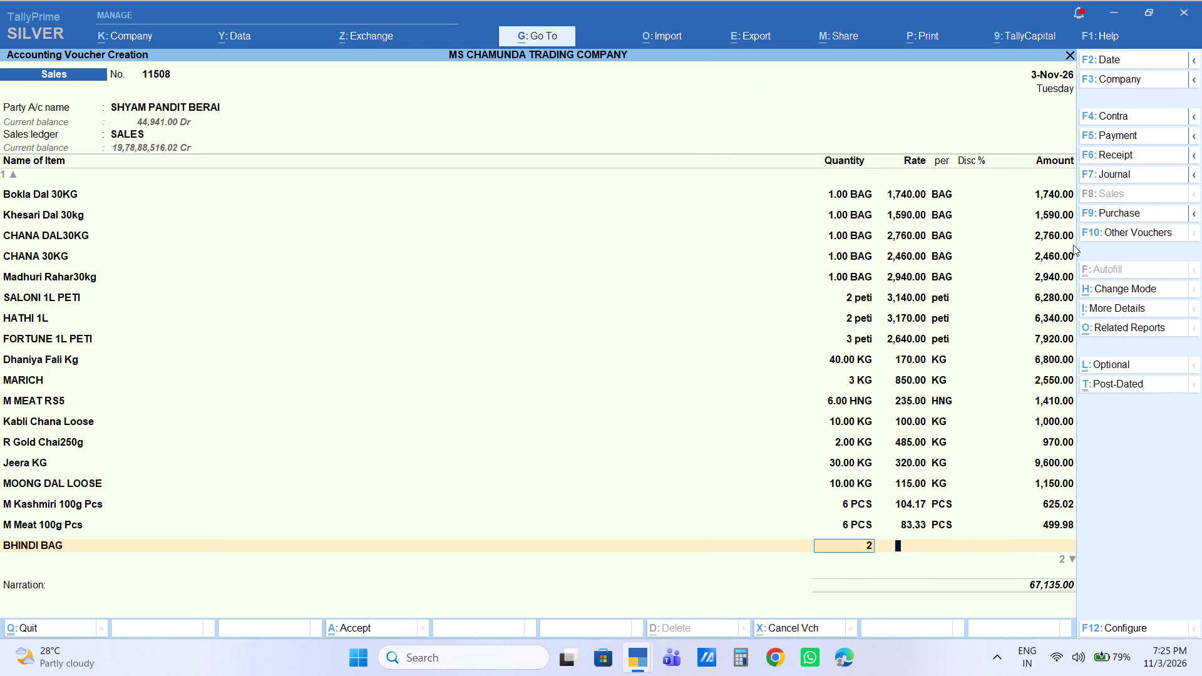
key("Return")
key("Return")
key("Return")
key("Return")
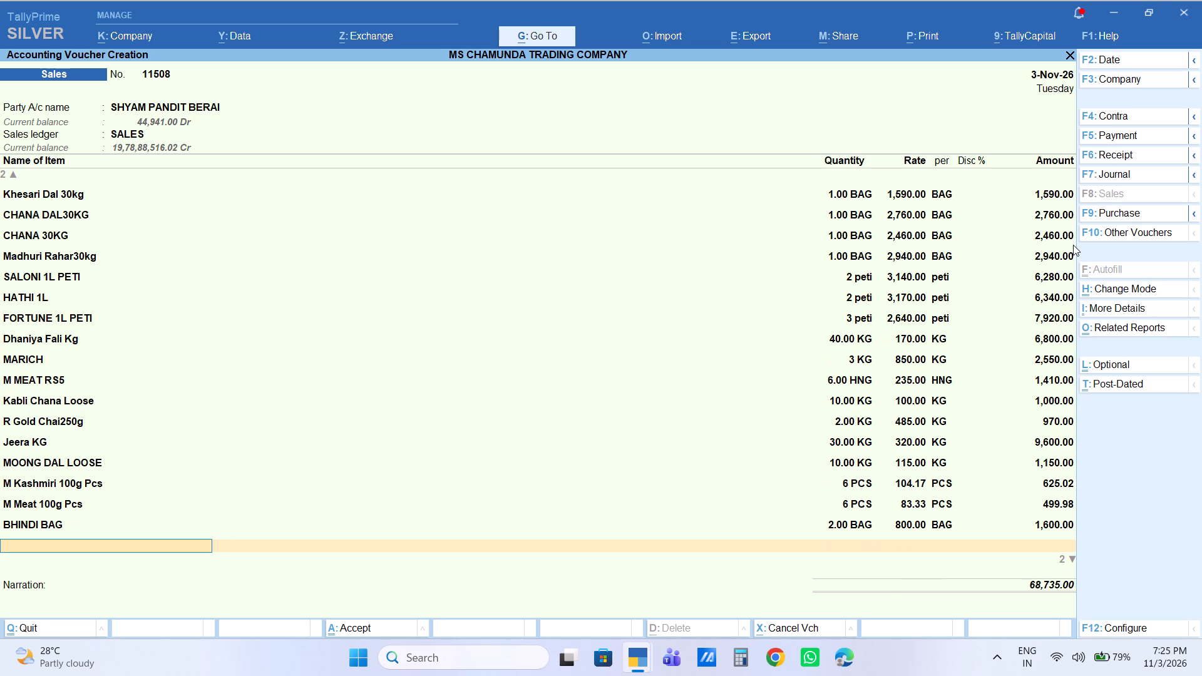
Add Haldi Khara KG with a quantity of 25 KG and set its rate to 220.
type("haldi")
key("Down")
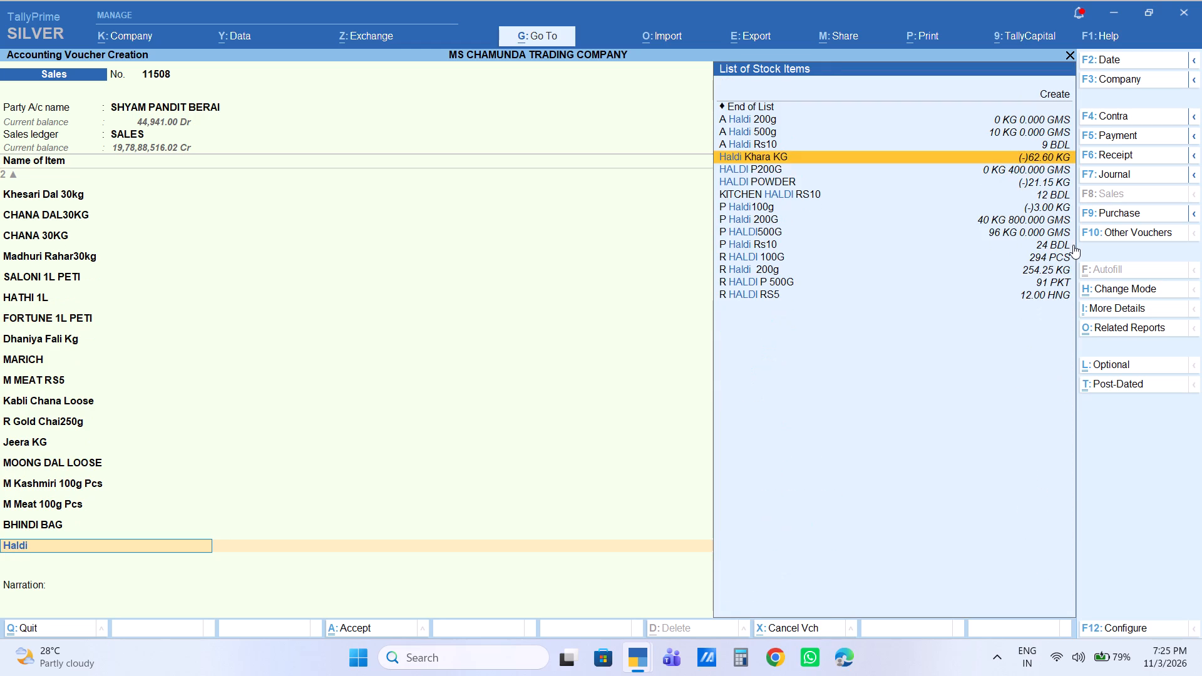
key("Down")
key("Down")
key("Down")
key("Up")
key("Up")
key("Up")
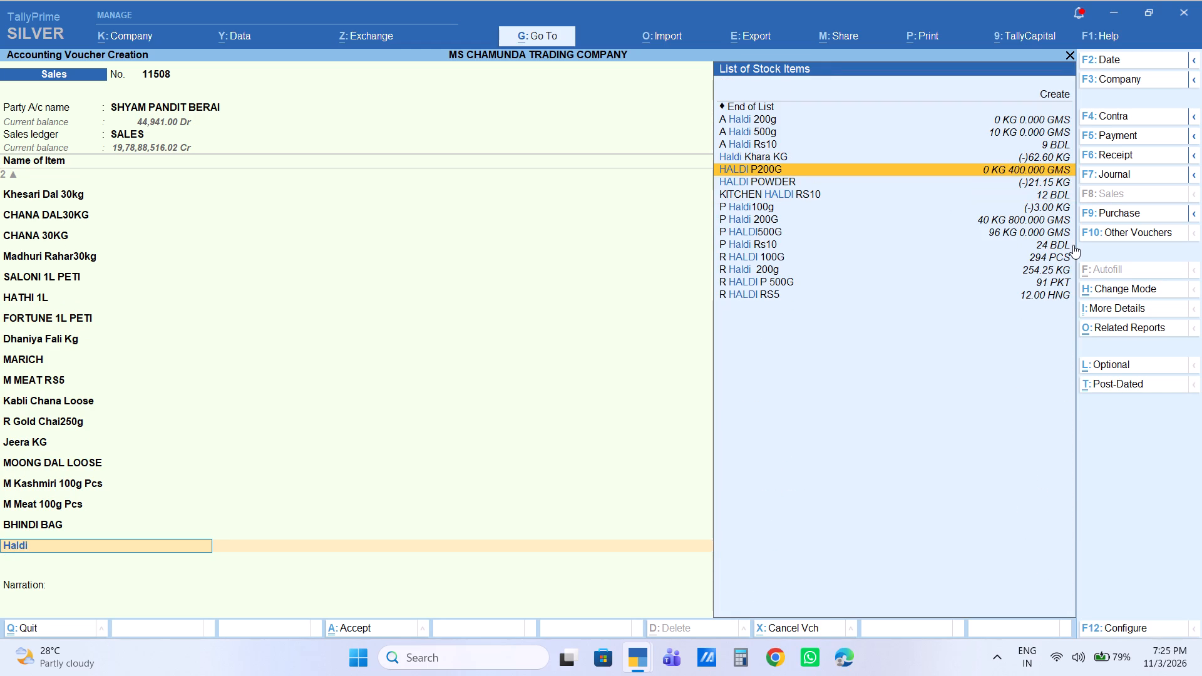
key("Return")
type("25")
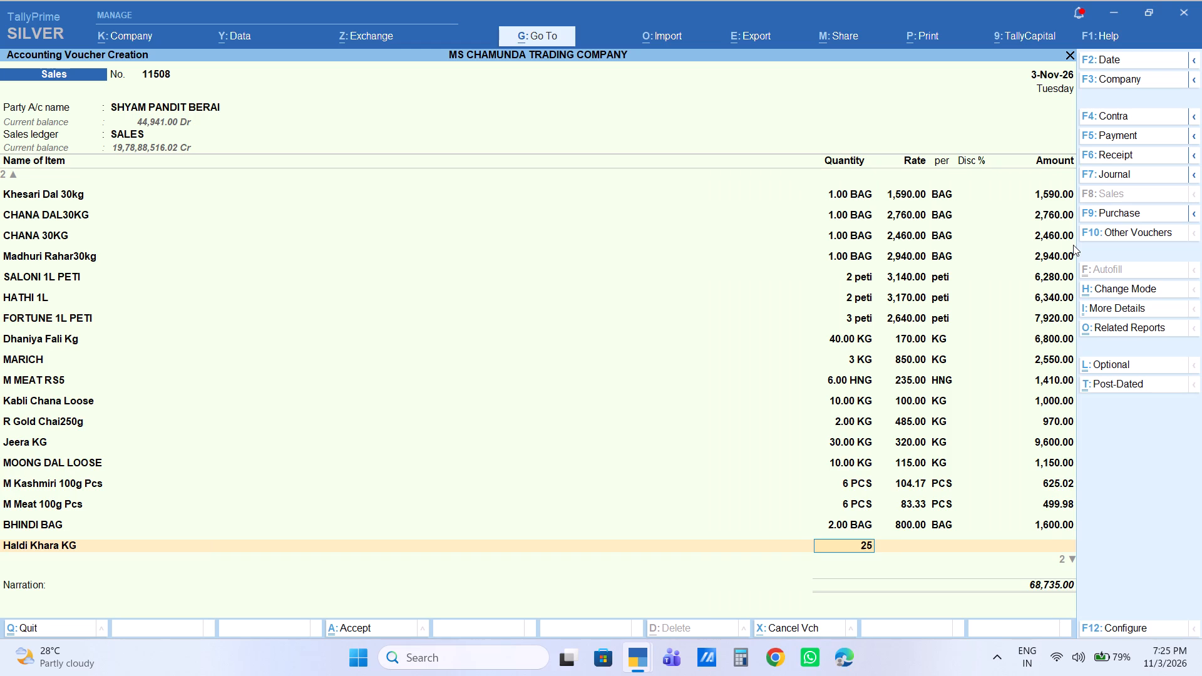
key("Return")
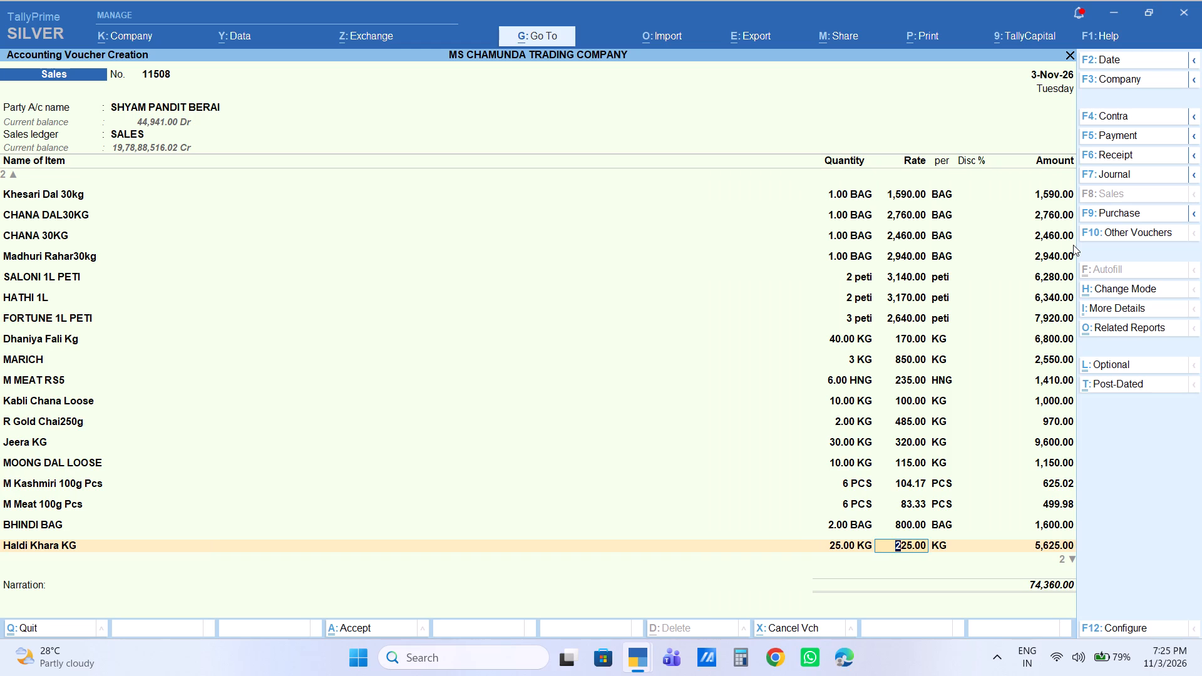
type("220")
key("Return")
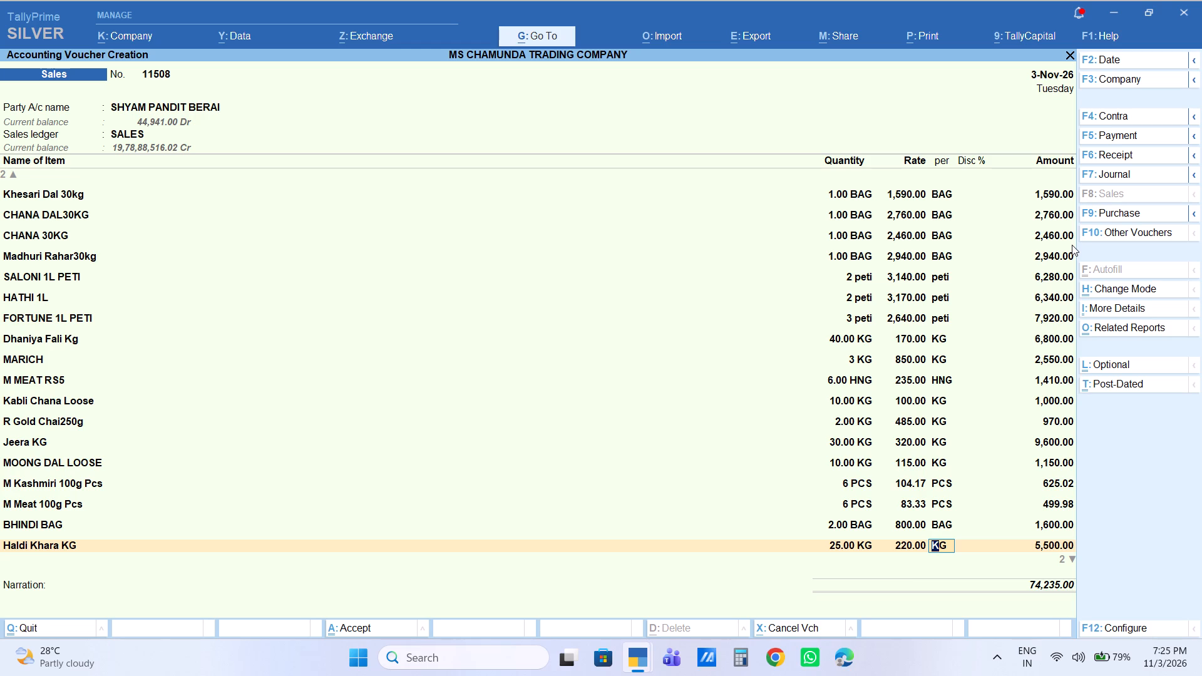
key("Return")
key("Return")
key("Return")
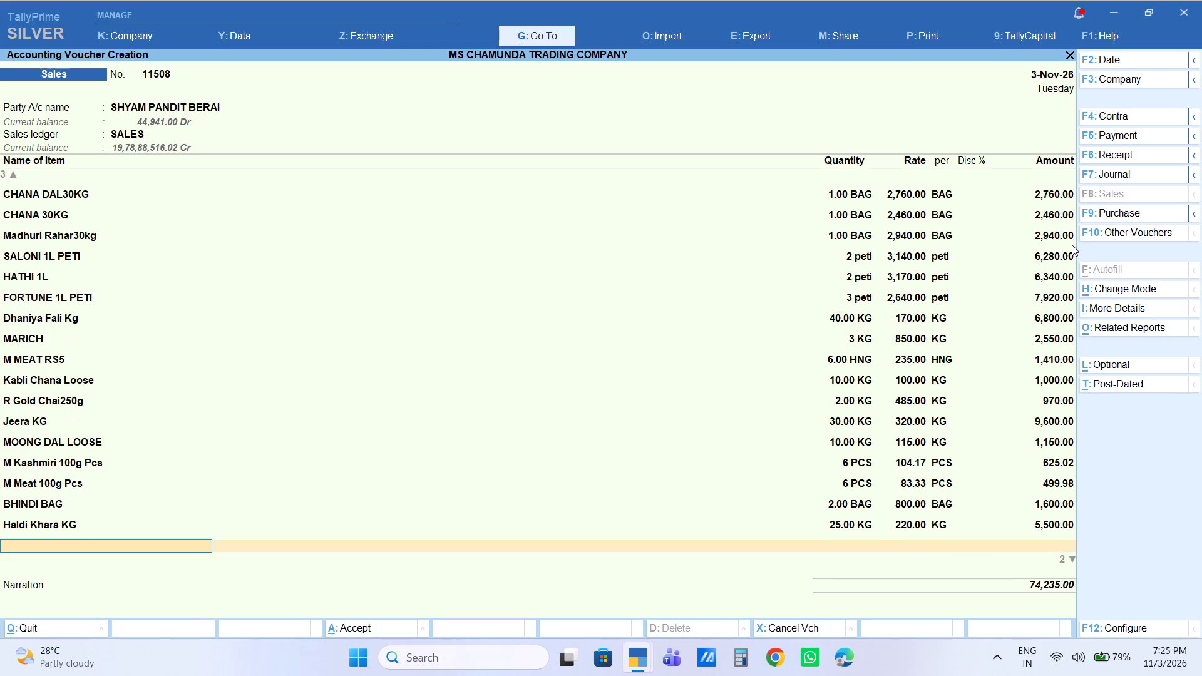
End the item list and add a Labour Charge of 55 to the voucher.
key("Return")
type("la")
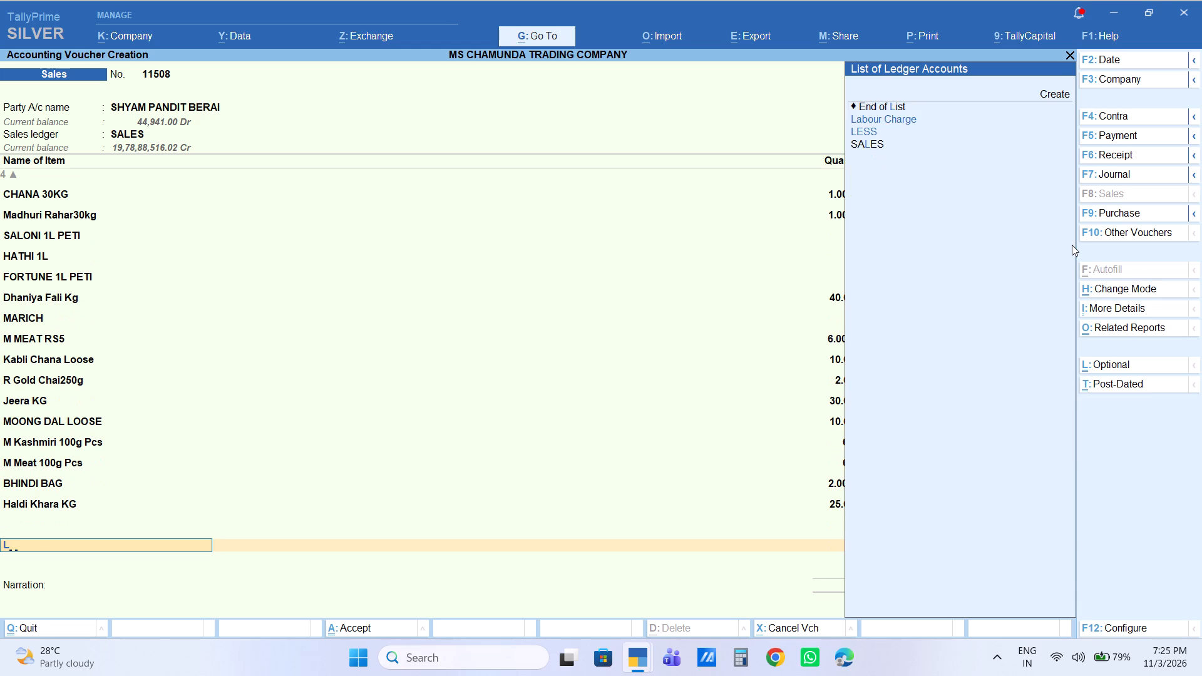
key("Return")
key("Return")
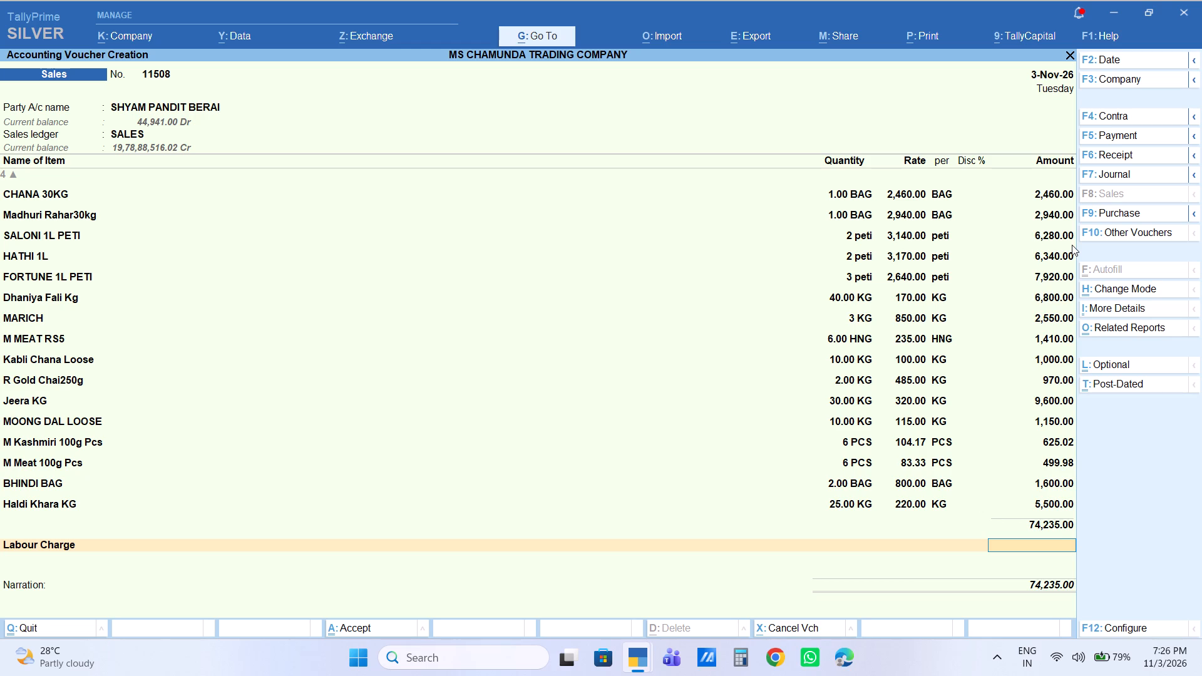
type("55")
key("Return")
key("Return")
key("Return")
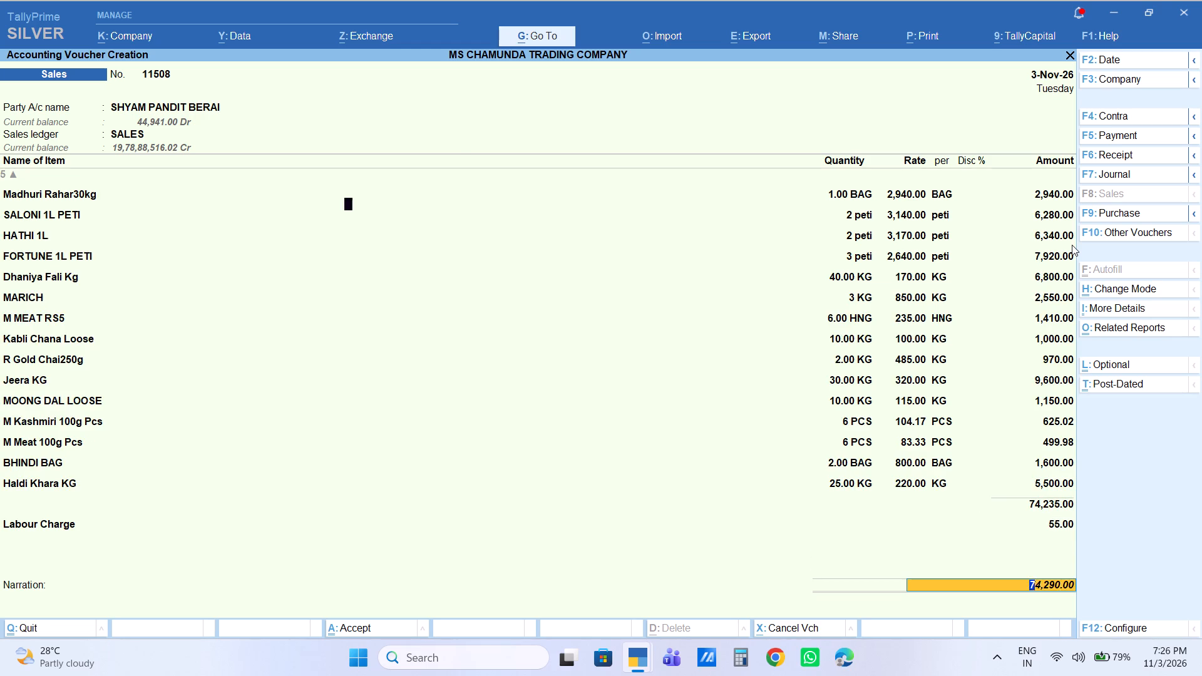
Save sales voucher 11508 without a narration and leave voucher creation.
key("Return")
key("Return")
key("Return")
key("Return")
key("Return")
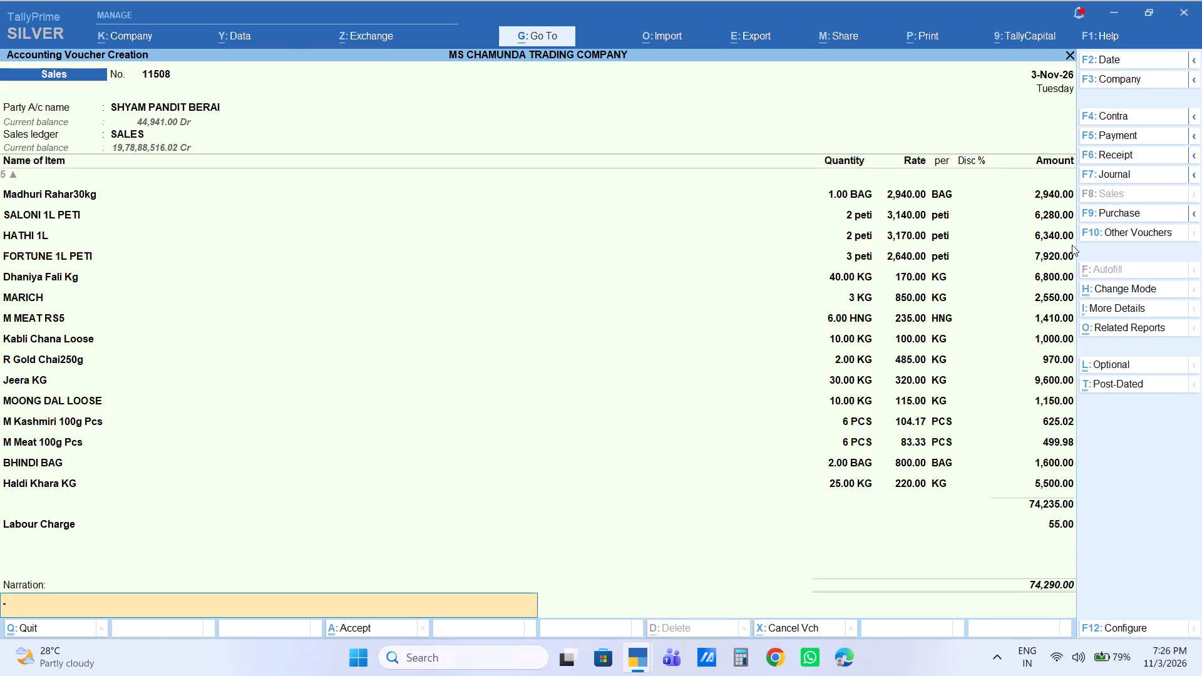
key("Return")
key("Return")
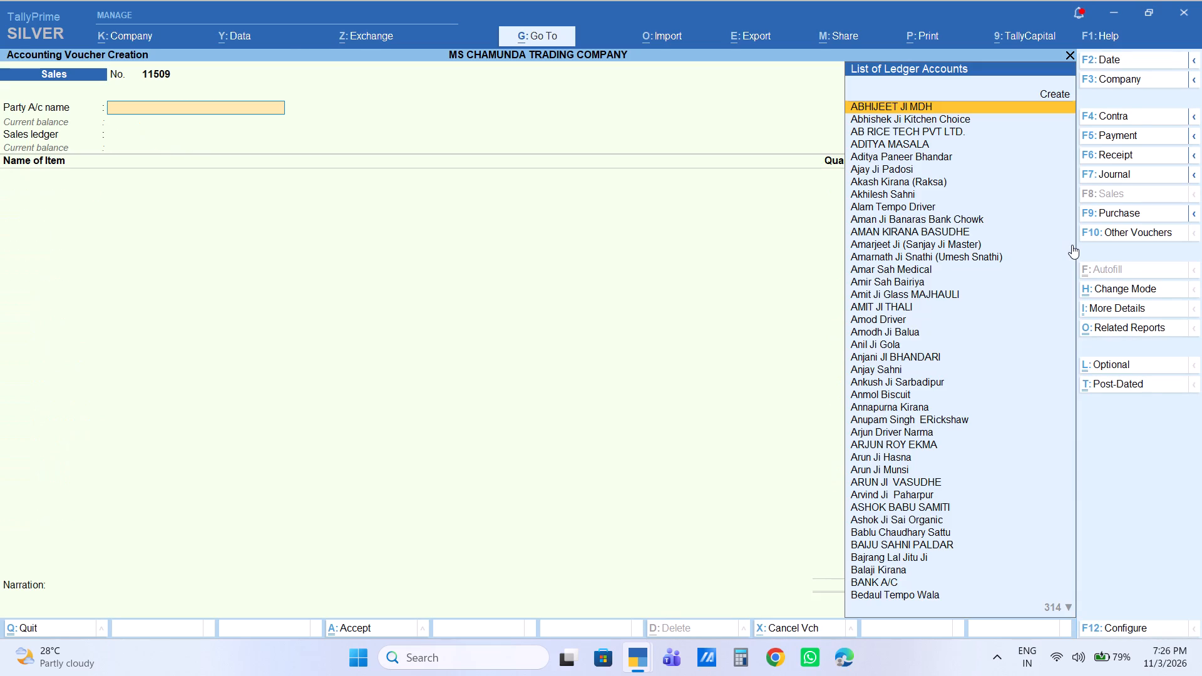
key("Escape")
key("Escape")
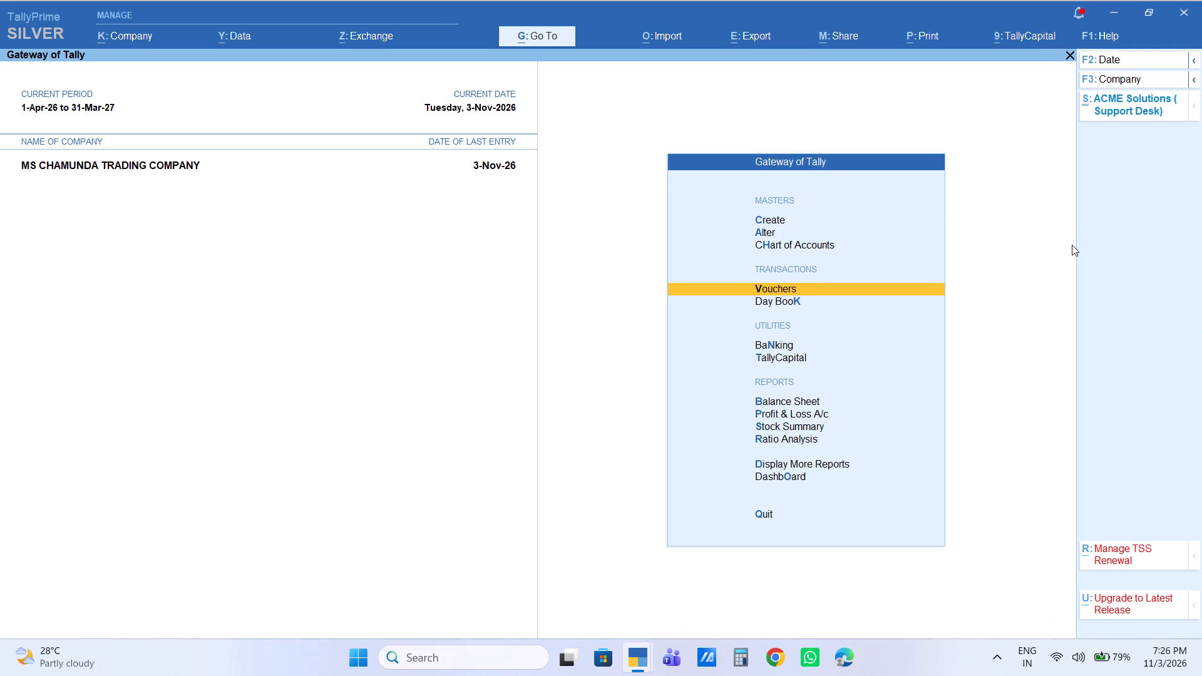
Open sales voucher 11508 from the Day Book.
key("Down")
key("Return")
key("Down")
key("Down")
key("Down")
key("Down")
key("Down")
key("Down")
key("Down")
key("Down")
key("Down")
key("Down")
key("Down")
key("Down")
key("Down")
key("Down")
key("Down")
key("Down")
key("Down")
key("Down")
key("Down")
key("Down")
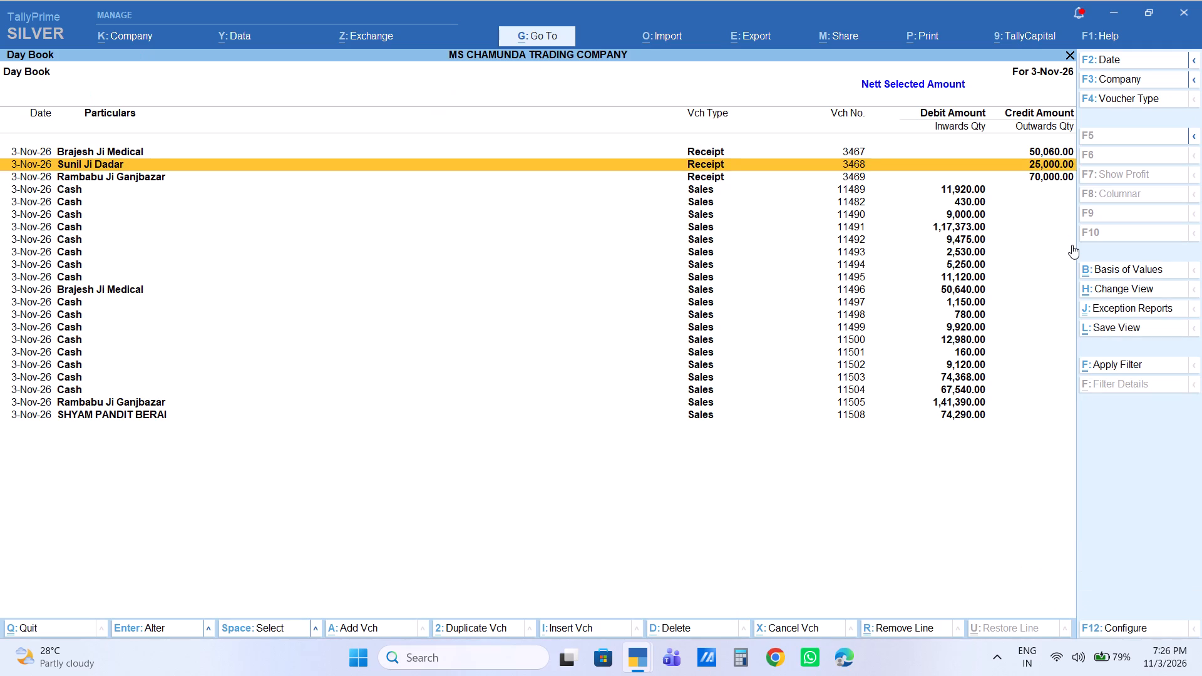
key("Return")
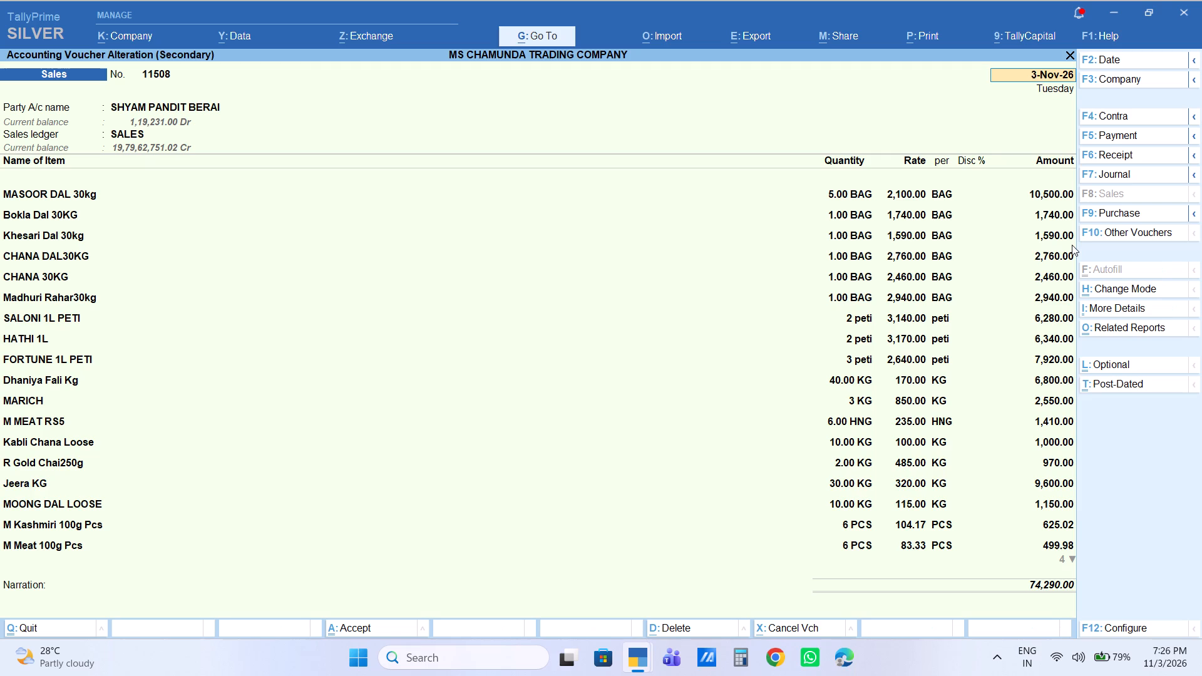
Print one copy of the invoice for voucher 11508 on the TVS-E RP 3230 printer.
key("ctrl+p")
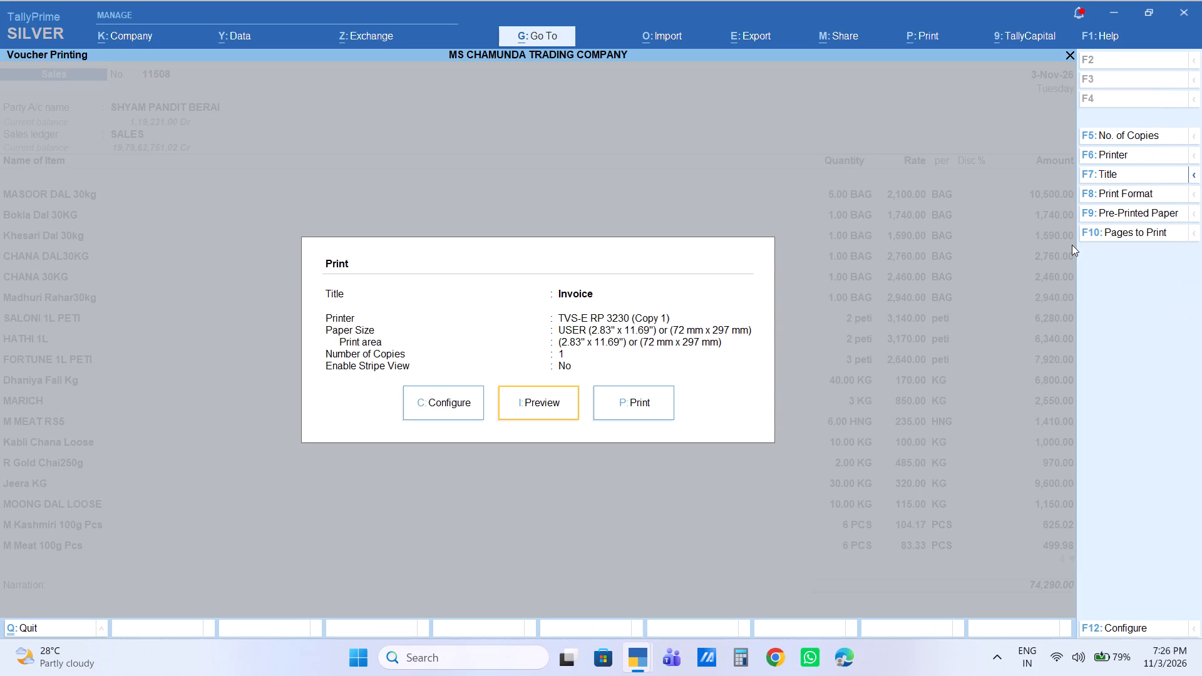
key("Right")
key("Return")
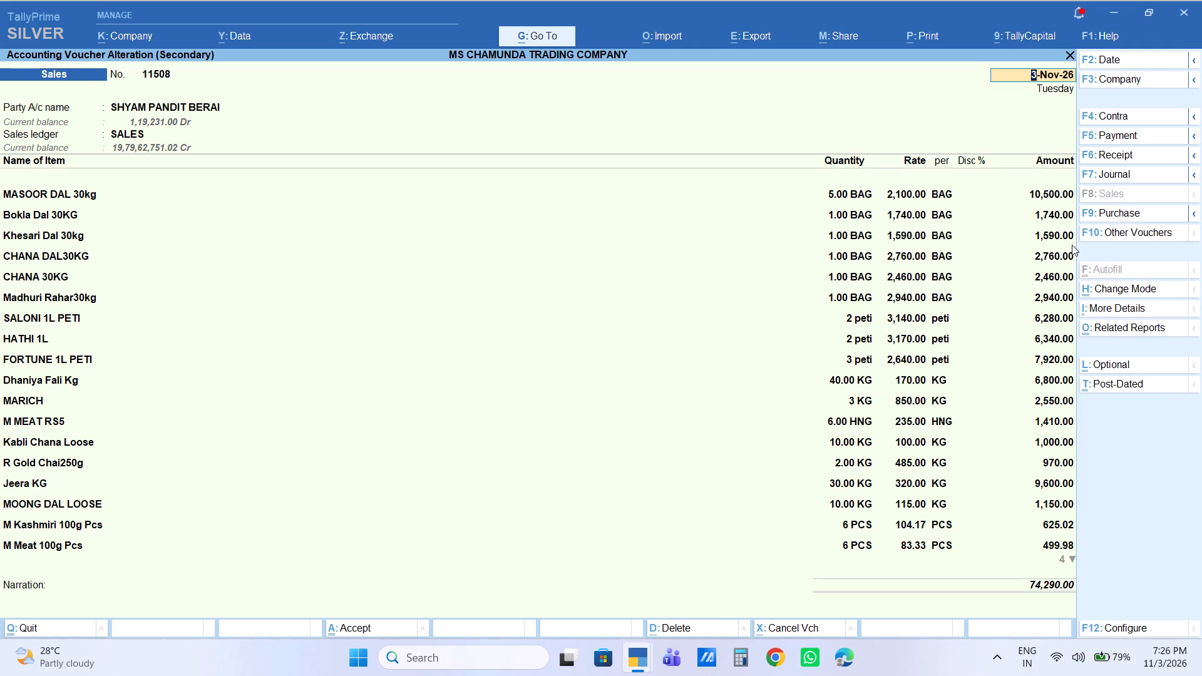
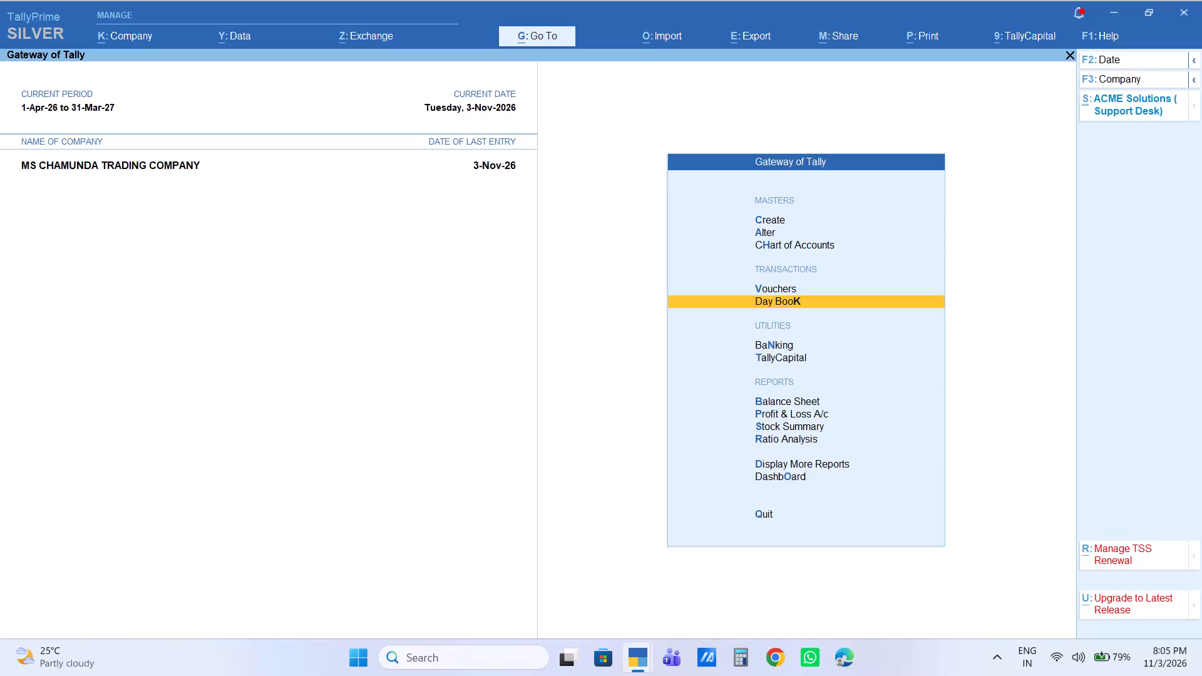
type("dal")
type("sarva")
key("Return")
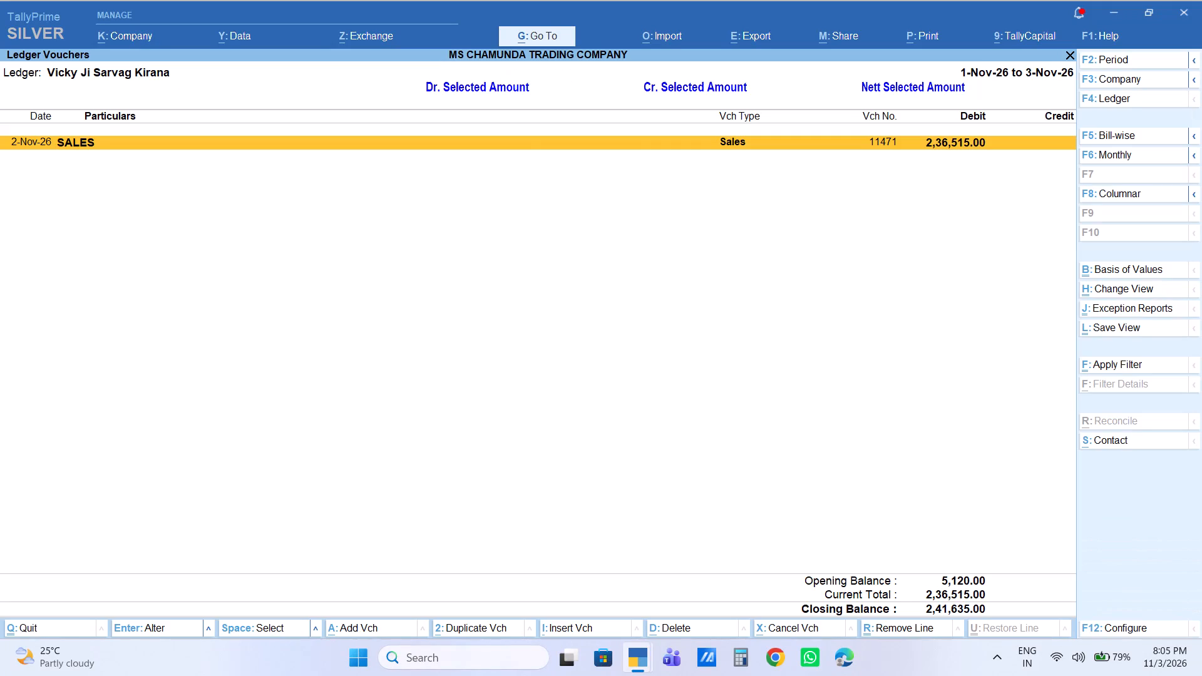
key("Return")
key("Return")
key("Return")
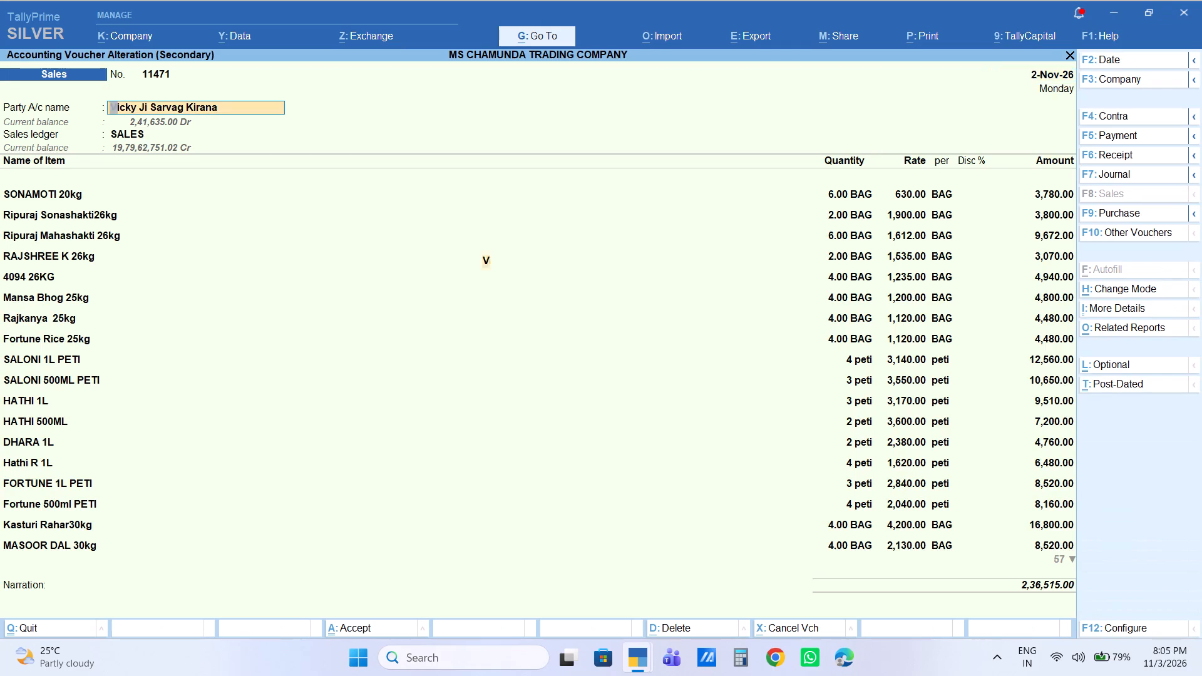
Set the rate of Horlicks 1kg Pouch to 425 in sales voucher 11471, keeping its 10% discount.
key("Return")
key("Return")
key("Return")
key("Return")
key("Return")
key("Return")
key("Return")
key("Return")
key("Return")
key("BackSpace")
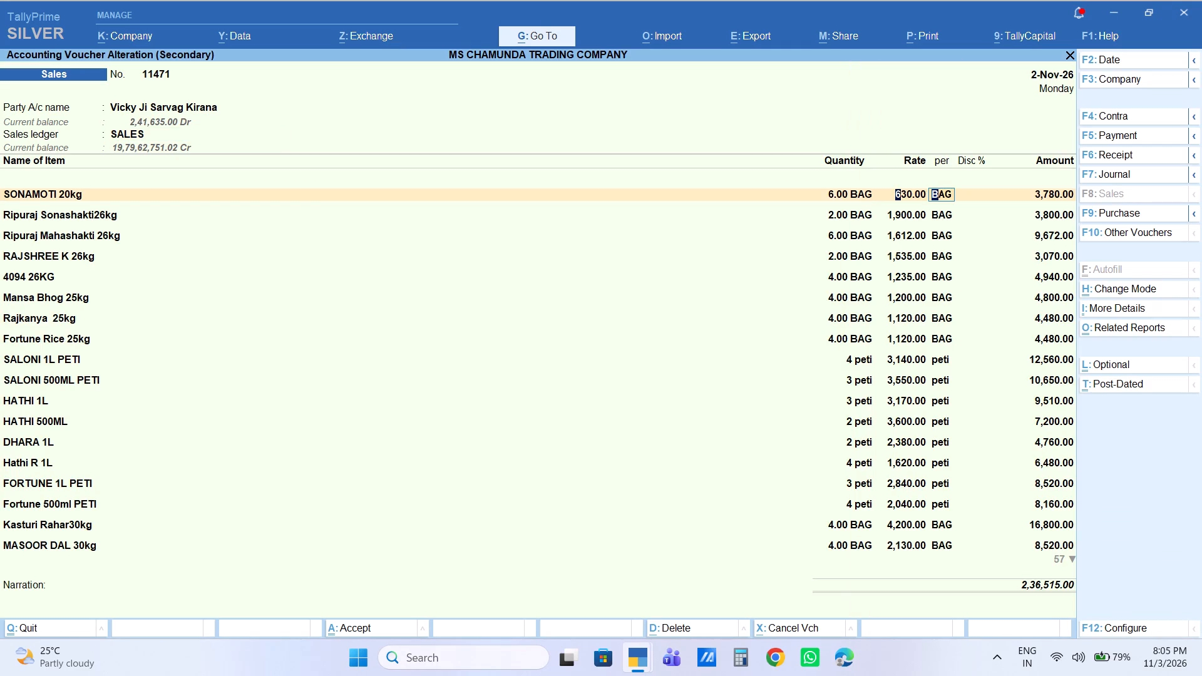
key("Down")
key("Down")
key("Down")
key("Down")
key("Down")
key("Down")
key("Down")
key("Down")
key("Down")
key("Down")
key("Down")
key("Down")
key("Down")
key("Down")
key("Down")
key("Down")
key("Down")
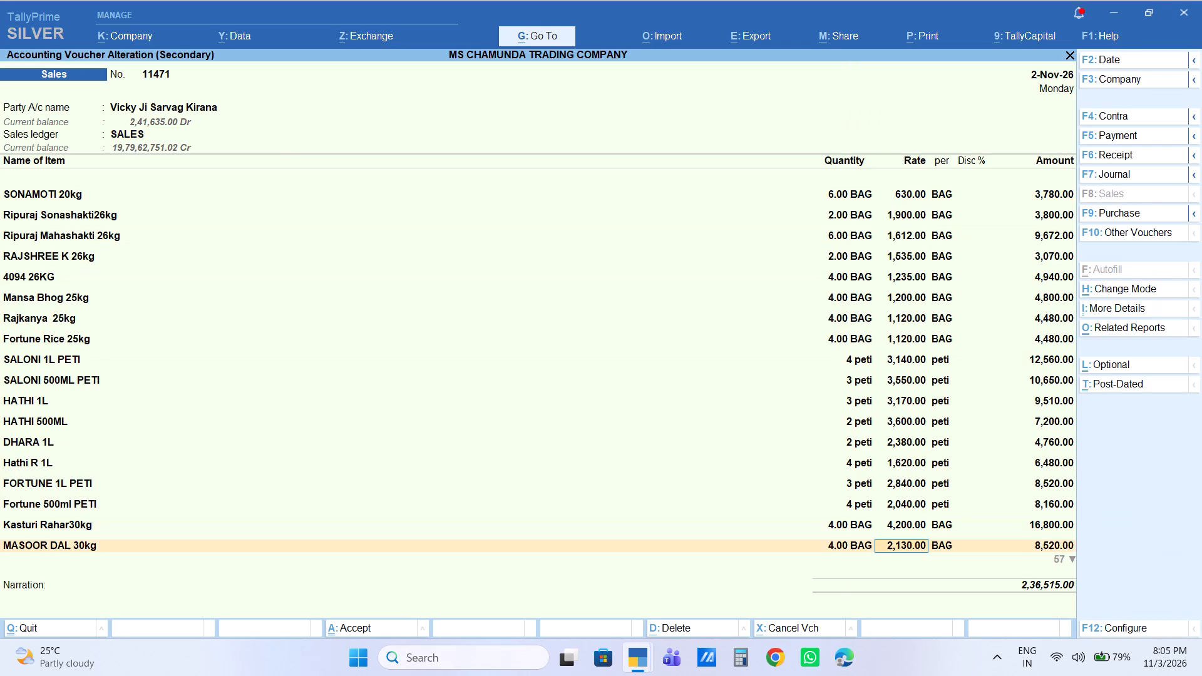
key("Down")
key("Down")
key("Down")
key("Down")
key("Down")
key("Down")
key("Down")
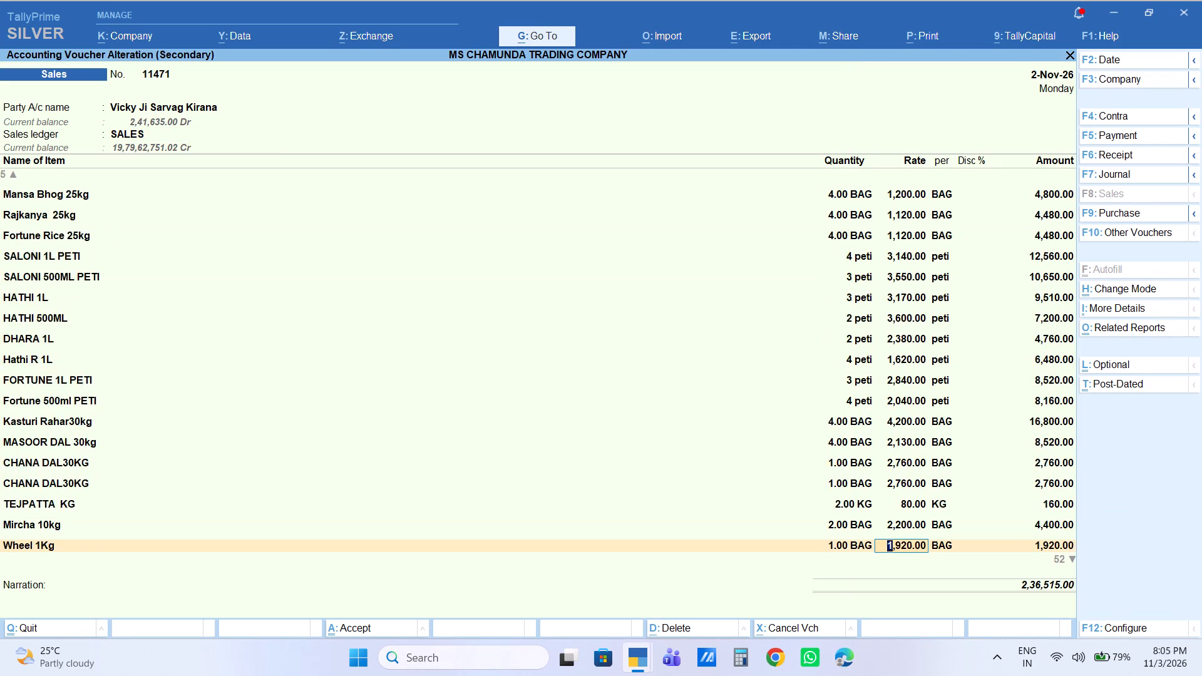
key("Down")
key("Down")
key("Down")
key("Down")
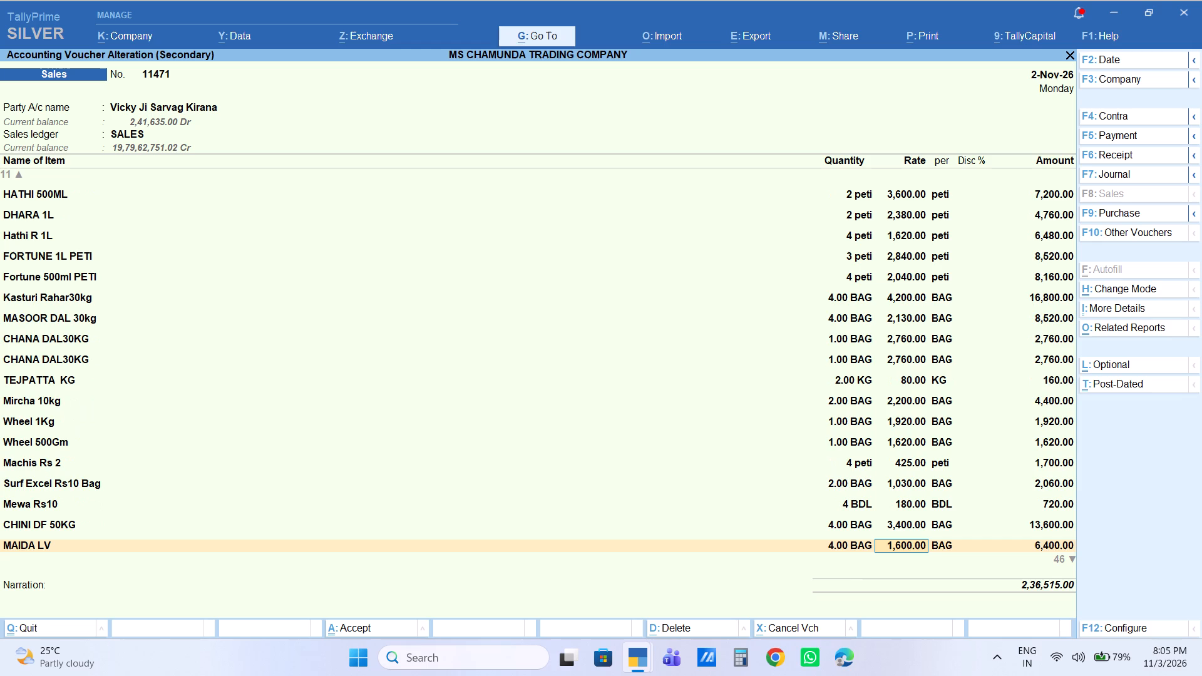
key("Down")
key("Down")
key("Down")
key("Down")
key("Down")
key("Down")
key("Down")
key("Down")
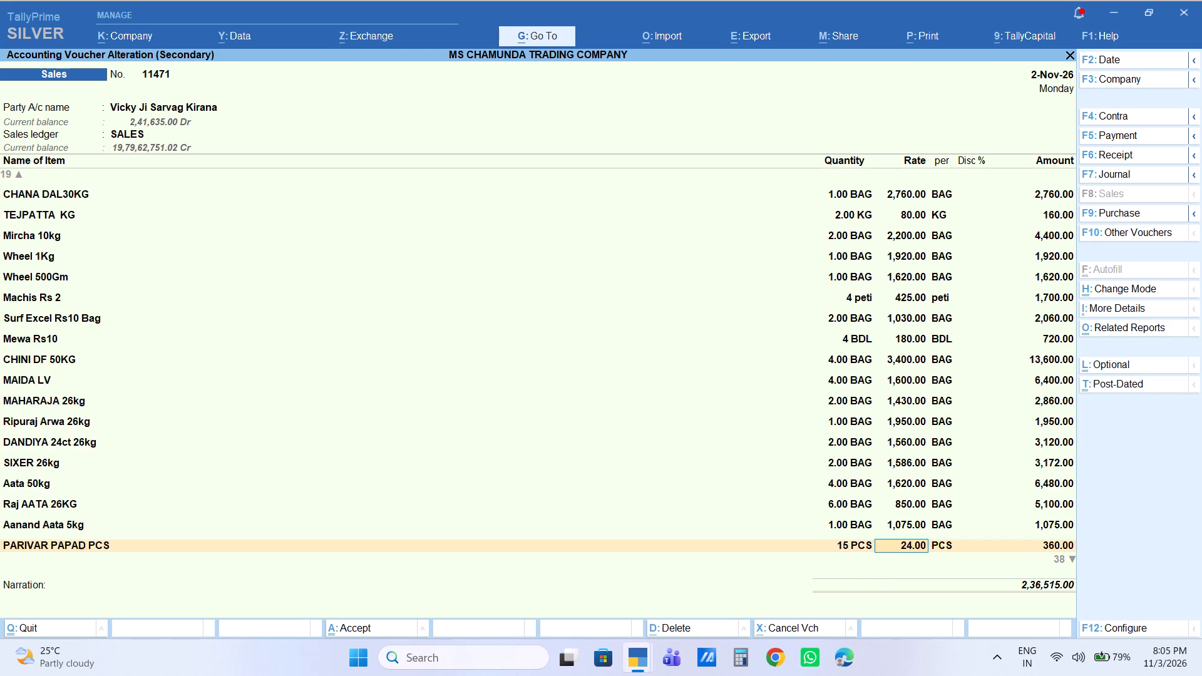
key("Down")
key("Down")
key("Down")
key("Down")
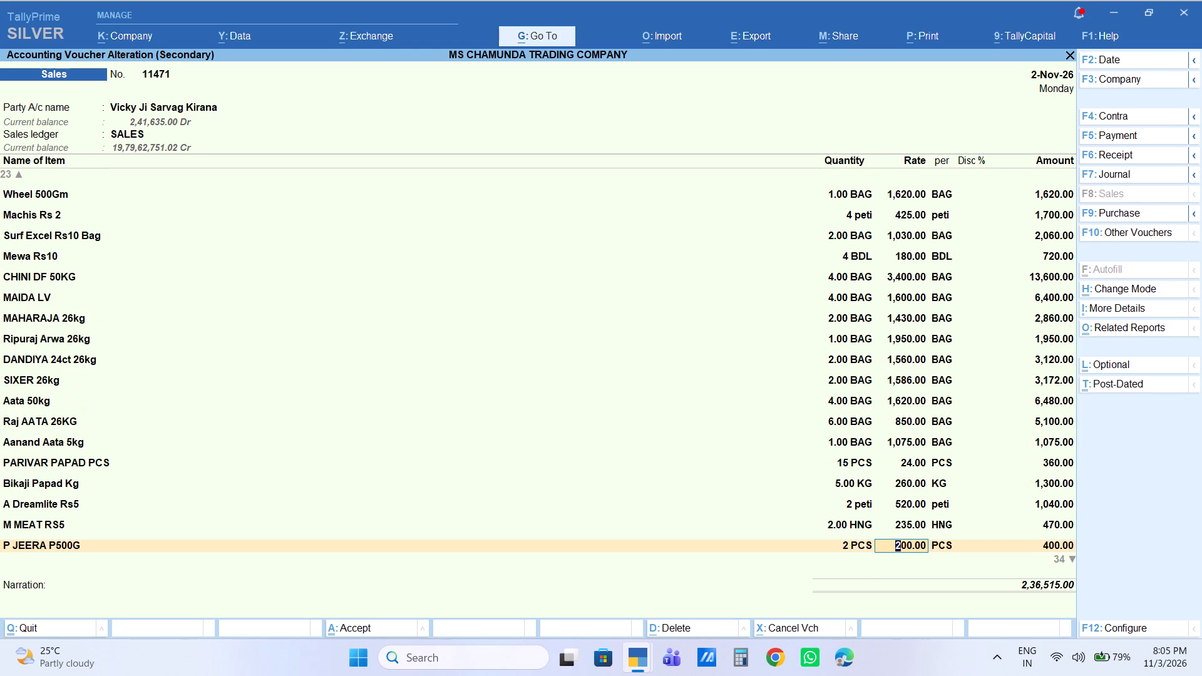
key("Up")
key("Down")
key("Down")
key("Down")
key("Down")
key("Down")
key("Down")
key("Down")
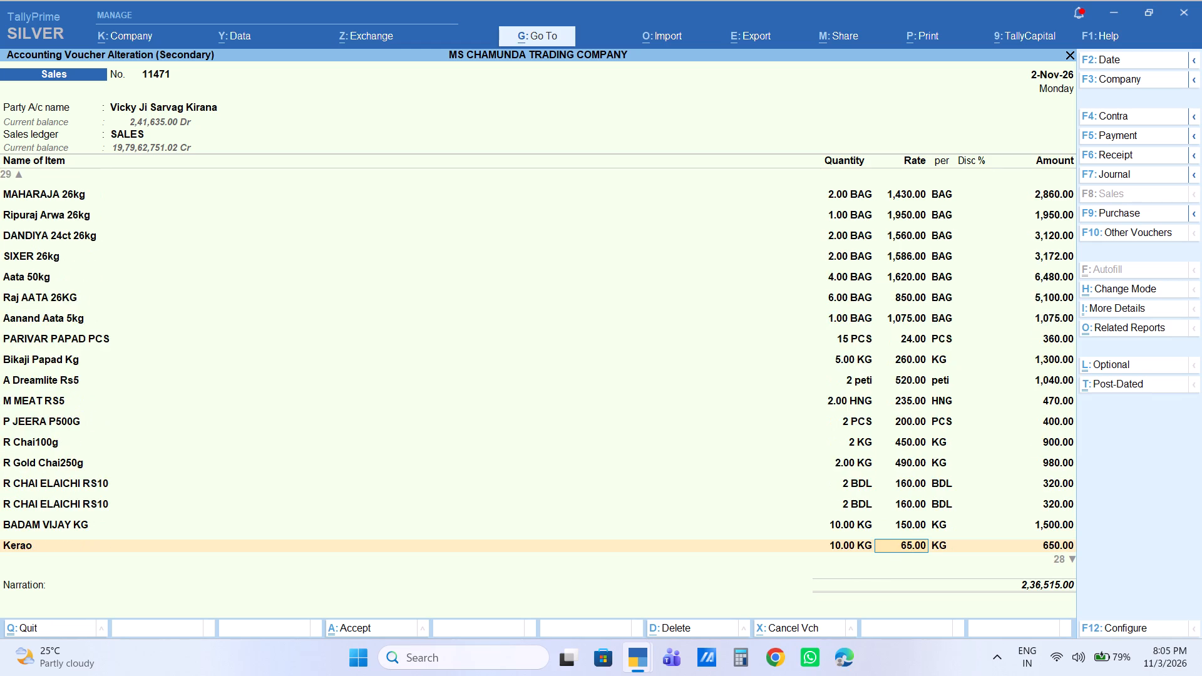
key("Down")
key("Down")
key("Down")
key("Down")
key("Down")
key("Down")
key("Down")
key("Down")
key("Down")
key("Down")
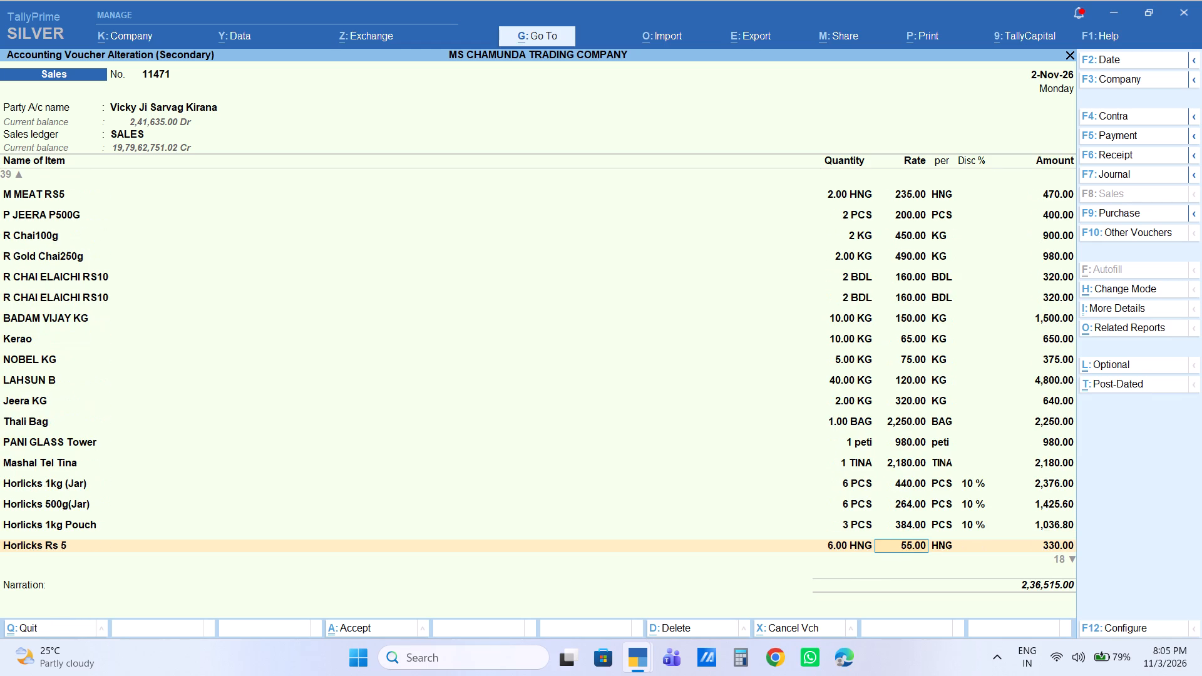
key("Up")
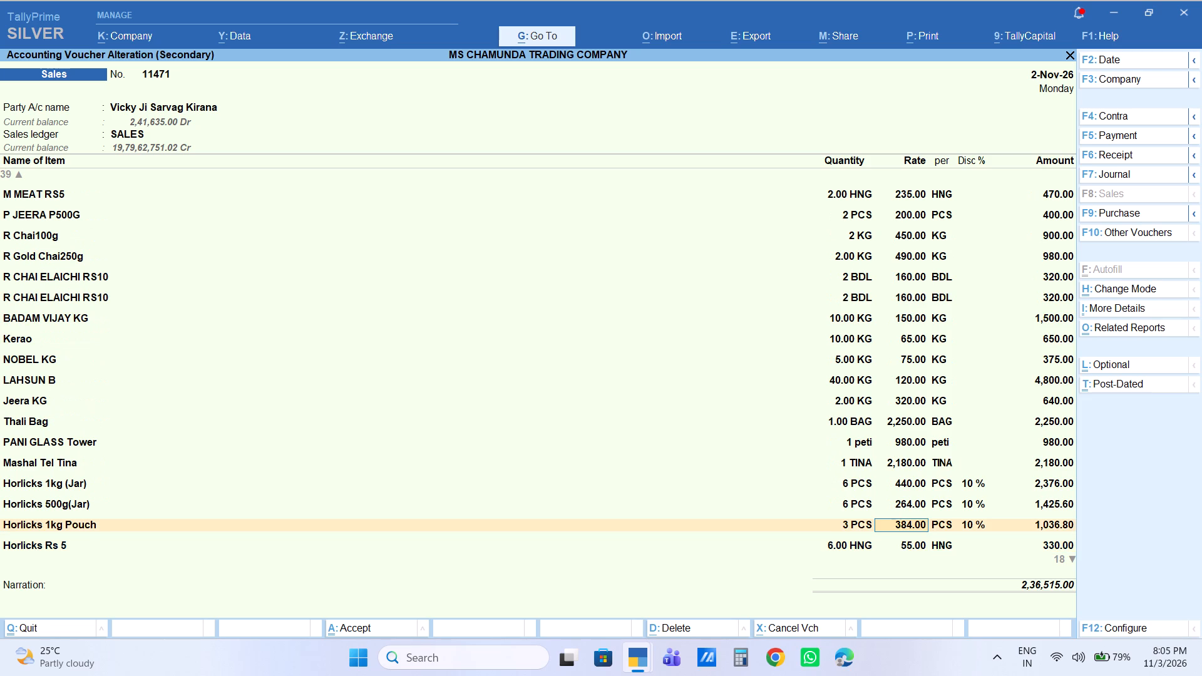
type("425")
key("Return")
key("Return")
key("Return")
key("Return")
key("Return")
key("Return")
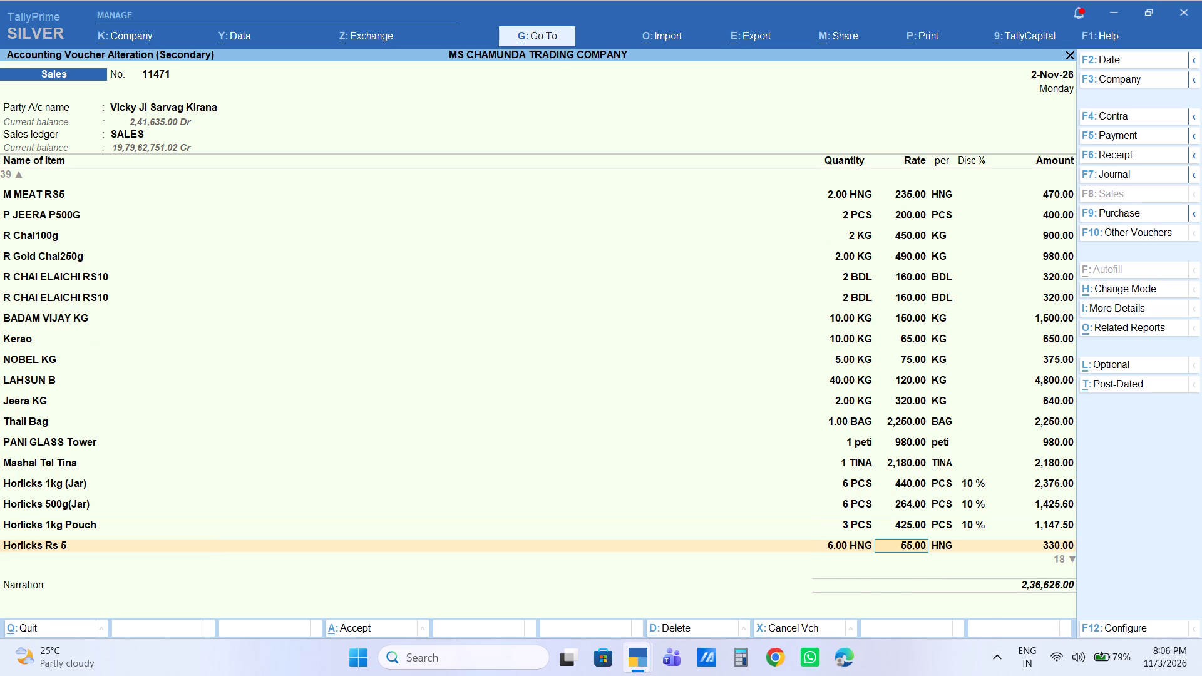
Set the rate of the Kapoor 50g item to 800 per BDL.
key("Down")
key("Down")
key("Down")
key("Down")
key("Down")
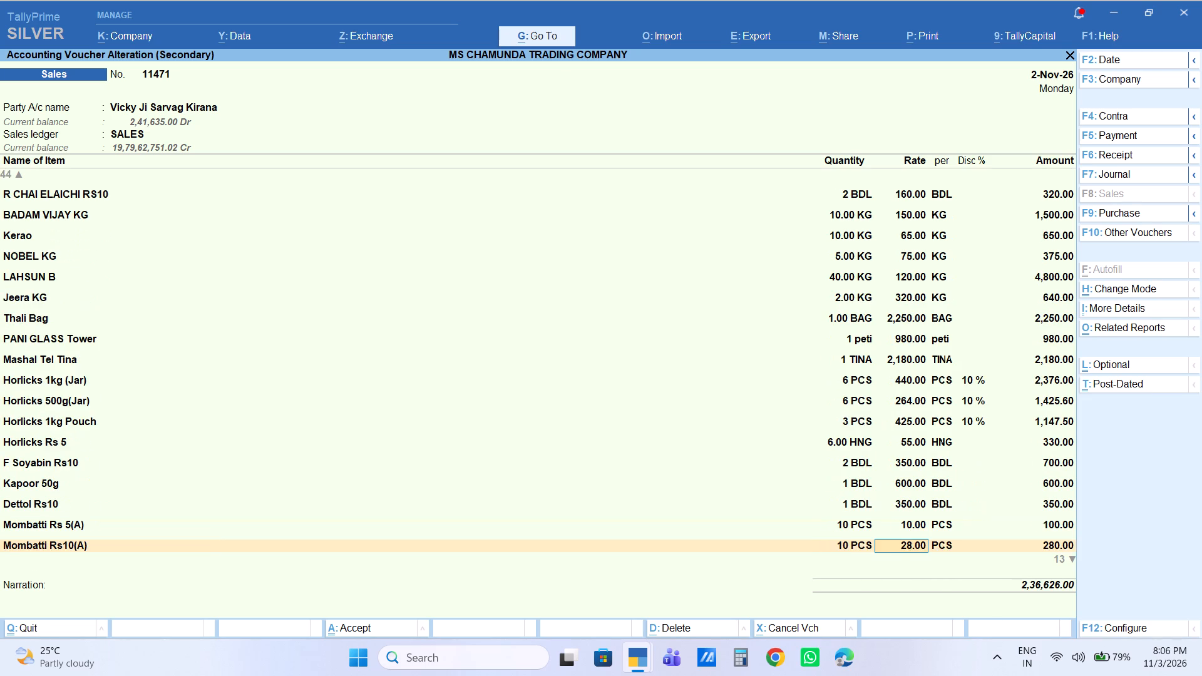
key("Up")
key("Up")
key("Up")
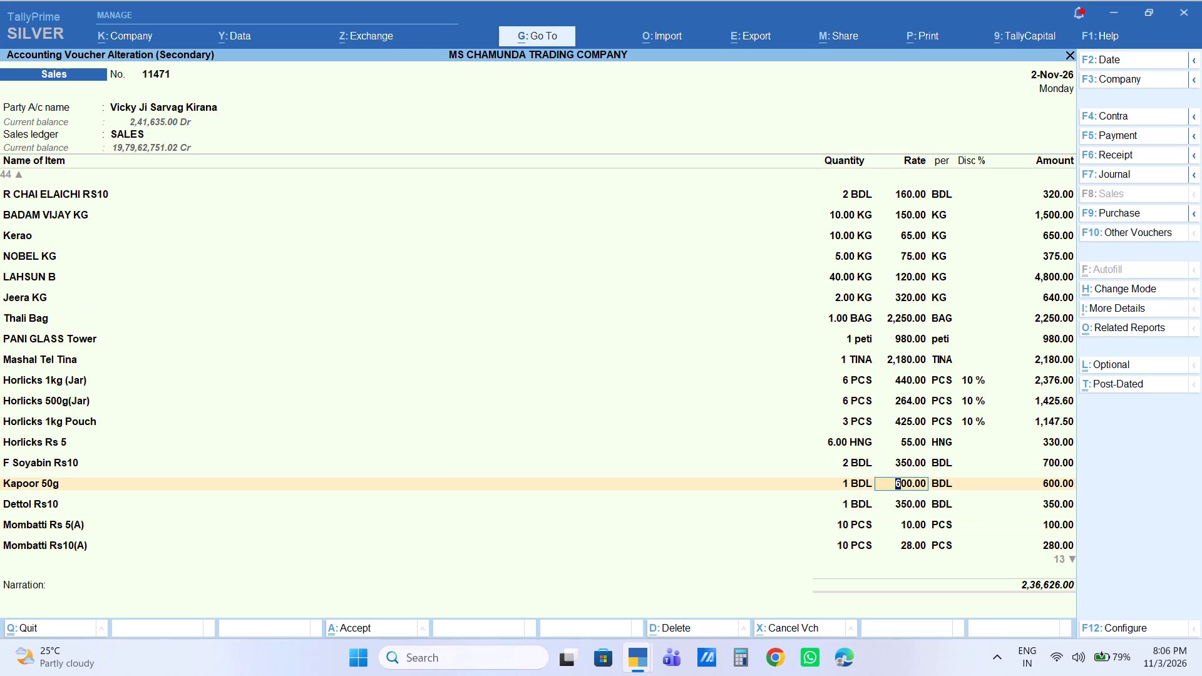
type("800")
key("Return")
key("Return")
key("Return")
key("Return")
key("Return")
key("Return")
key("Return")
key("Return")
key("Return")
key("Return")
key("Return")
key("Return")
Adjust the Labour Charge amount in sales voucher 11471, trying 293 and 286 before settling on 287.
key("Return")
key("Return")
key("Return")
key("Return")
key("Return")
key("Return")
key("Return")
key("Return")
key("Return")
key("Return")
key("Return")
key("Return")
key("Return")
key("Return")
key("Return")
key("Return")
key("Return")
key("Return")
key("Return")
key("Return")
key("Return")
key("Return")
key("Return")
key("Return")
key("Return")
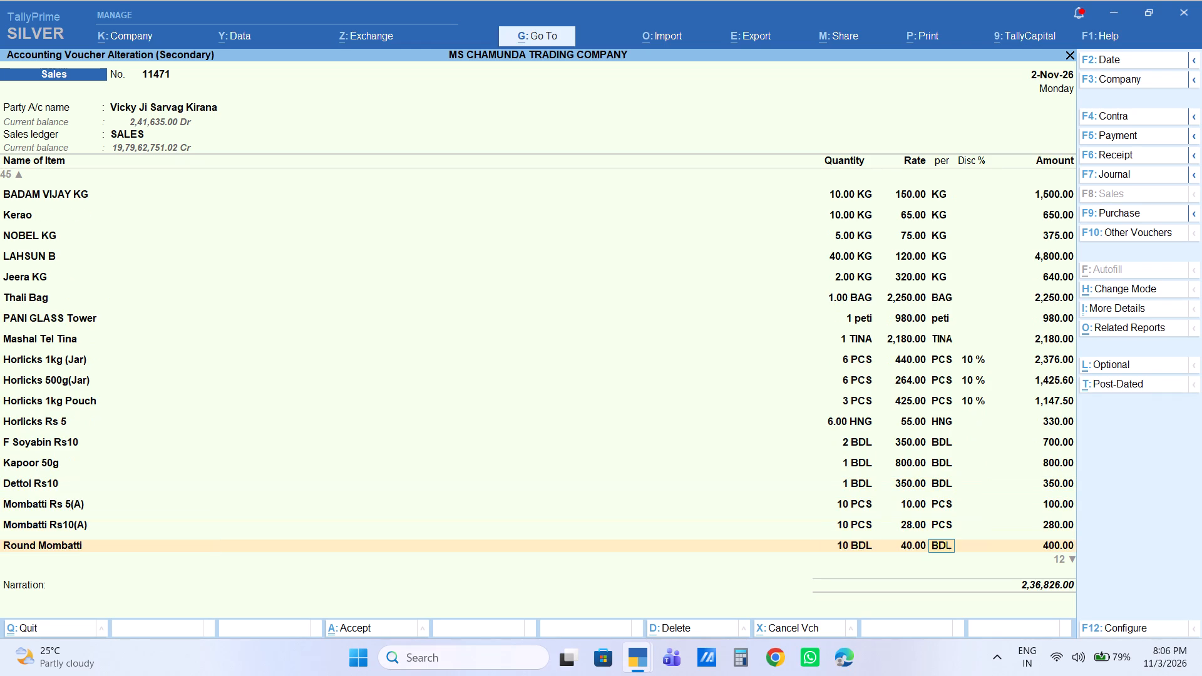
key("Return")
key("Return")
key("Return")
key("Return")
key("Return")
key("Return")
key("Return")
key("Return")
key("Return")
key("Return")
key("Return")
key("Return")
key("Return")
key("Return")
key("Return")
key("Return")
key("Return")
key("Return")
key("Return")
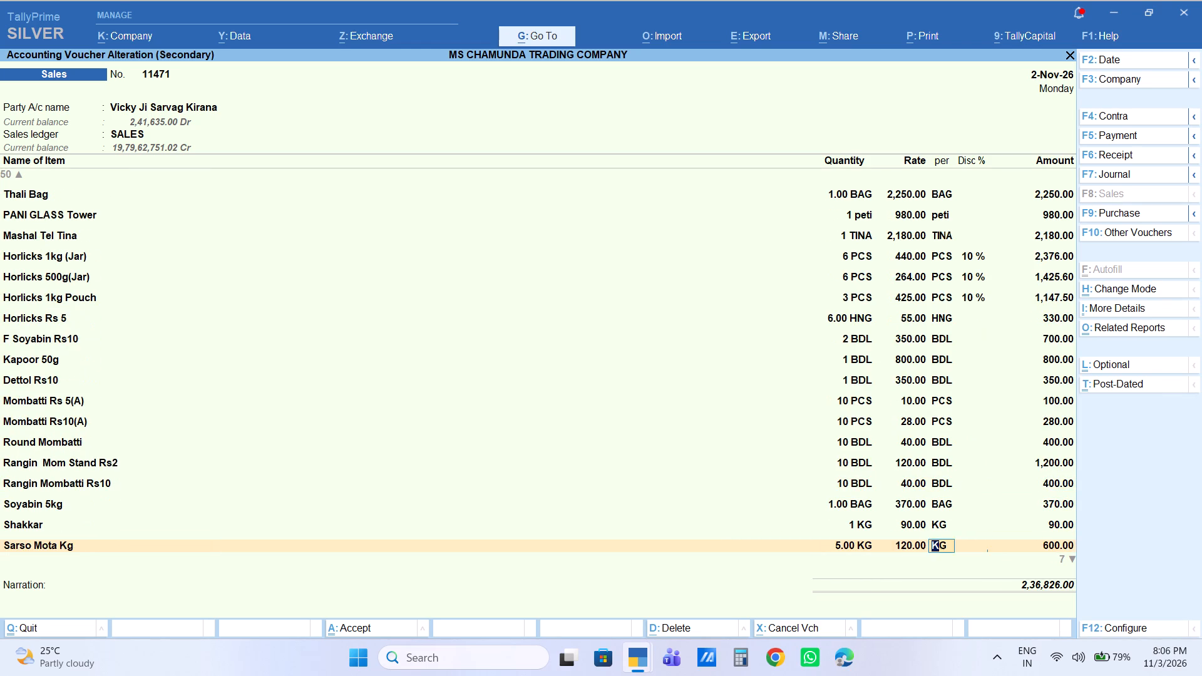
key("Return")
key("Return")
key("Return")
key("Return")
key("Return")
key("Return")
key("Return")
key("Return")
key("Return")
key("Return")
key("Return")
key("Return")
key("Return")
key("Return")
key("Return")
key("Return")
key("Return")
key("Return")
key("Return")
key("Return")
key("Return")
key("Return")
key("Return")
key("Return")
key("Return")
key("Return")
key("Return")
key("Return")
key("Return")
key("Return")
key("Return")
key("Return")
key("Return")
key("Return")
key("Return")
key("Return")
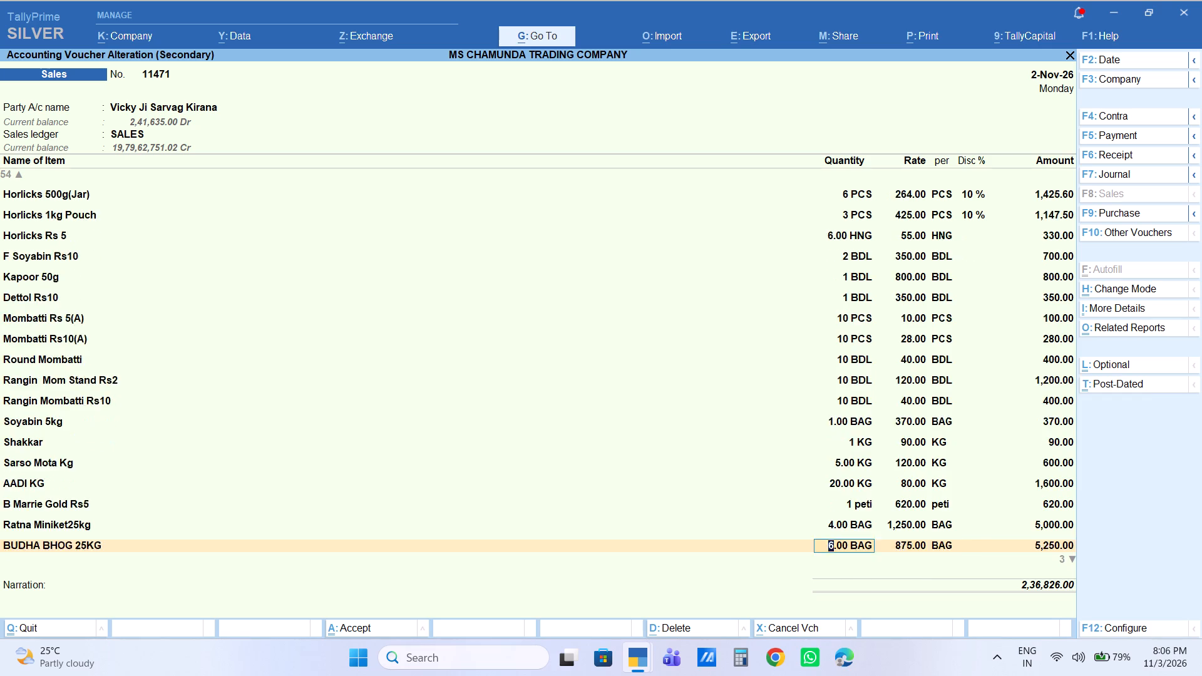
key("BackSpace")
key("BackSpace")
key("BackSpace")
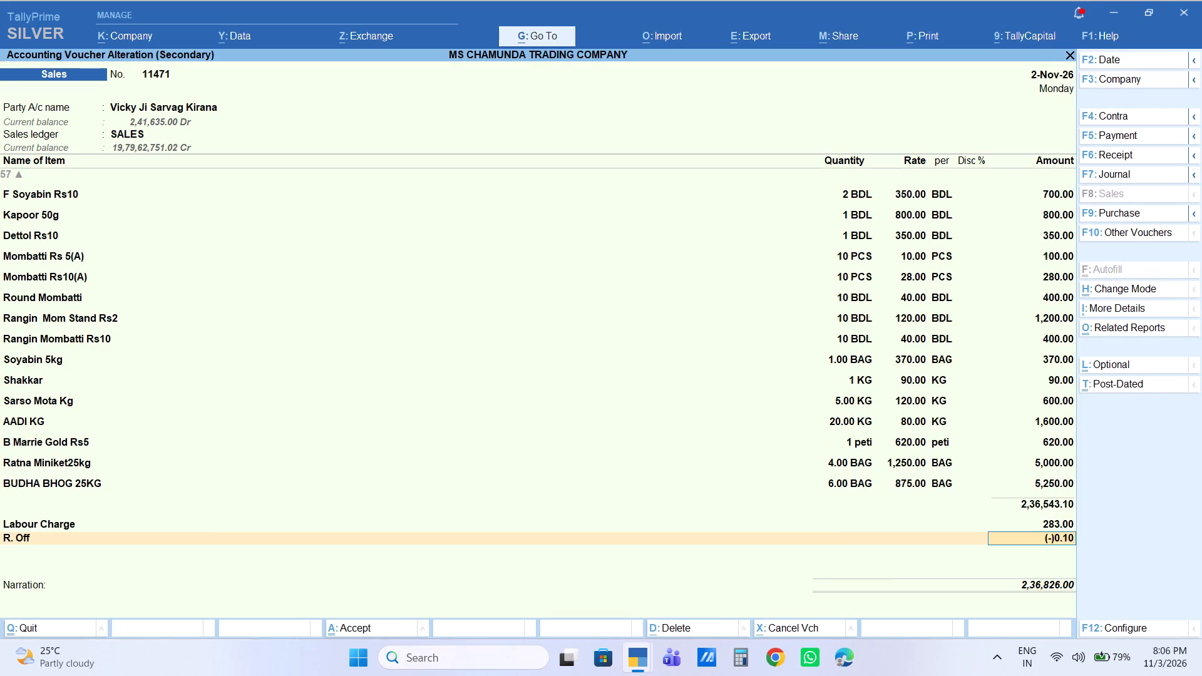
key("BackSpace")
key("BackSpace")
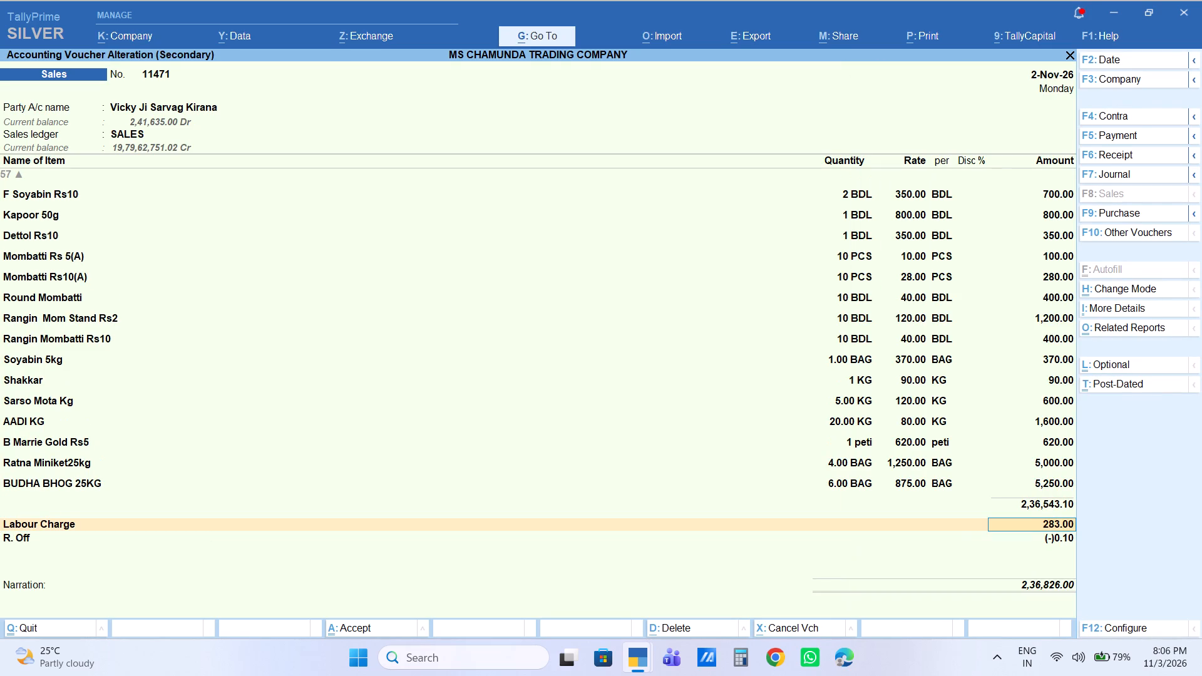
type("293")
key("Return")
key("Return")
key("BackSpace")
key("BackSpace")
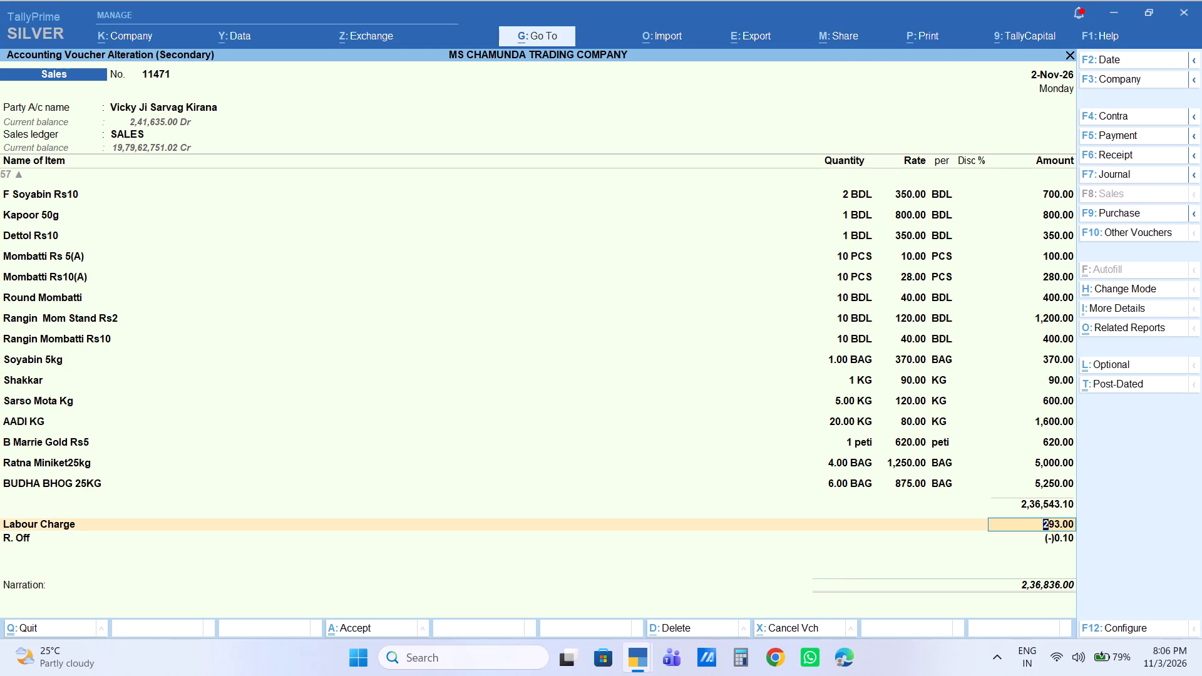
type("286")
key("Return")
key("Return")
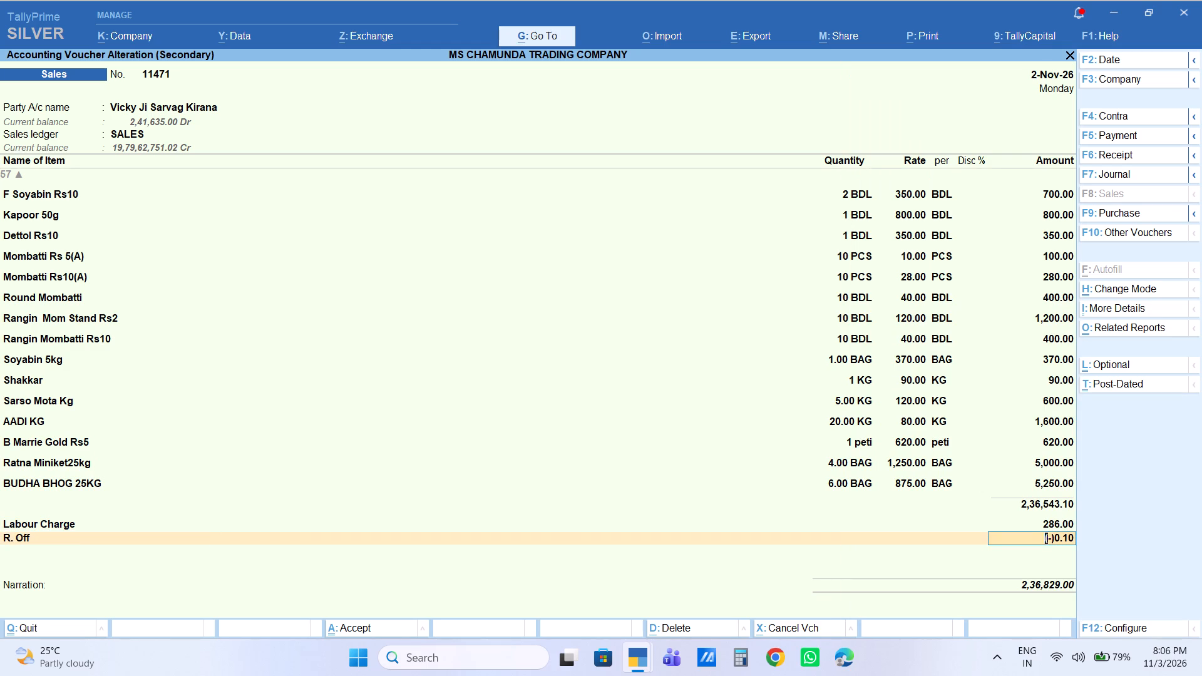
key("BackSpace")
key("BackSpace")
type("287")
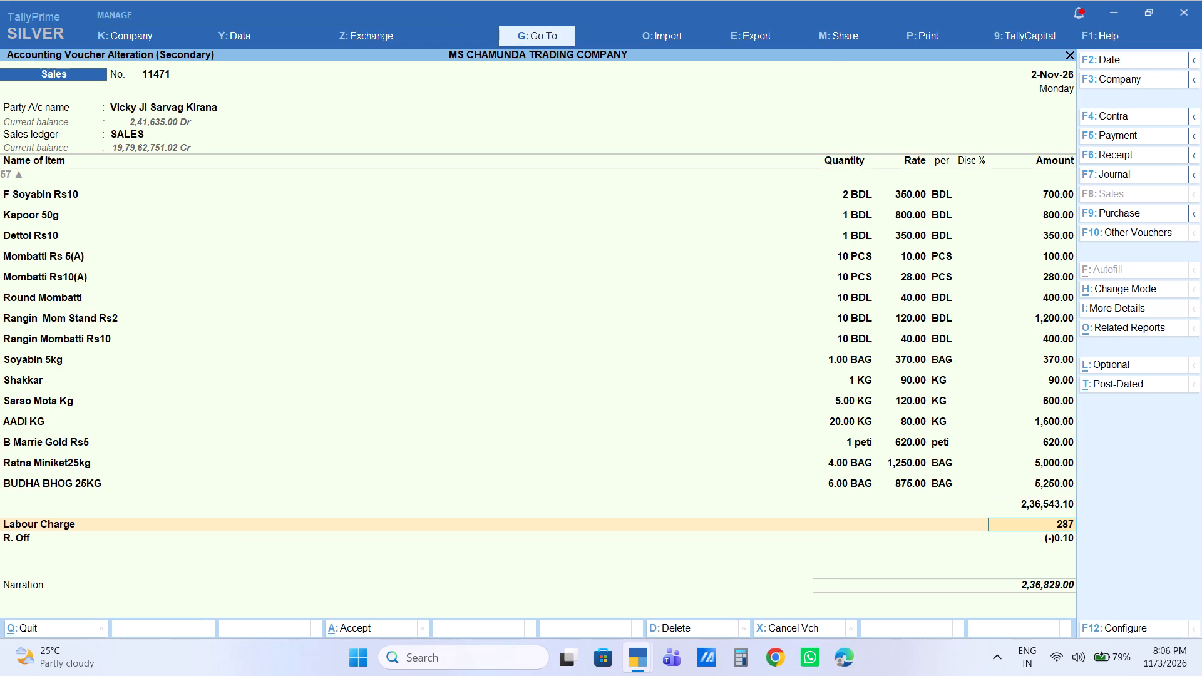
key("Return")
key("Return")
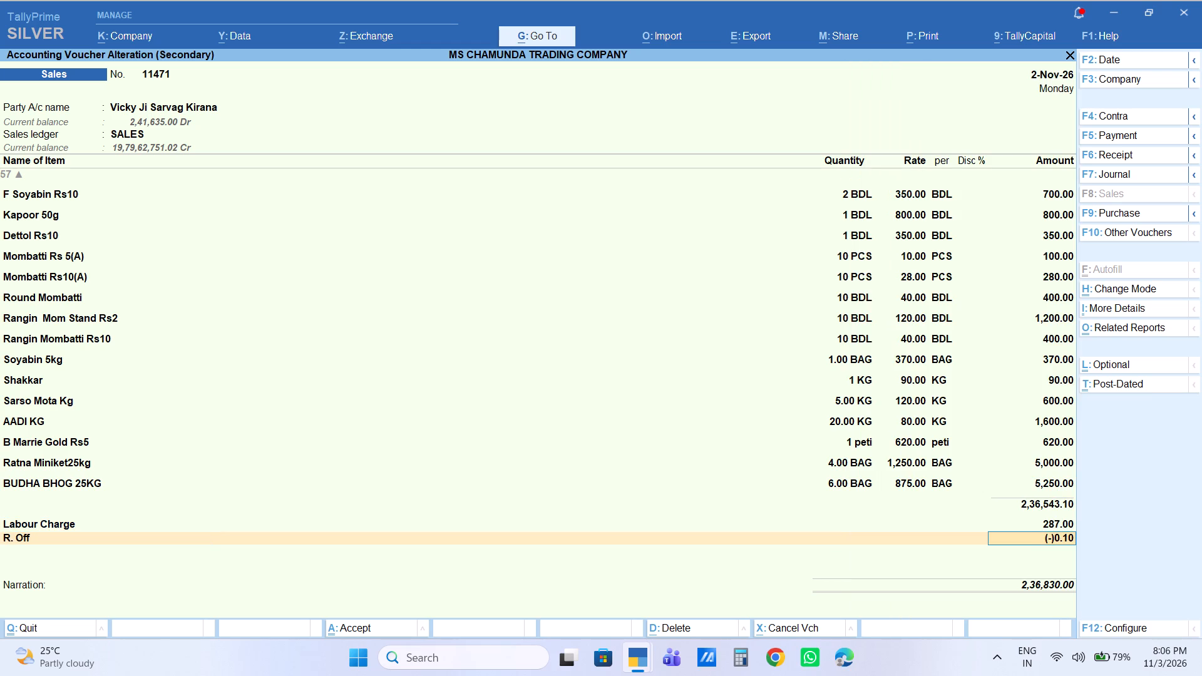
Add a Freight ledger line of 1800 below the R. Off line in voucher 11471.
key("Return")
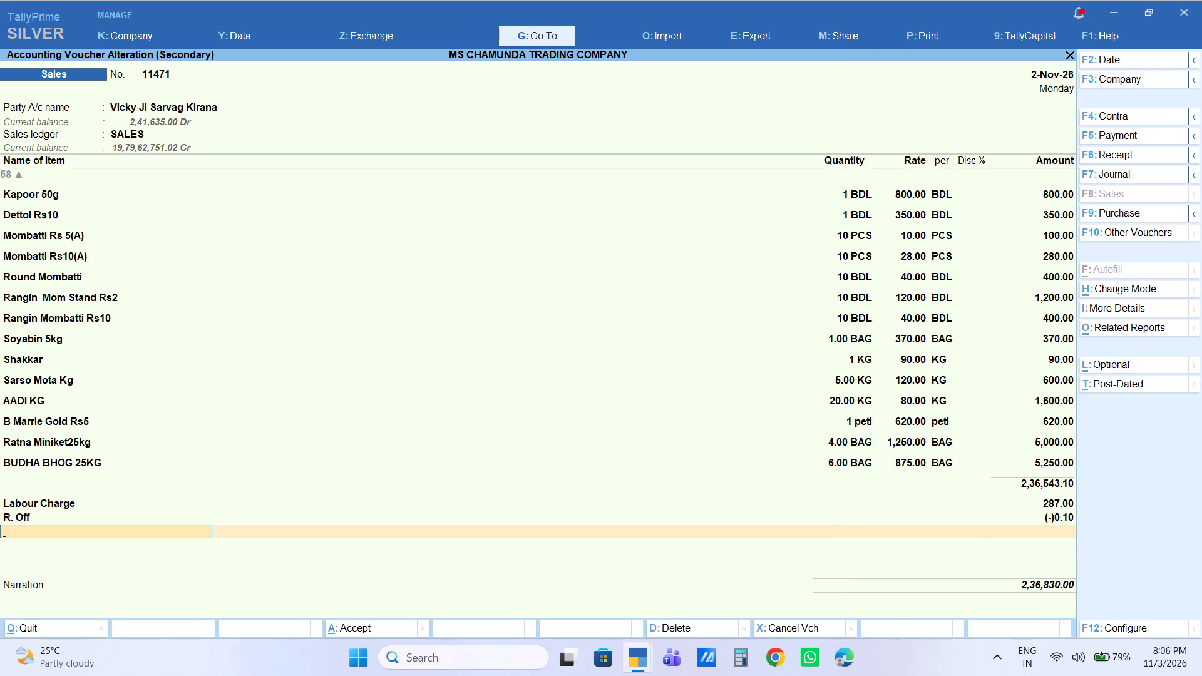
type("fre")
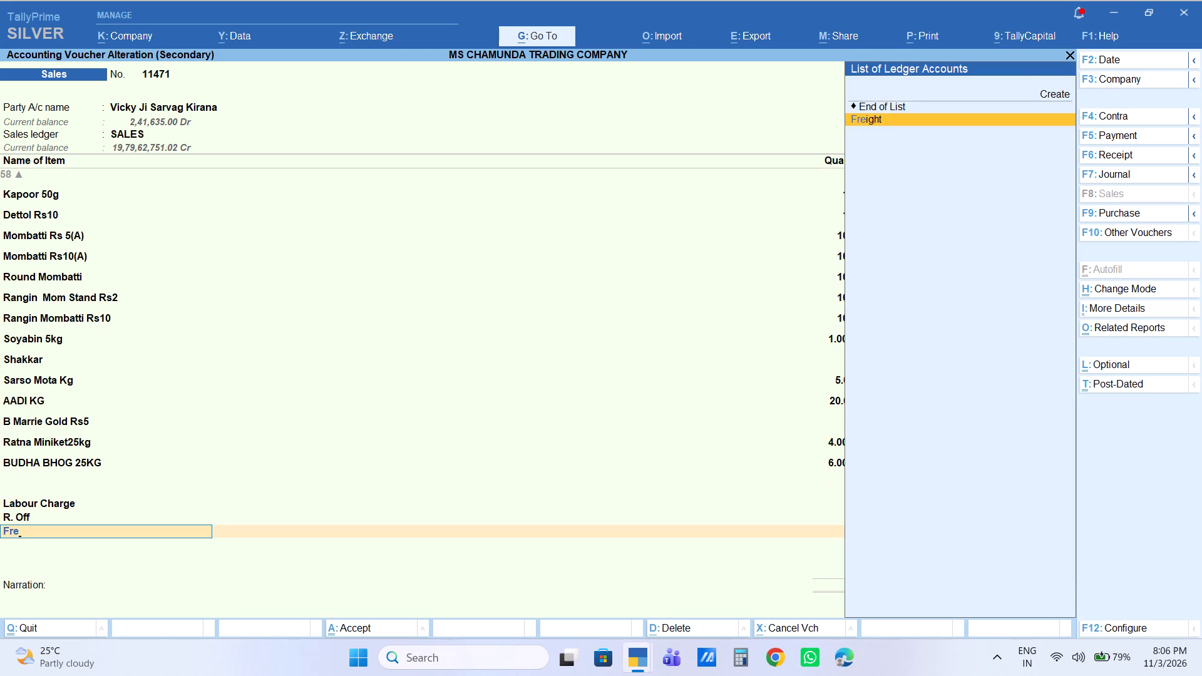
key("Return")
key("Return")
type("1800")
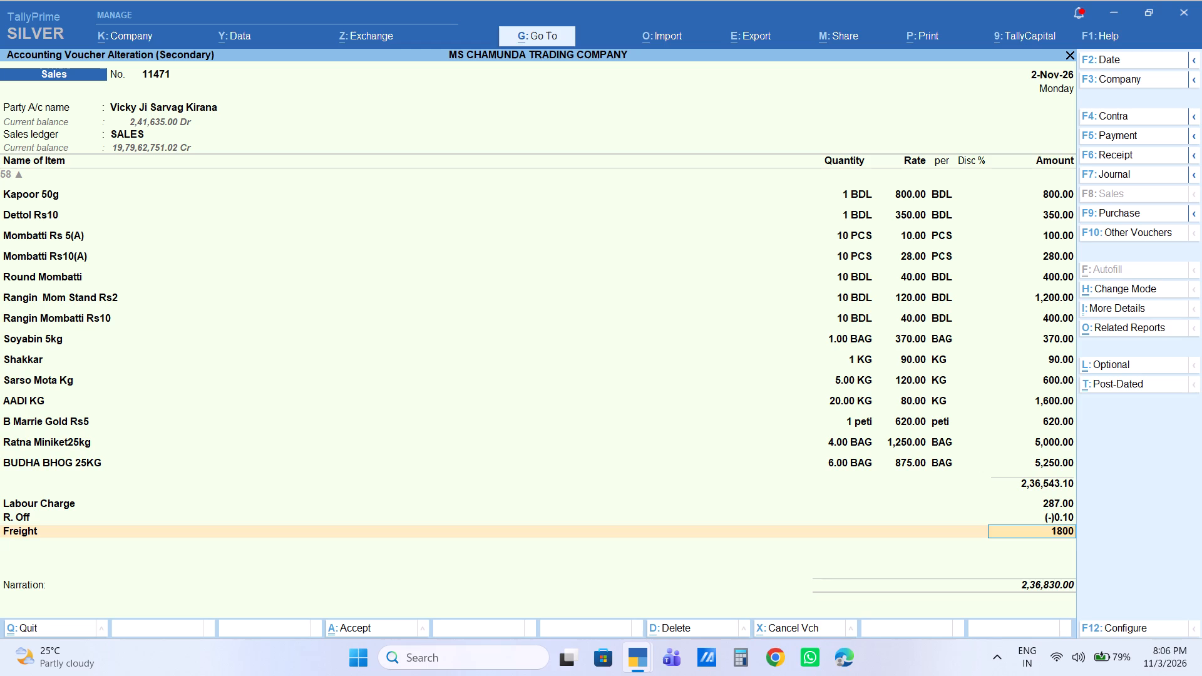
key("Return")
key("Return")
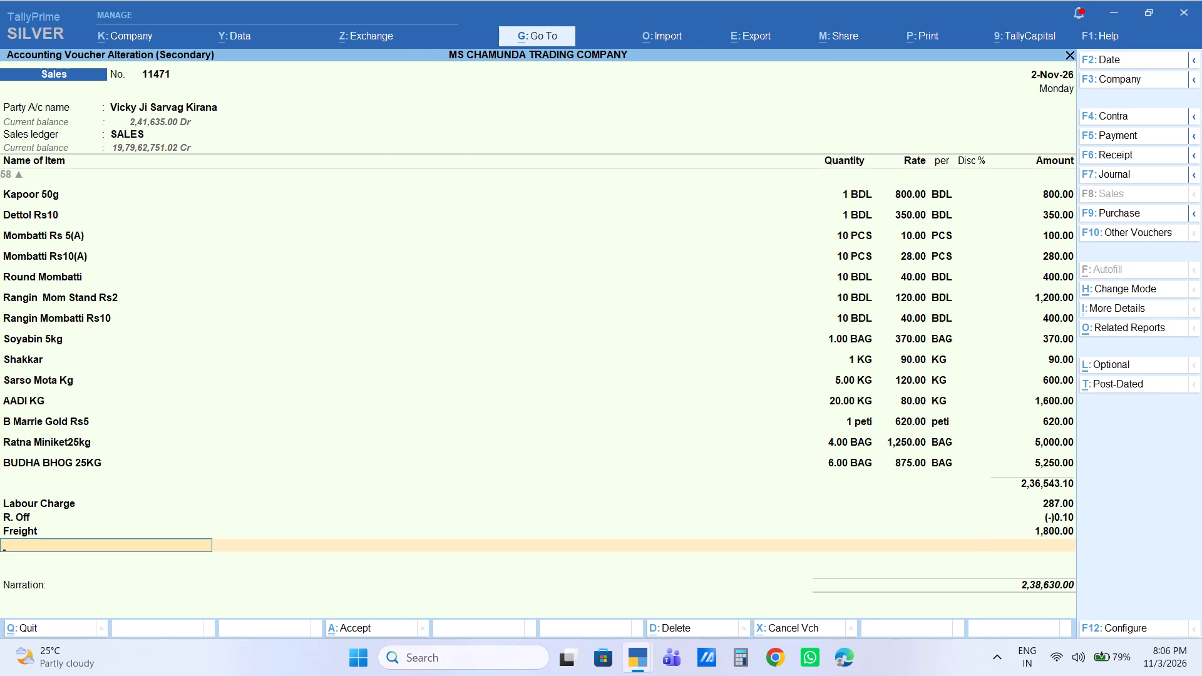
Finish the ledger entries, leave the narration blank and save the altered sales voucher 11471.
key("Return")
key("Return")
key("Return")
key("Return")
key("Return")
key("Return")
key("Return")
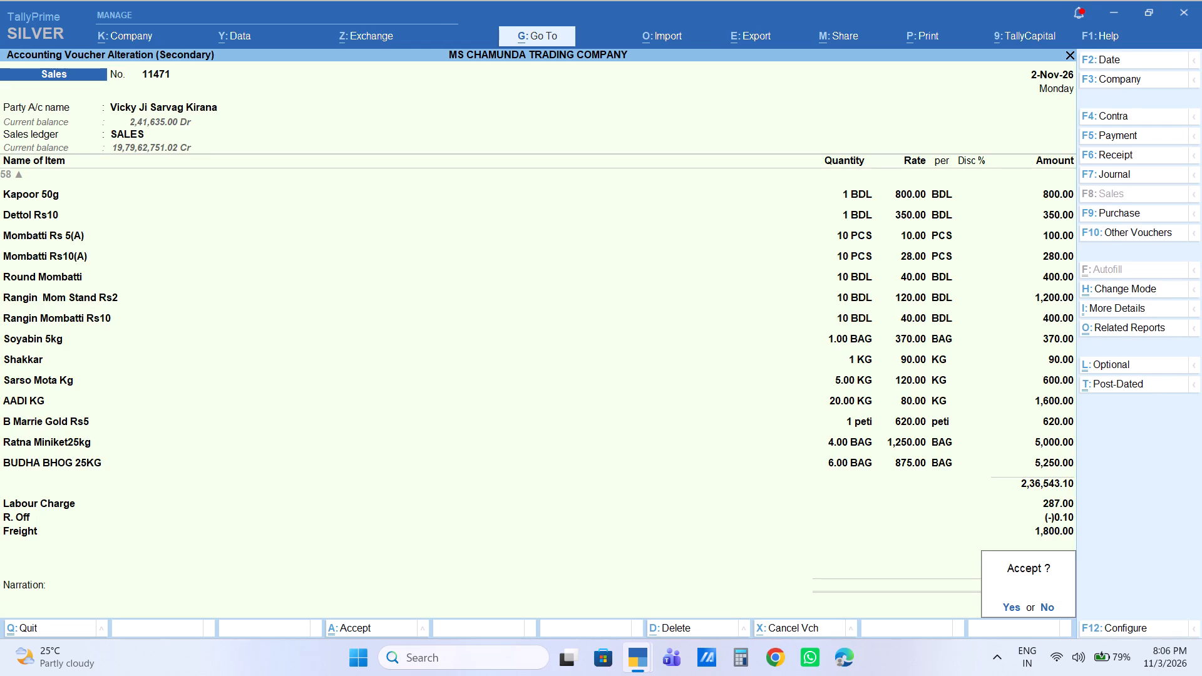
key("Return")
Reopen sales voucher 11471 and export it as the PDF Sales_11471.pdf to the Desktop folder.
key("Return")
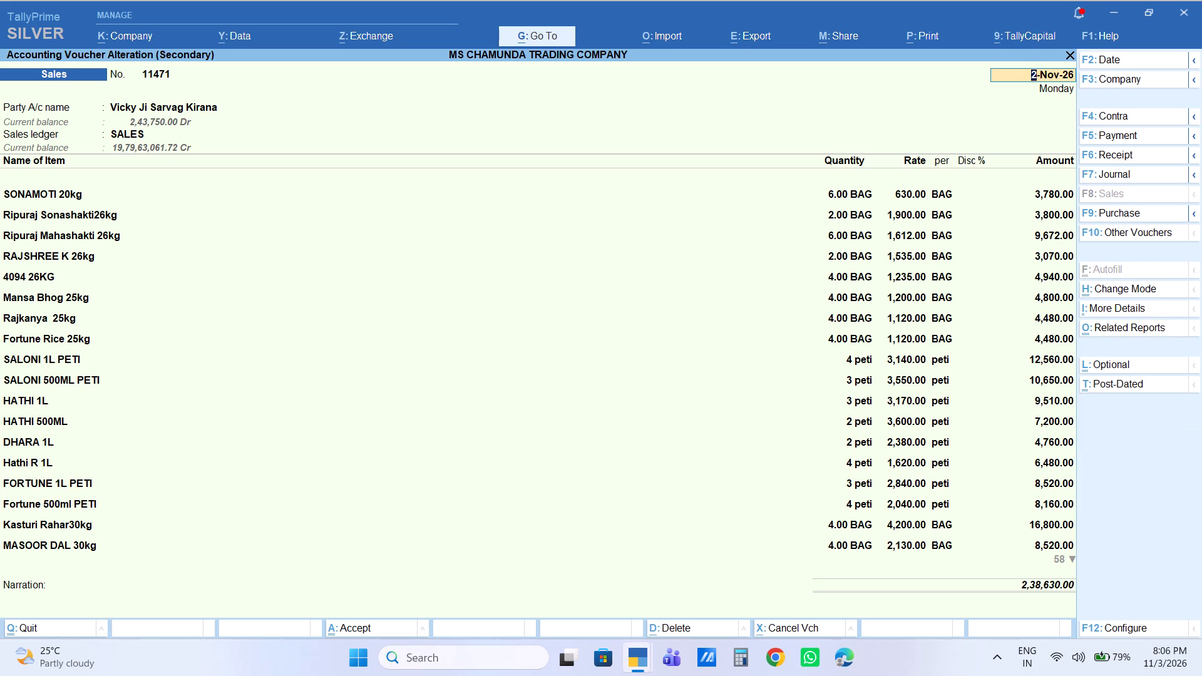
key("ctrl+e")
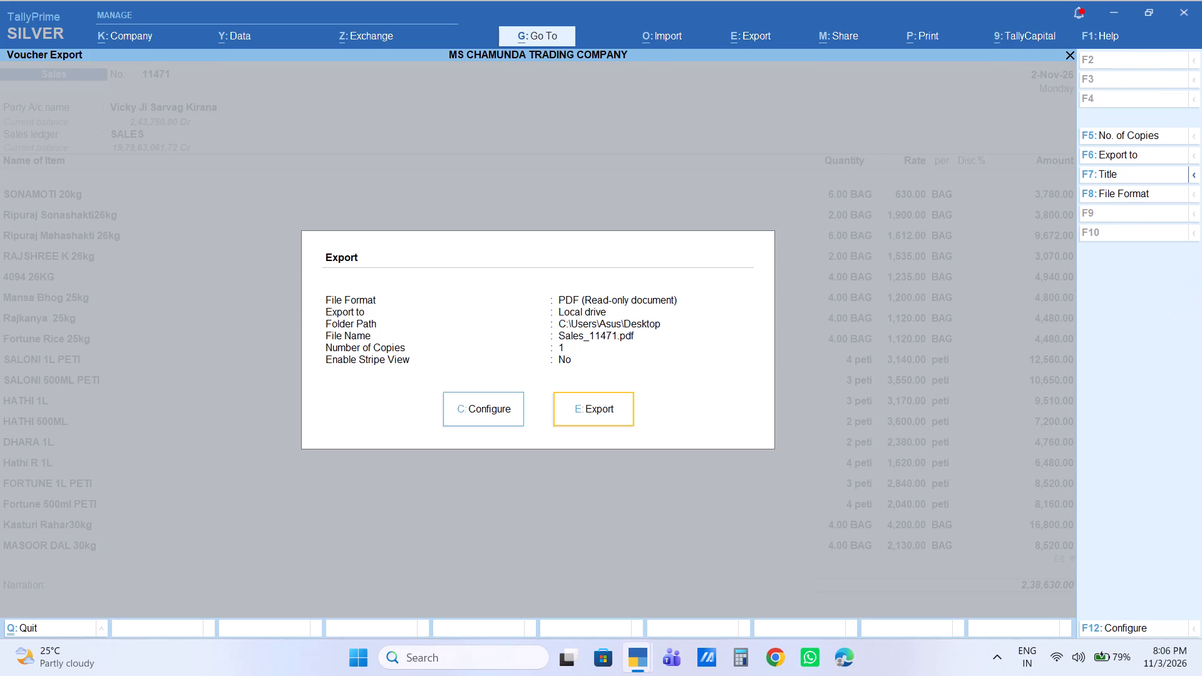
key("Return")
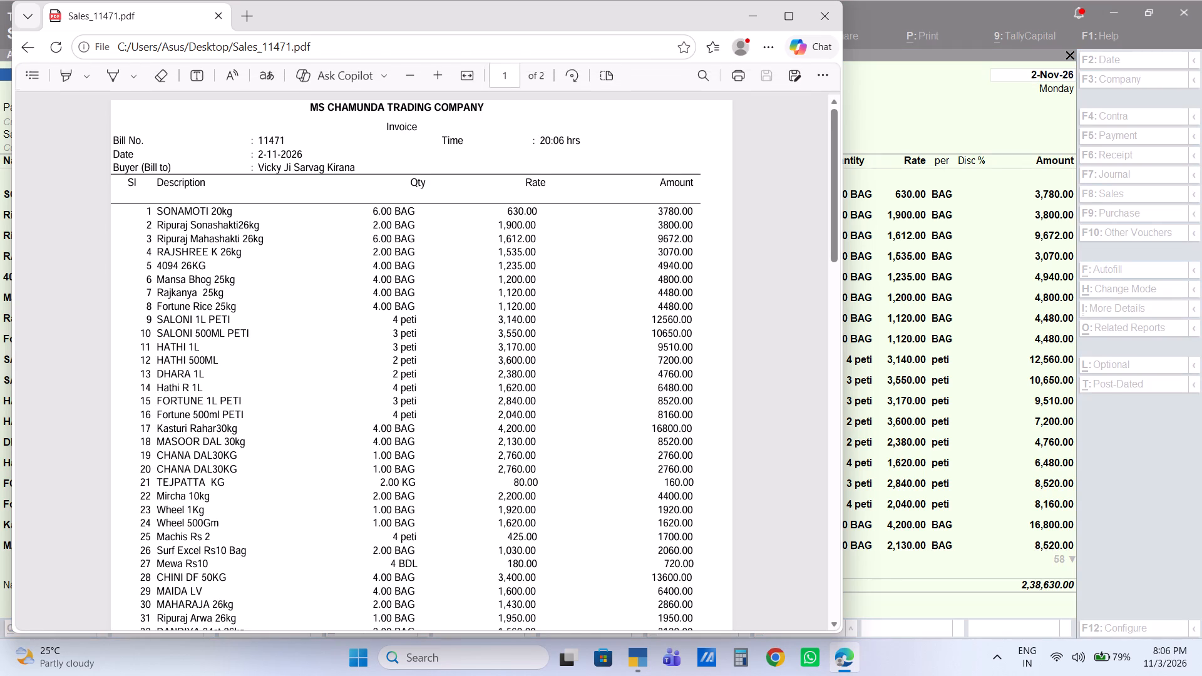
Review the exported invoice PDF for voucher 11471, from the item list down to the charges and total on page 2.
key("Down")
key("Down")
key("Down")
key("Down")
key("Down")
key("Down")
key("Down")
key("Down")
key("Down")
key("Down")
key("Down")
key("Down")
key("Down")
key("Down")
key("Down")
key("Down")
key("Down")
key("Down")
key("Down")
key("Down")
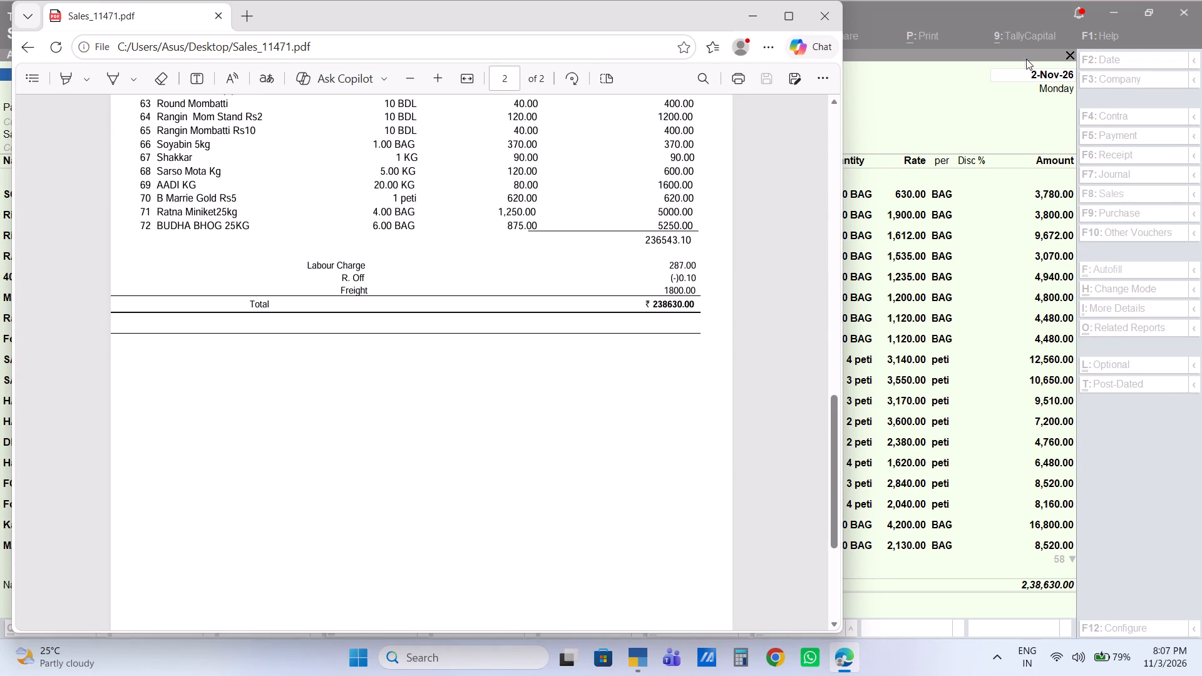
left_click(811, 16)
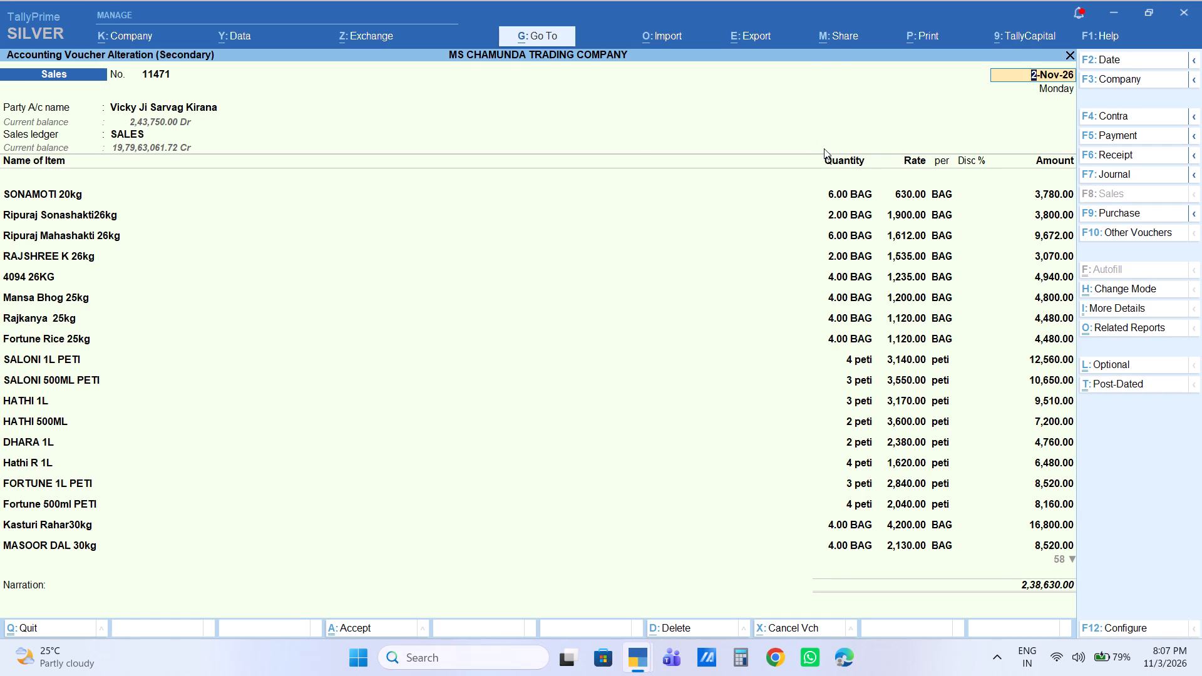
key("Escape")
key("Escape")
key("Escape")
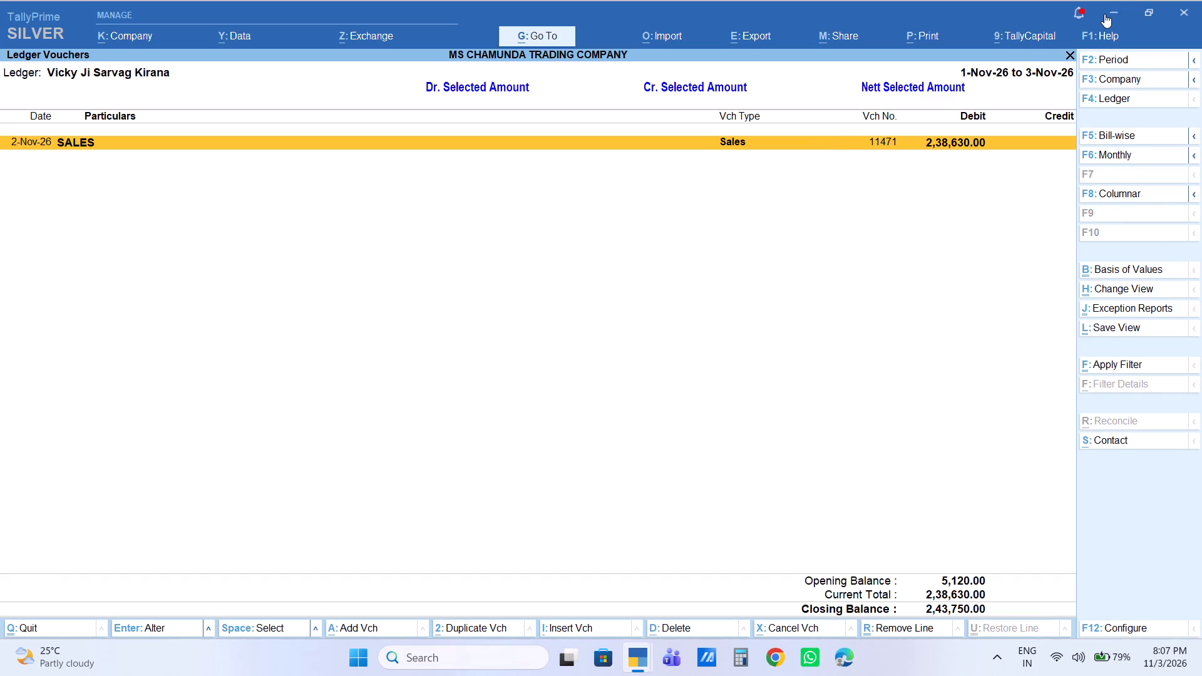
Minimise both TallyPrime windows to clear the desktop and switch to WhatsApp.
left_click(1120, 6)
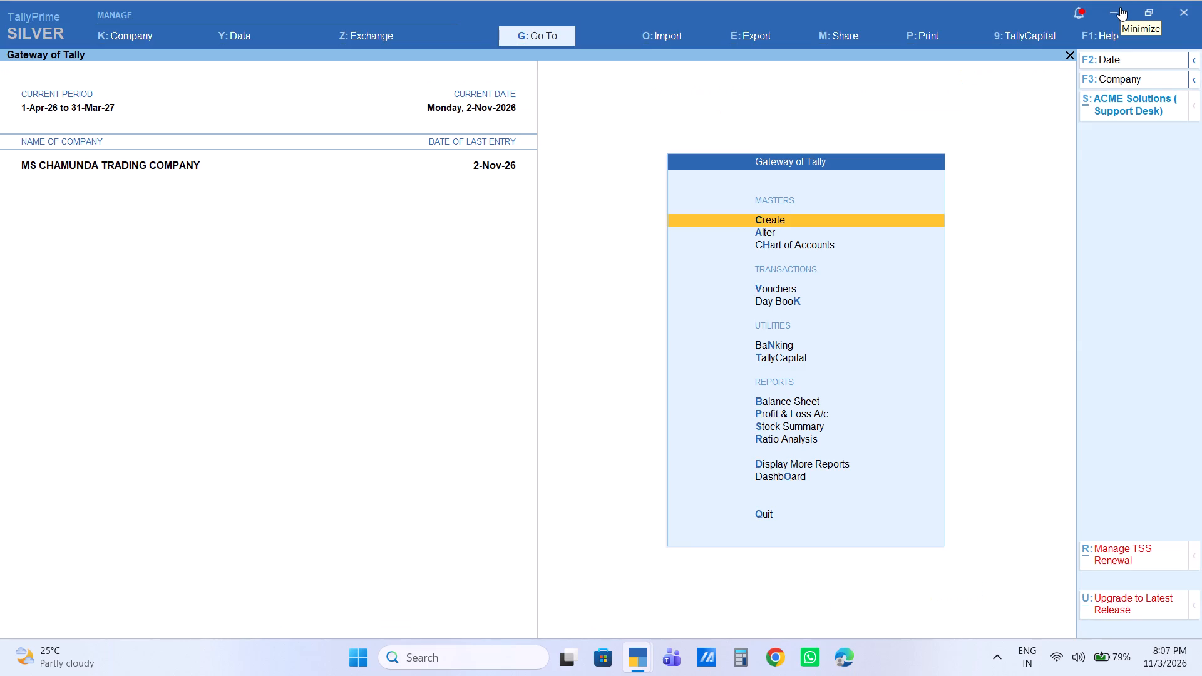
left_click(1116, 14)
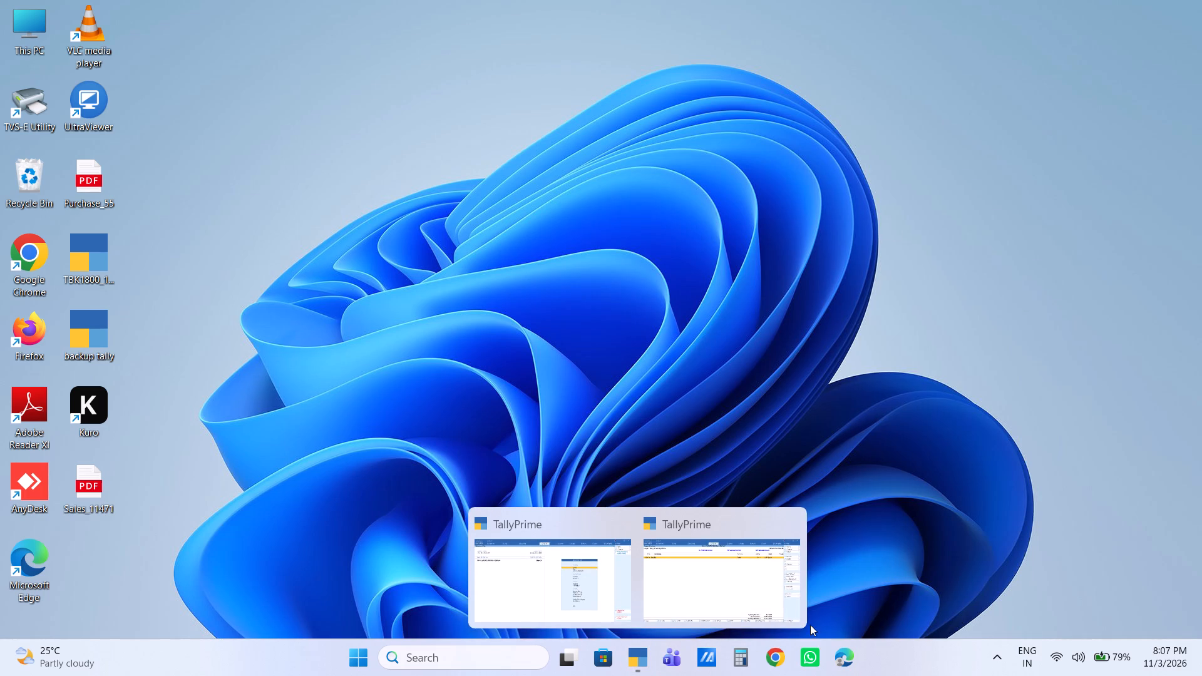
left_click(805, 661)
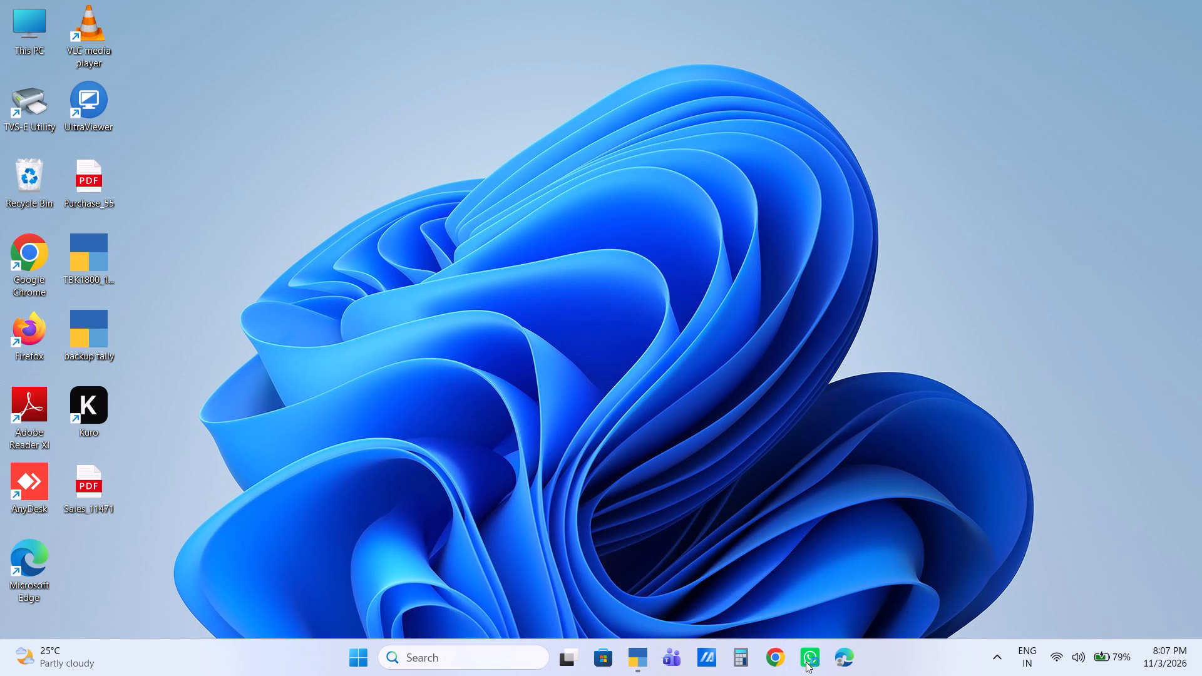
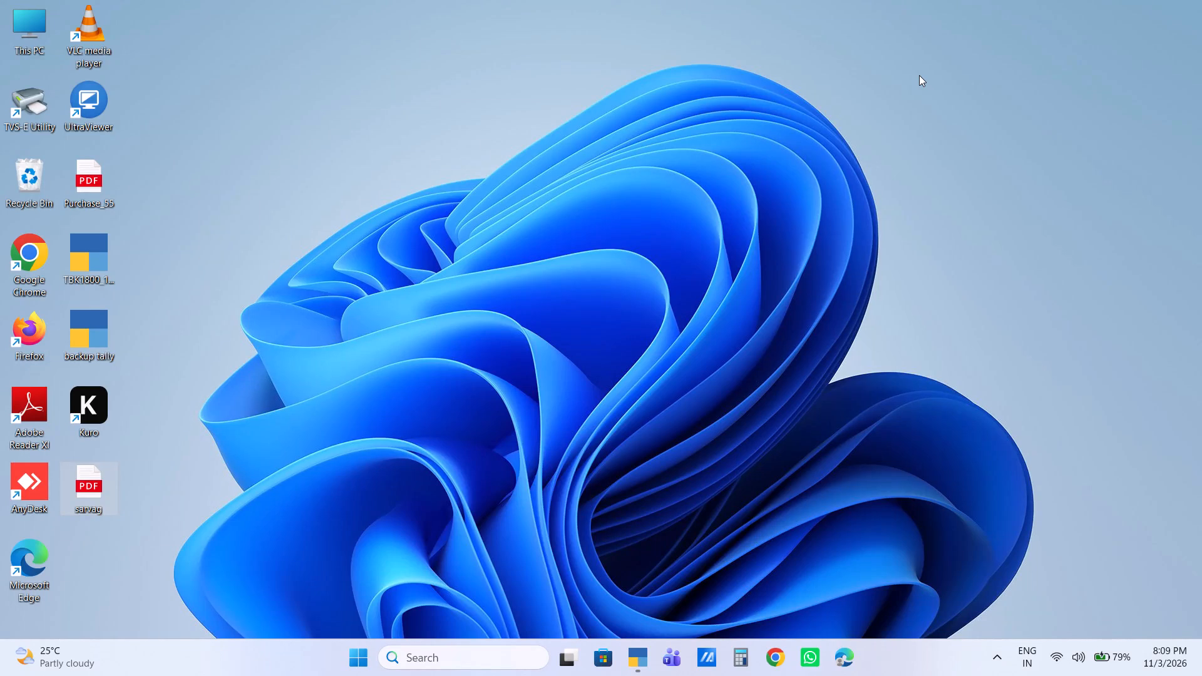
left_click(645, 660)
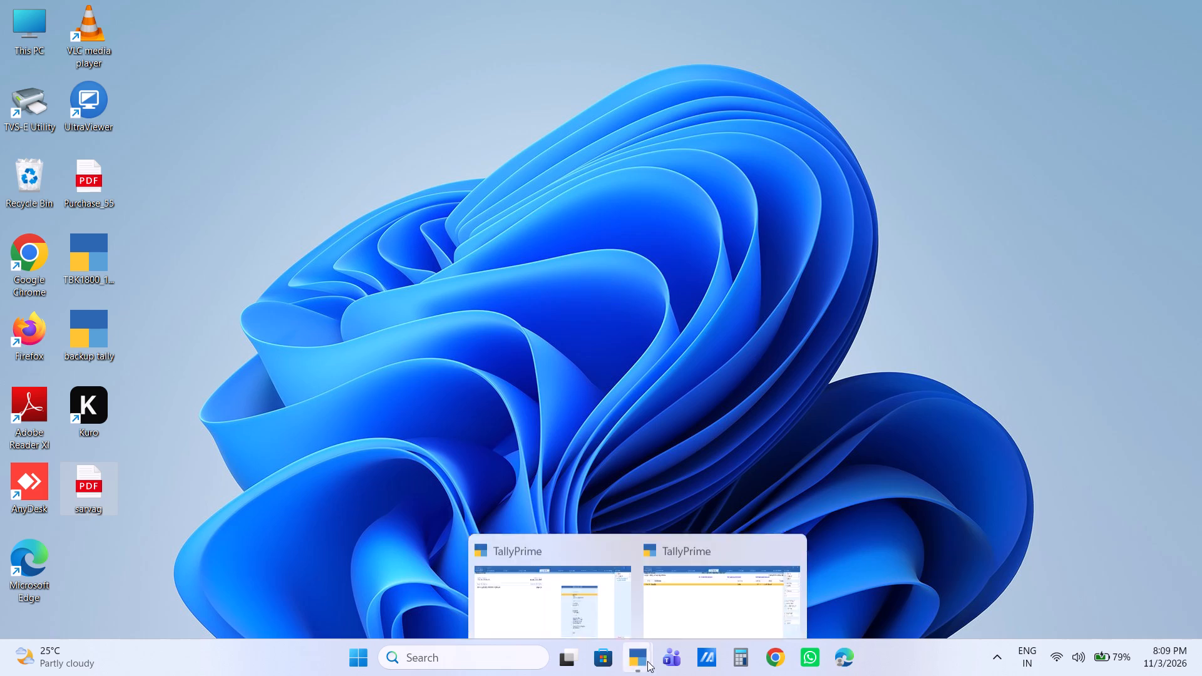
left_click(654, 670)
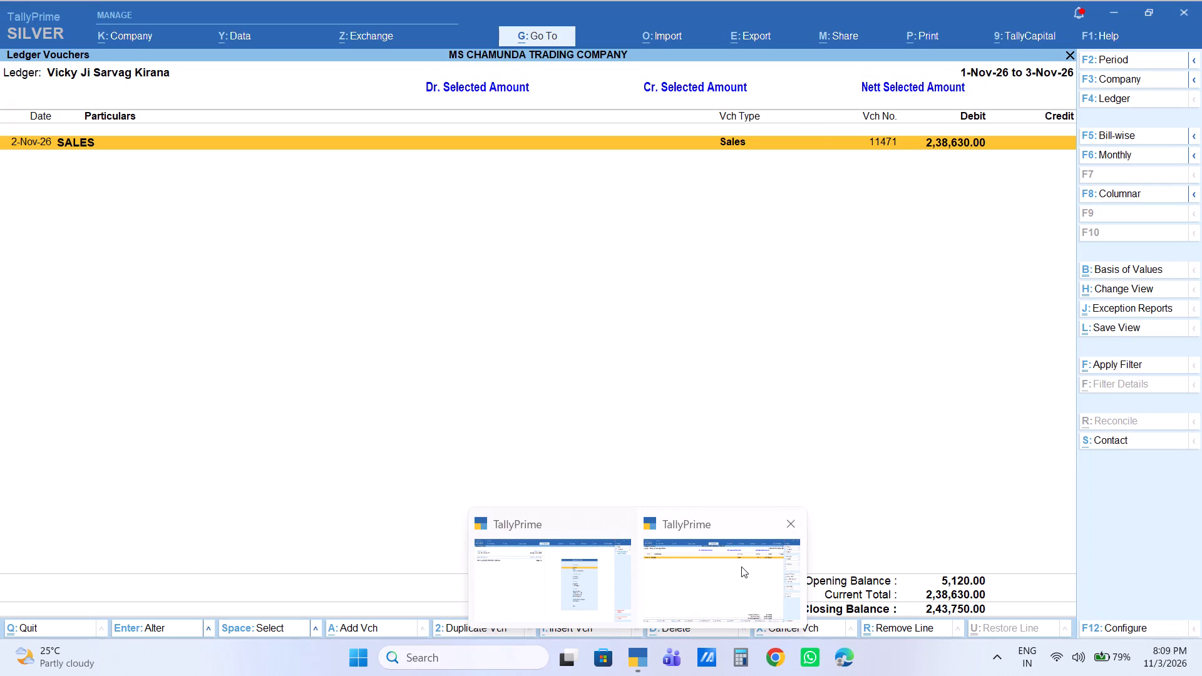
left_click(741, 566)
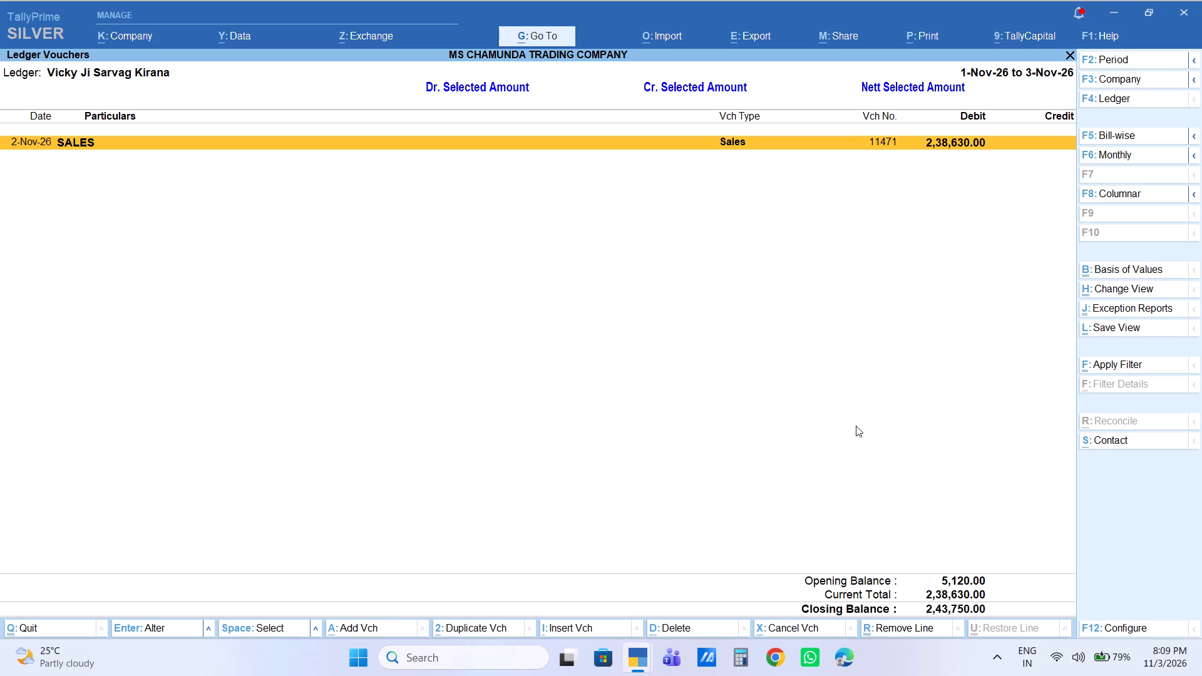
Open sales voucher 11471 from the Sarvag Kirana ledger and set its voucher date to 1-Nov-26.
key("Return")
key("F2")
type("01")
key("Return")
Keep all items, charges and bill details of voucher 11471 as entered, save it and leave the Sarvag Kirana ledger.
key("Return")
key("Return")
key("Return")
key("Return")
key("Return")
key("Return")
key("Return")
key("Return")
key("Return")
key("Return")
key("Return")
key("Return")
key("Return")
key("Return")
key("Return")
key("Return")
key("Return")
key("Return")
key("Return")
key("Return")
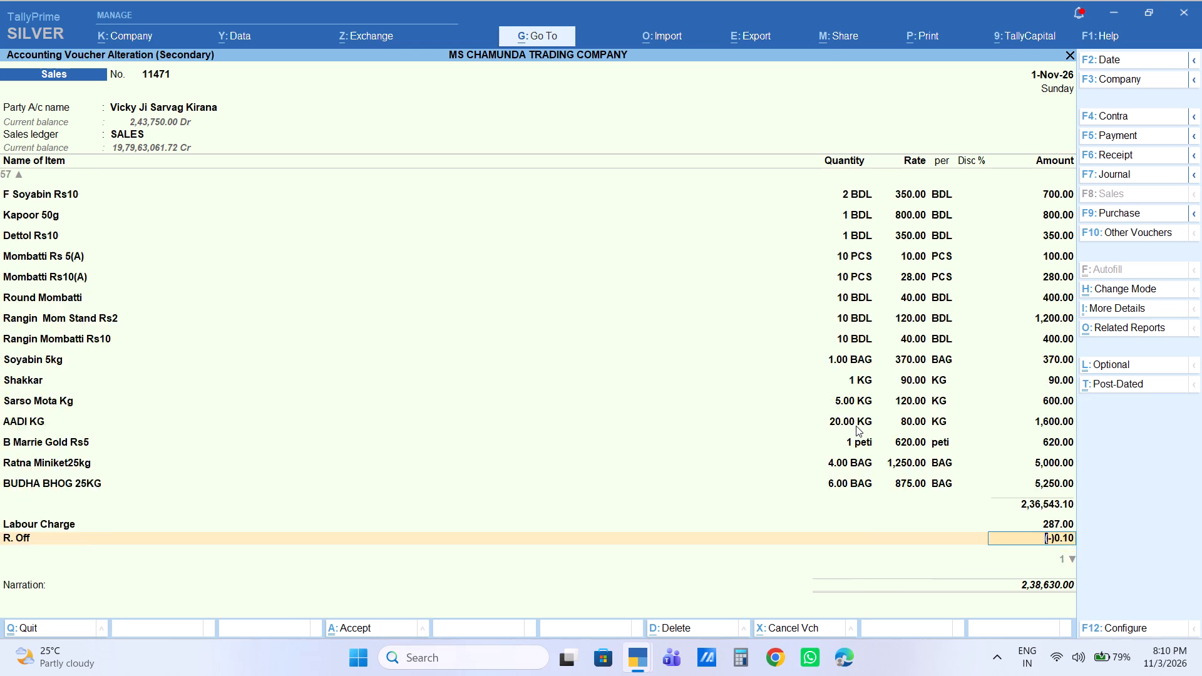
key("Return")
key("Return")
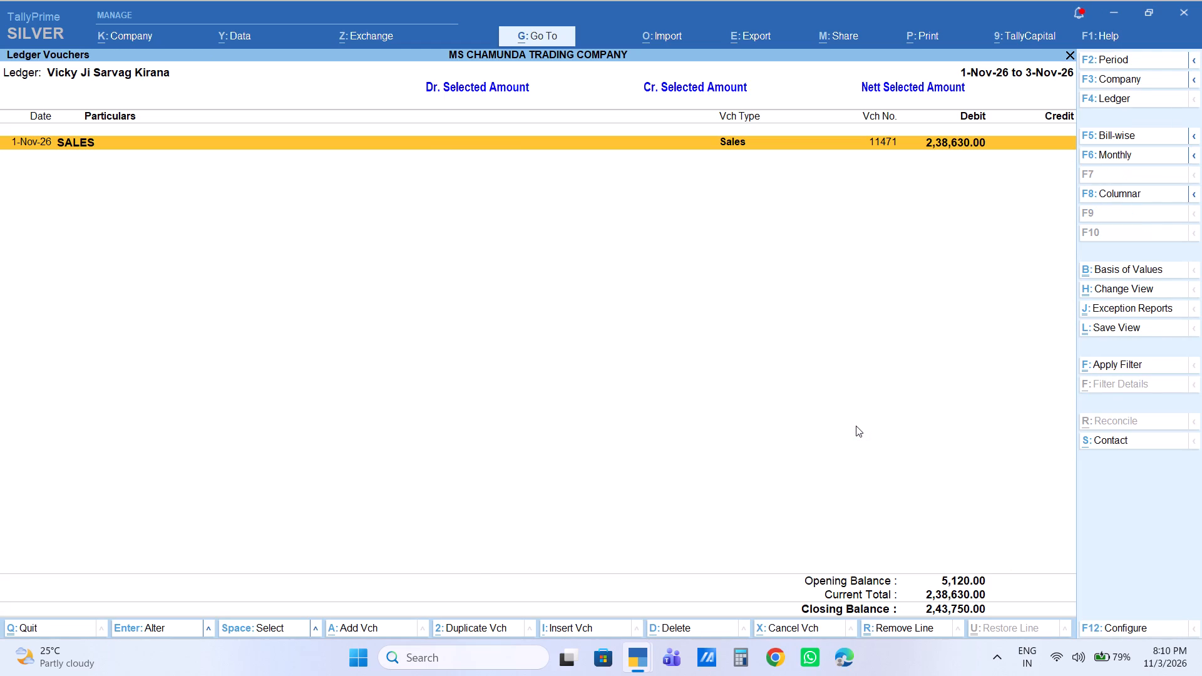
key("Escape")
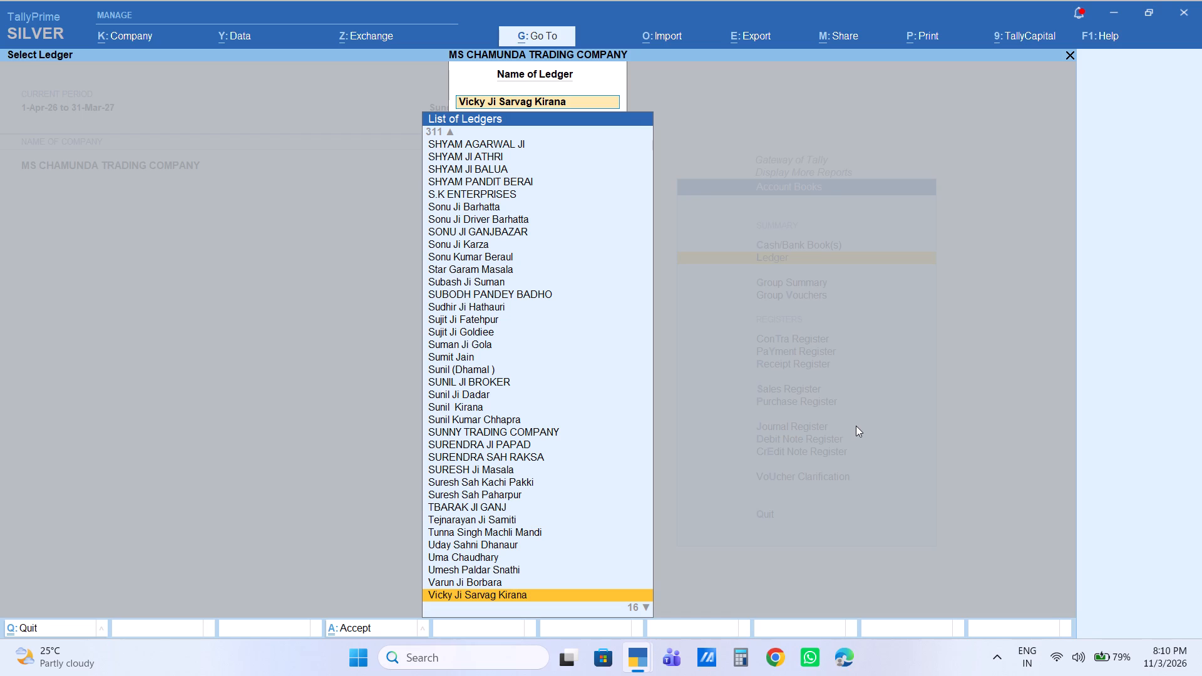
Search the ledgers for sunil and check the dates of the vouchers in the Dadar customer's ledger.
type("sunil")
key("Down")
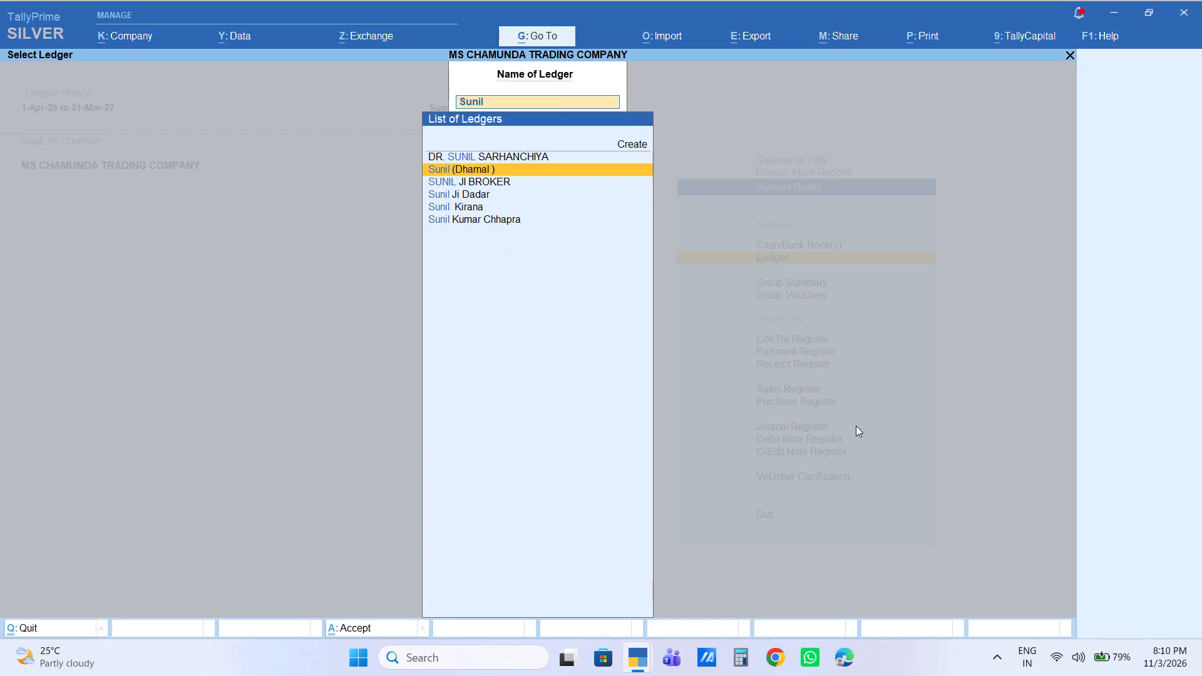
key("Down")
key("Down")
key("Down")
key("Down")
key("Up")
key("Up")
key("Return")
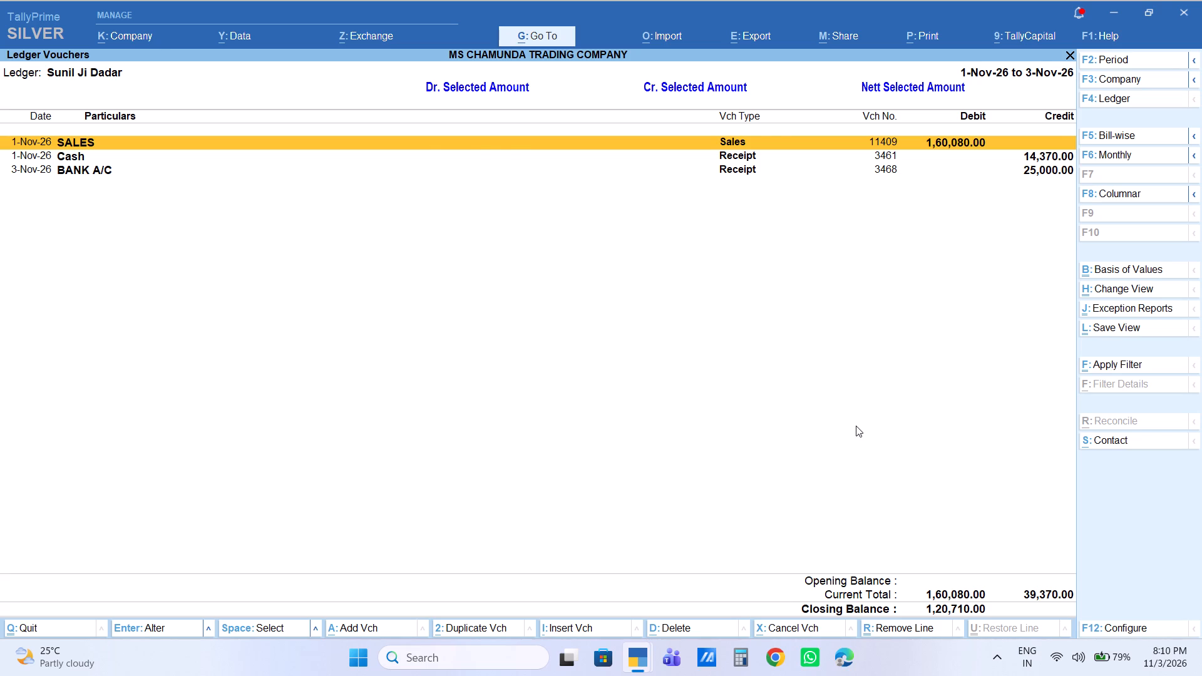
key("Escape")
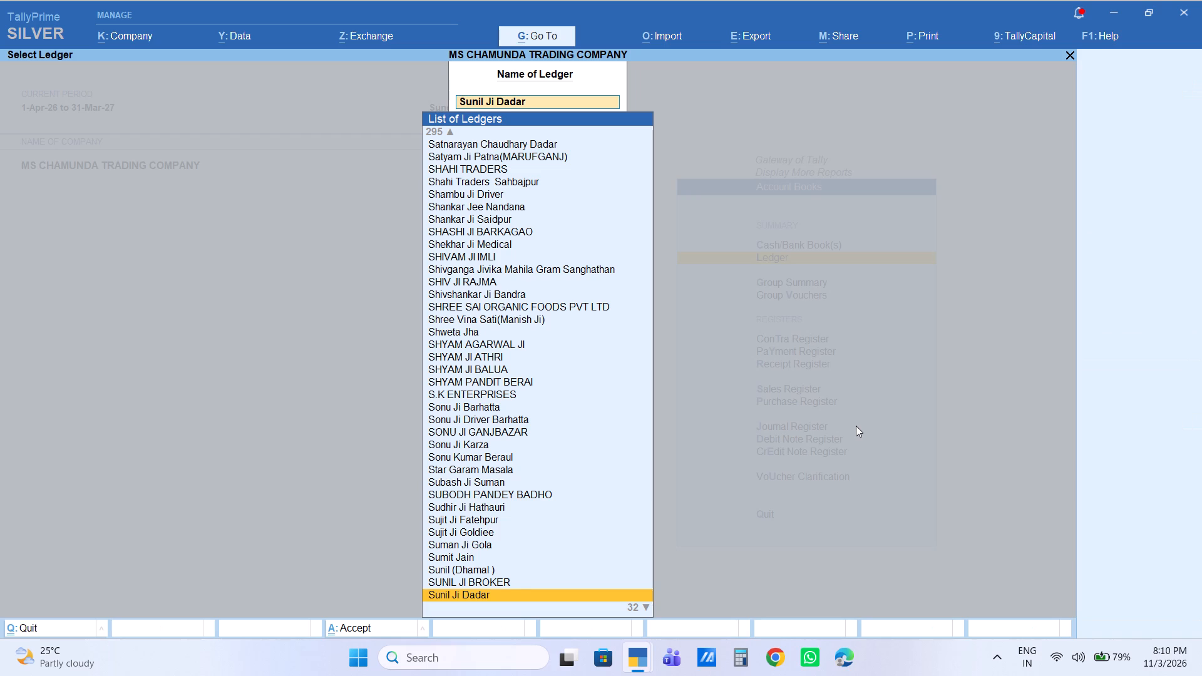
Find the Bochaha customer's ledger with dhir, open sales voucher 11472 and set its voucher date to 1-Nov-26.
type("dhir")
key("Down")
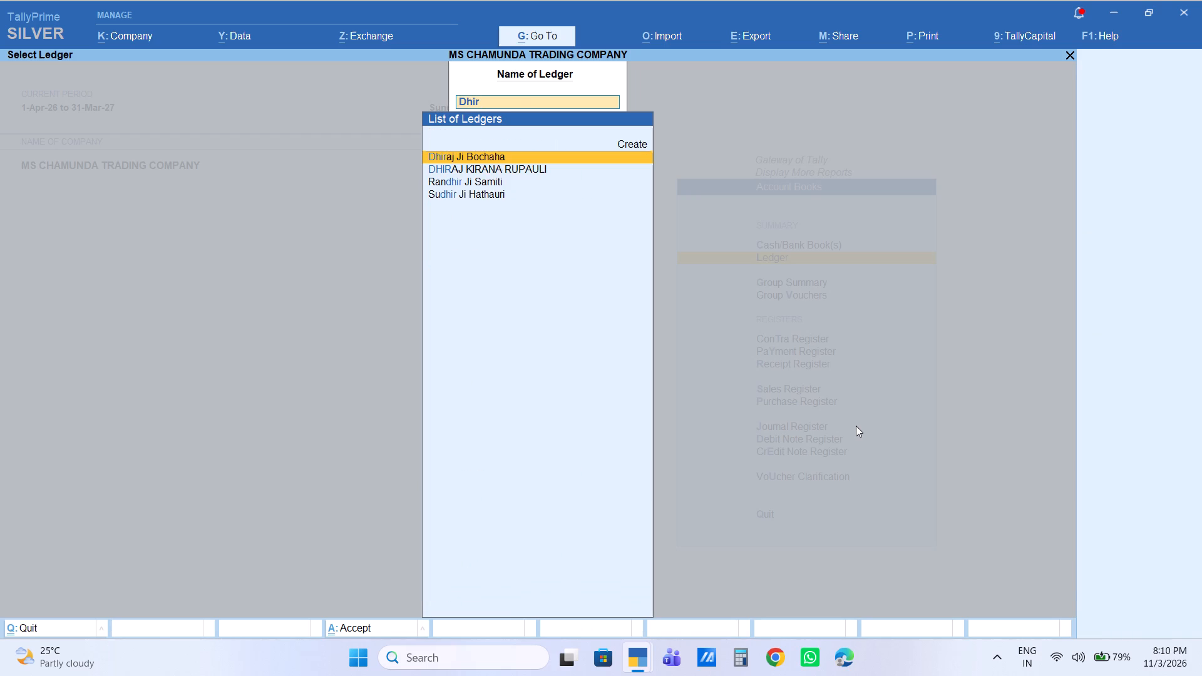
key("Return")
key("Down")
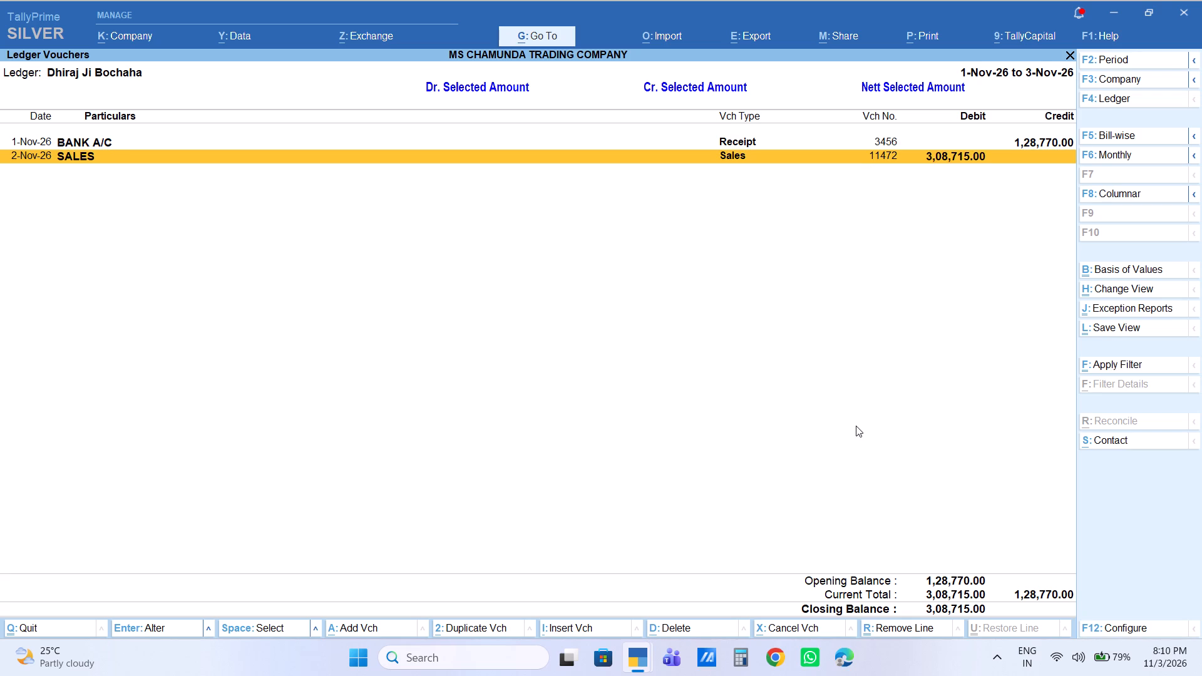
key("Return")
key("F2")
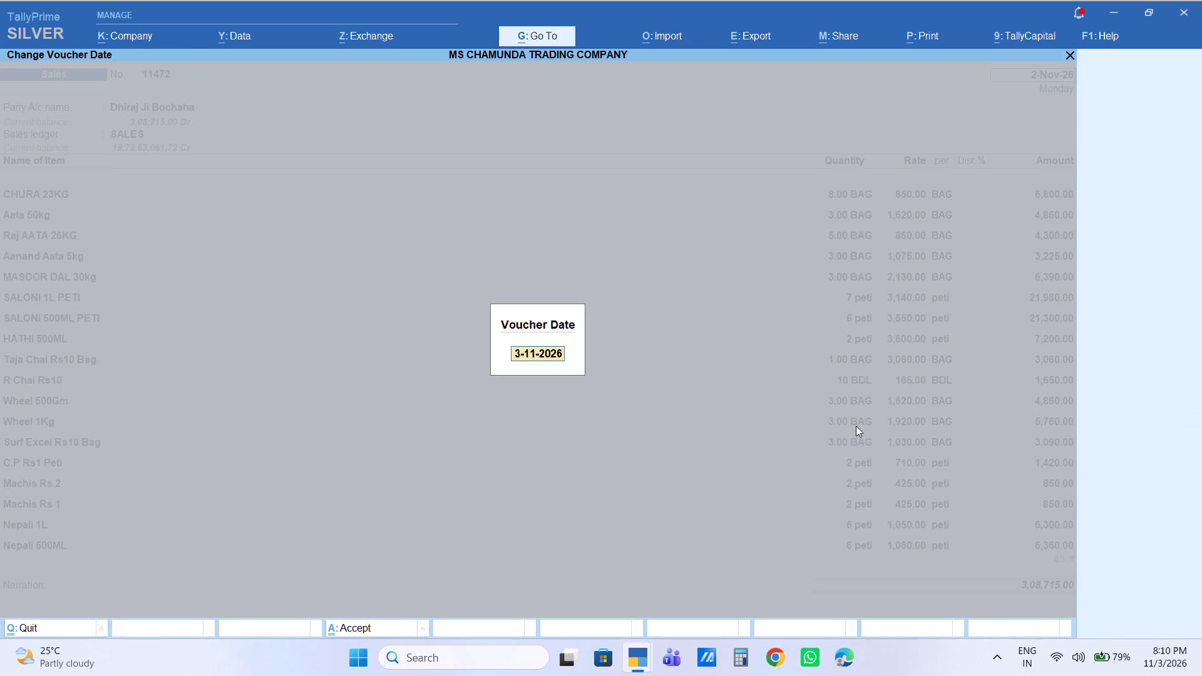
type("01")
key("Return")
Keep the items, Labour Charge and bill-wise details of voucher 11472 as entered, save it and leave the Bochaha ledger.
key("Return")
key("Return")
key("Return")
key("Return")
key("Return")
key("Return")
key("Return")
key("Return")
key("Return")
key("Return")
key("Return")
key("Return")
key("Return")
key("Return")
key("Return")
key("Return")
key("Return")
key("Return")
key("Return")
key("Return")
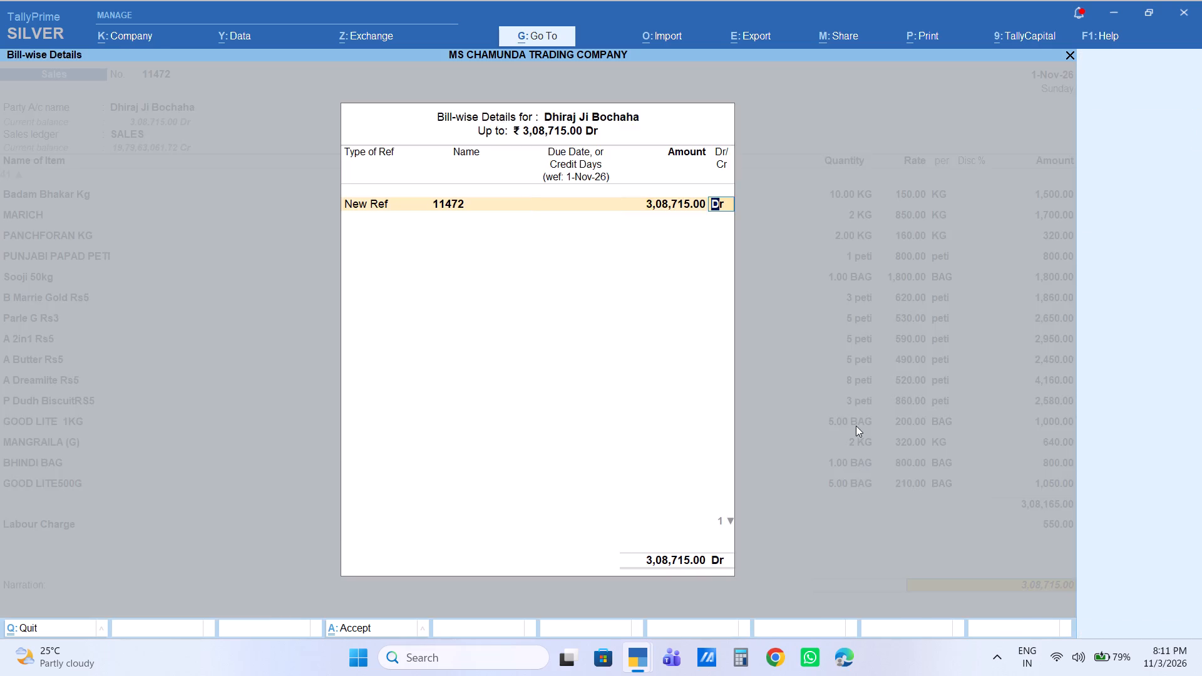
key("Return")
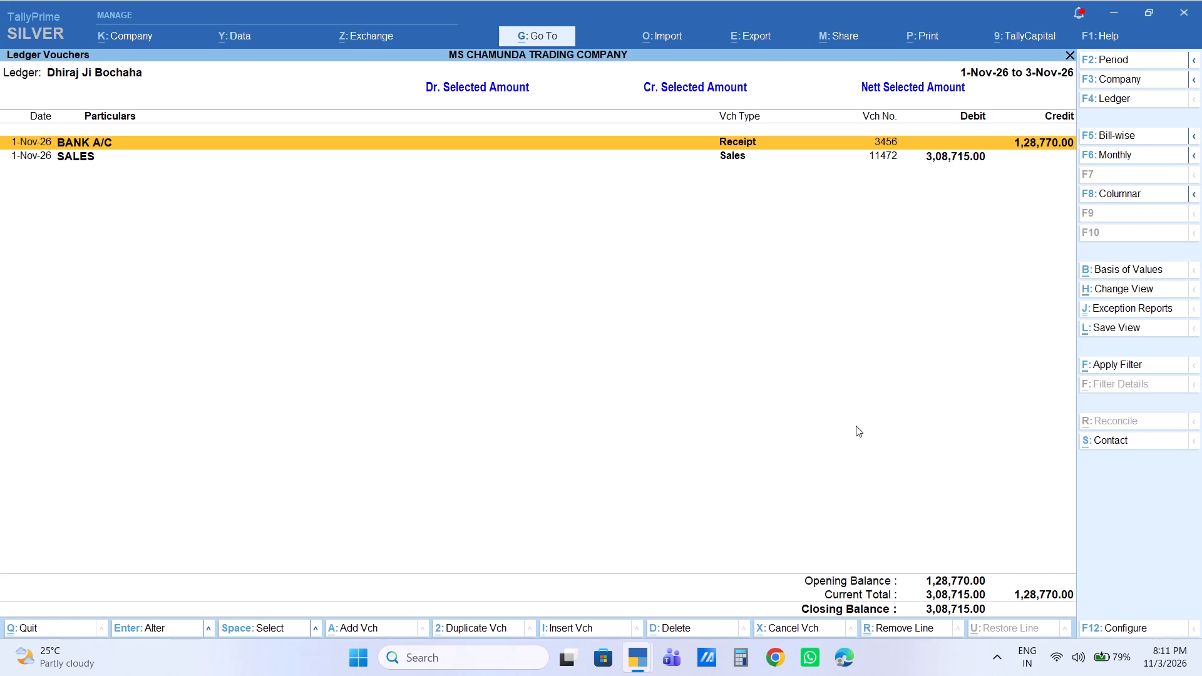
key("Escape")
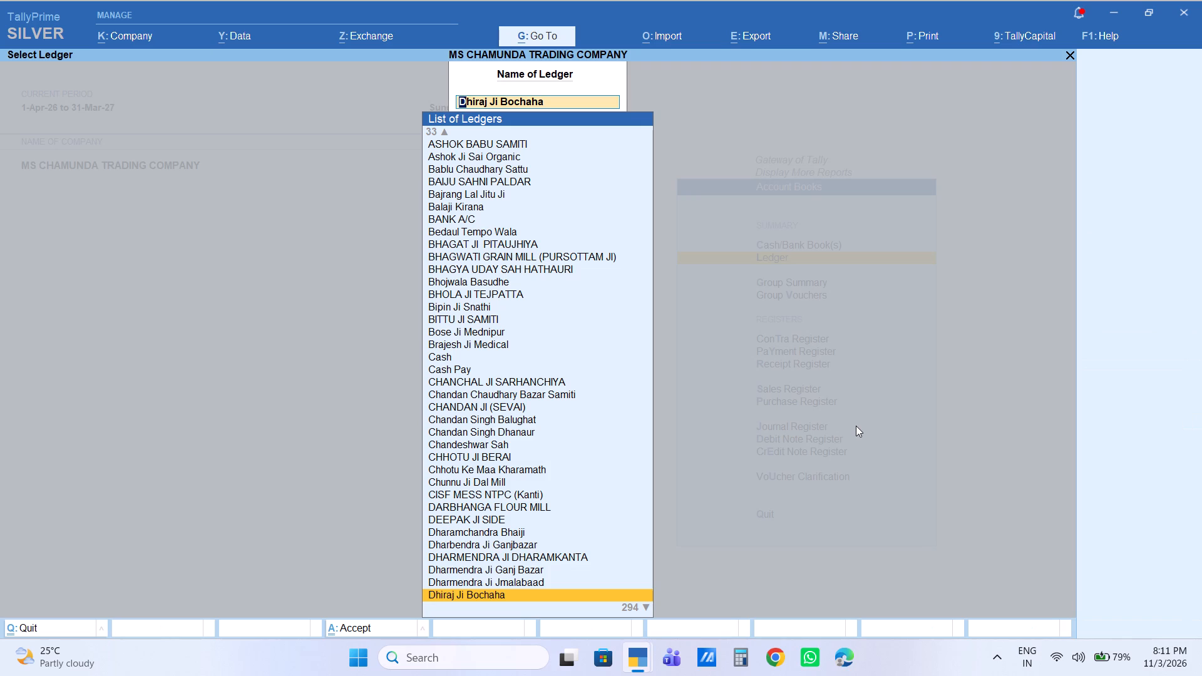
Check the voucher dates in the GOKUL SWEETS GANJ ledger.
type("goku")
key("Return")
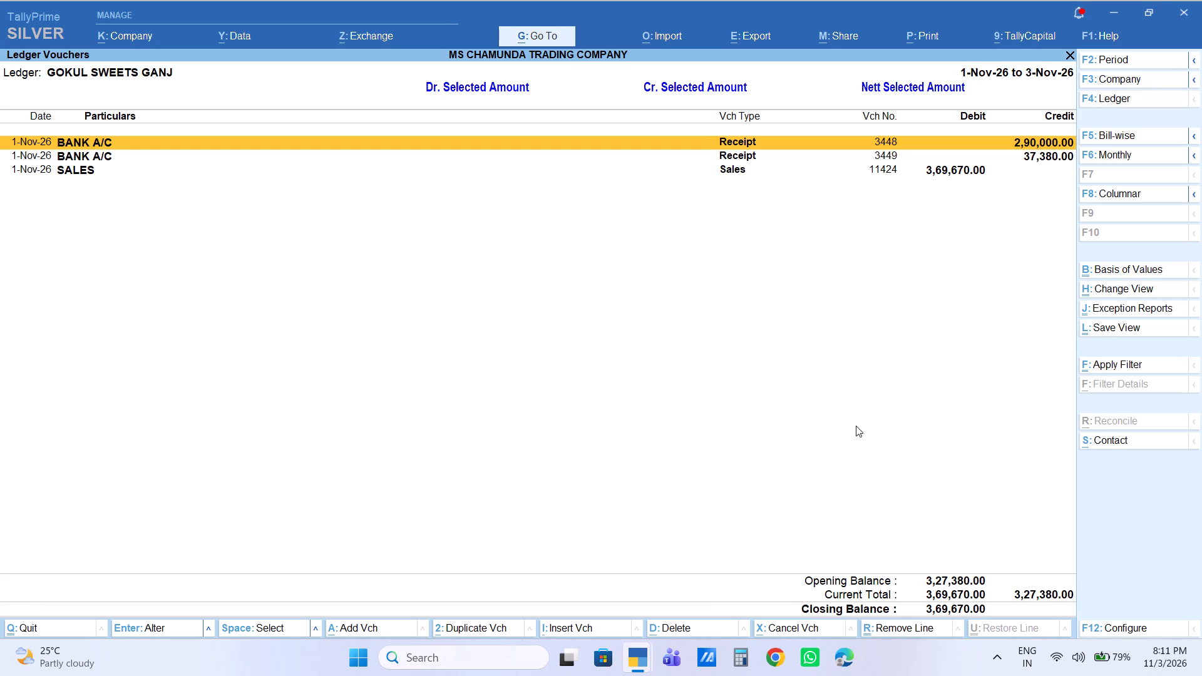
key("Escape")
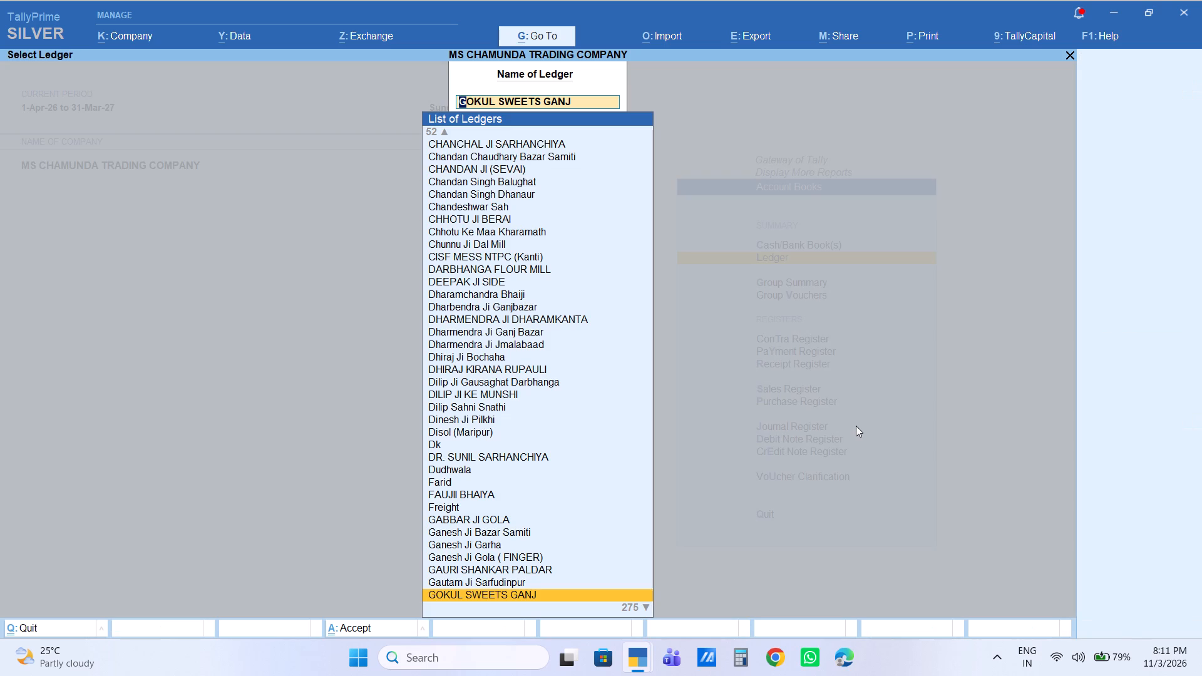
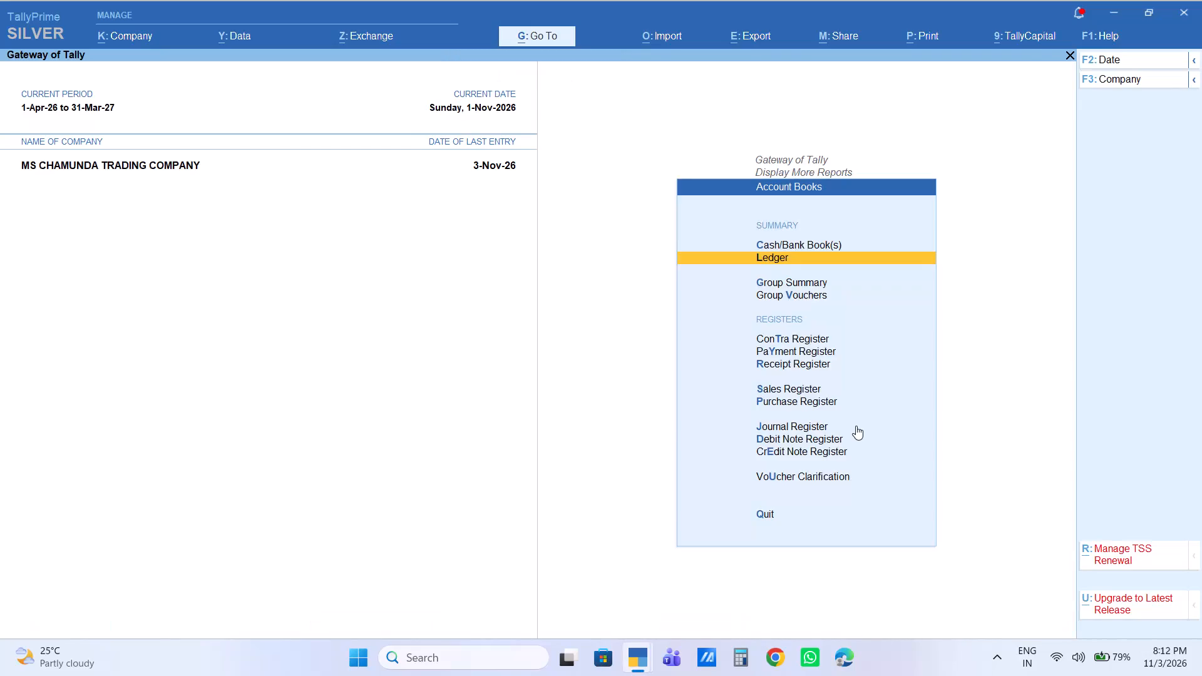
Leave the account books, quit TallyPrime and close its remaining window.
key("Escape")
key("Escape")
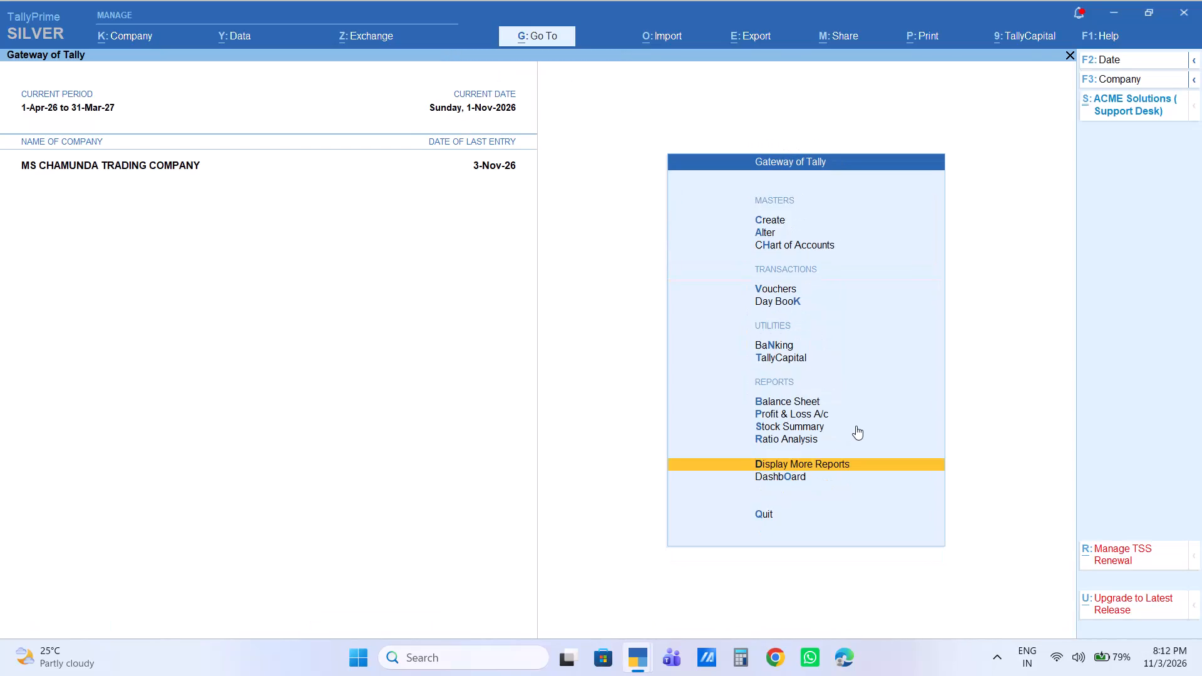
key("Escape")
key("Return")
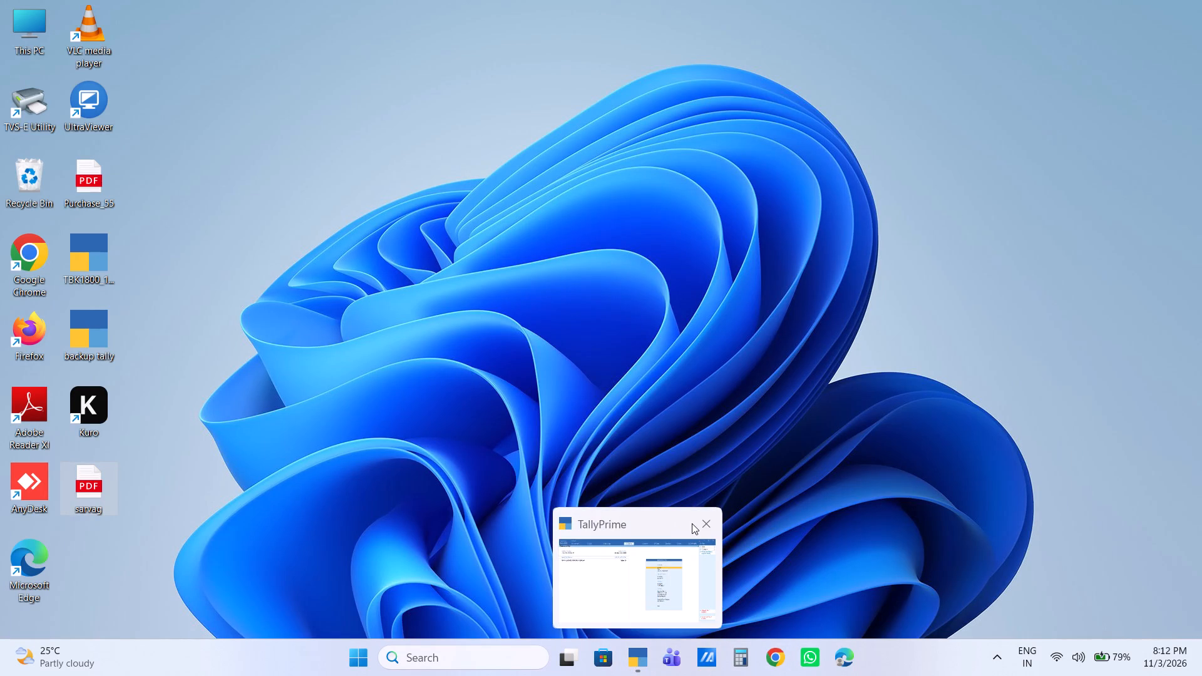
double_click(699, 523)
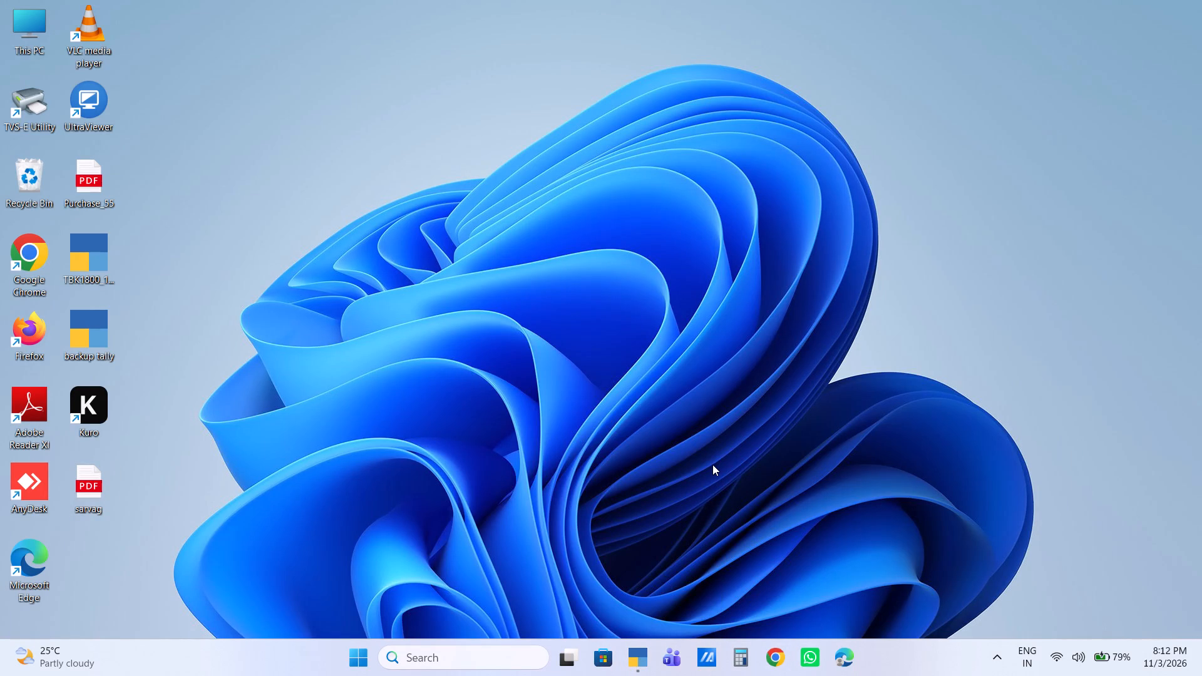
Bring up the Windows shut-down prompt from the desktop with Shut down as the chosen action.
key("alt+F4")
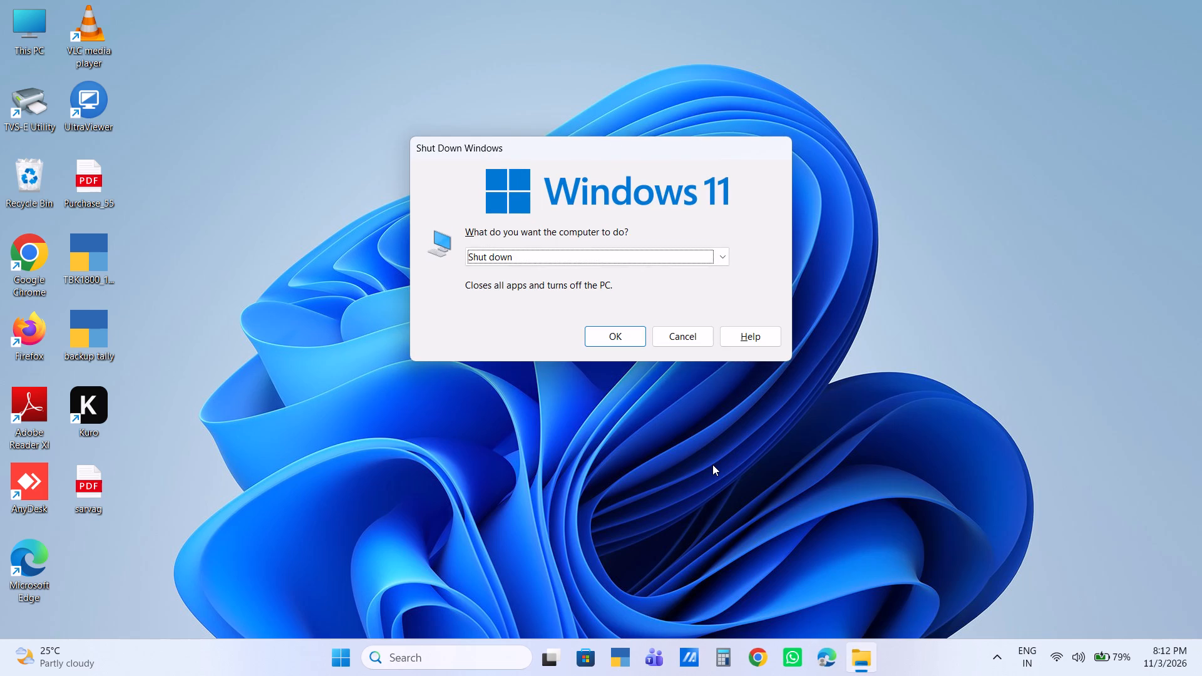